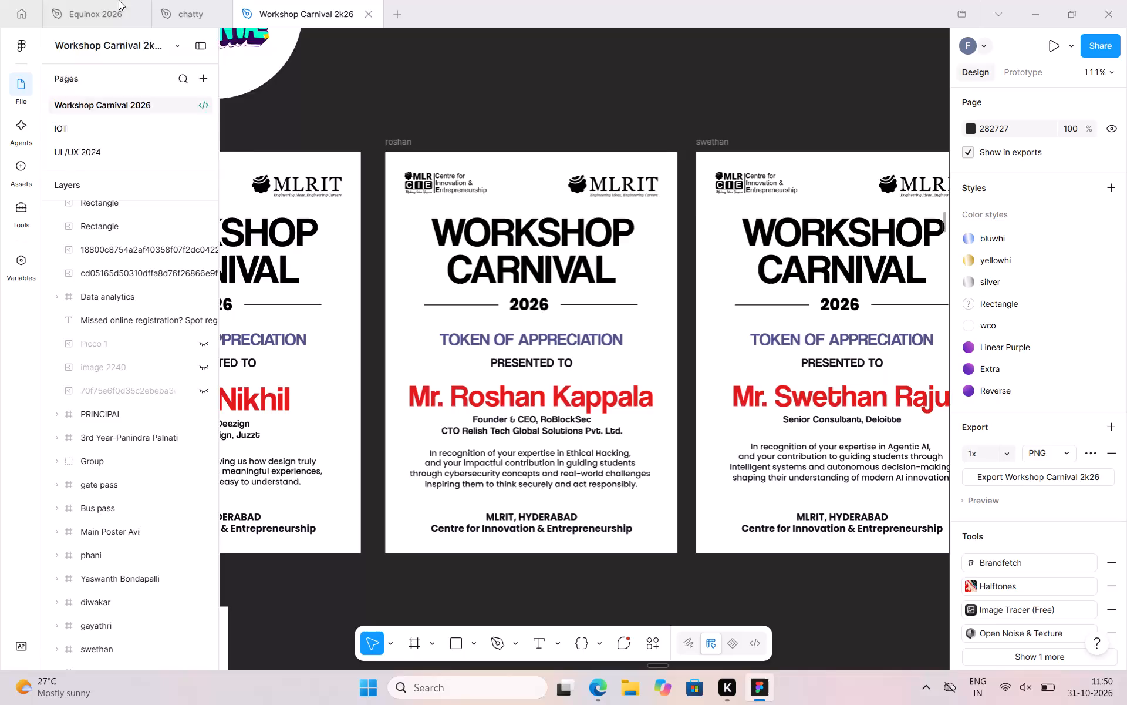
# Switch from the Workshop Carnival 2k26 design file to the Equinox 2026 file containing the mementos frame.
pyautogui.click(101, 12)
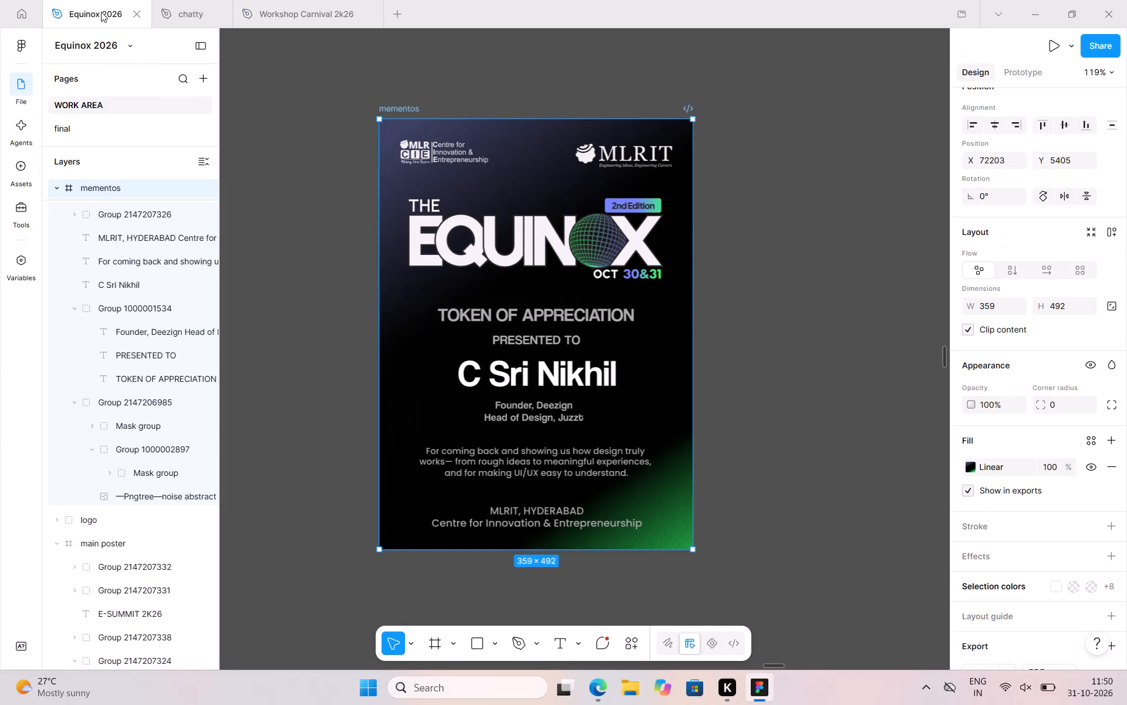
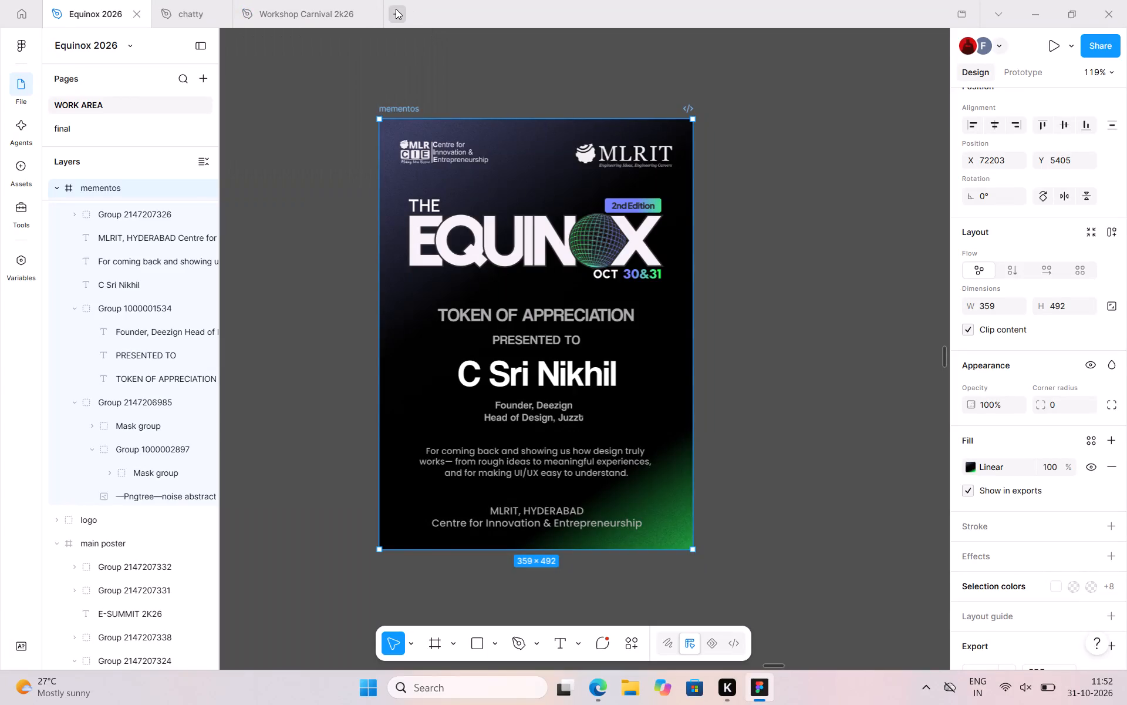
# Find the WhatsApp desktop app through the Windows search and open it.
pyautogui.click(396, 9)
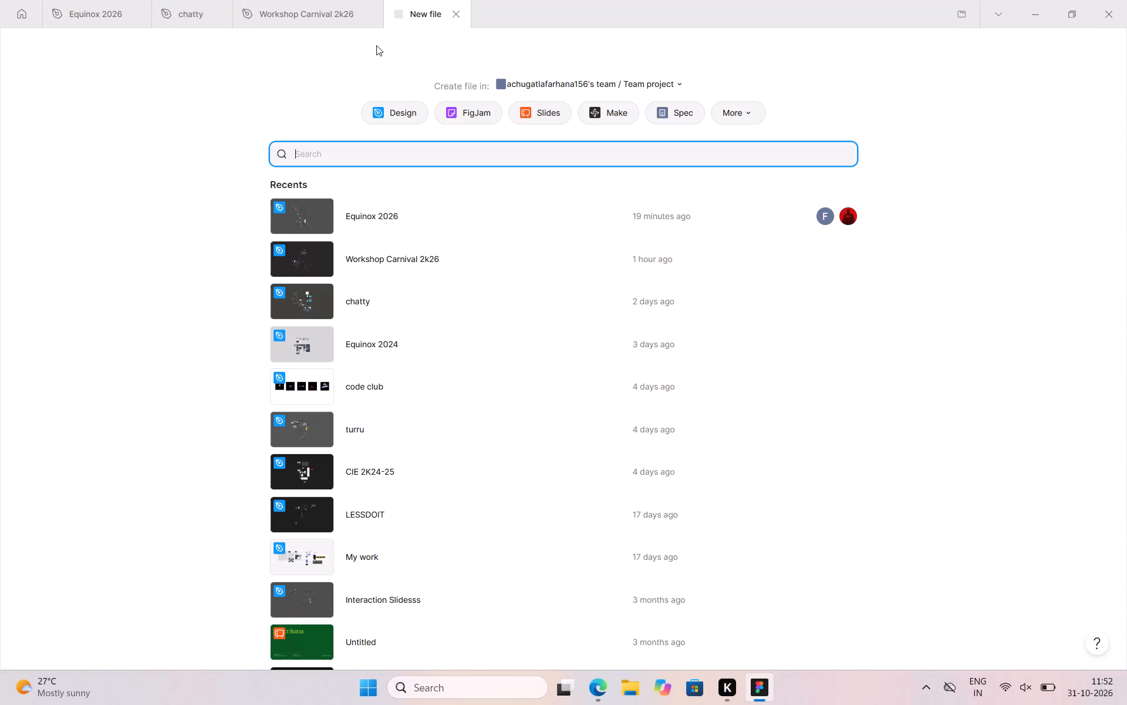
pyautogui.click(455, 8)
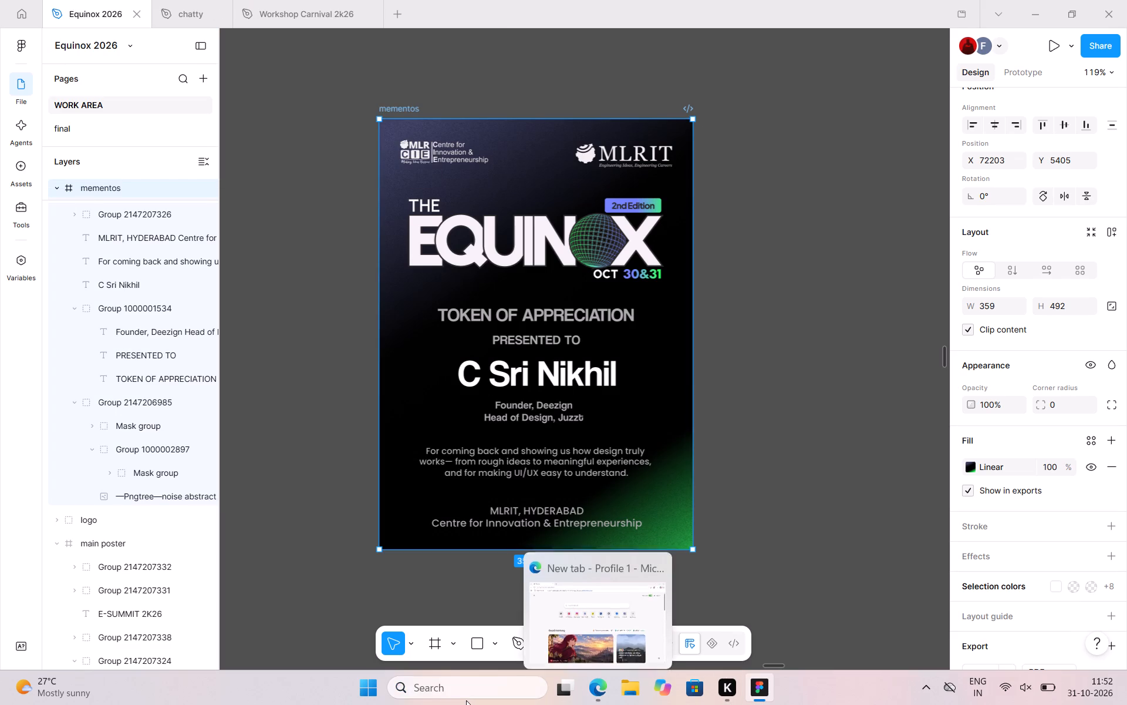
pyautogui.click(474, 686)
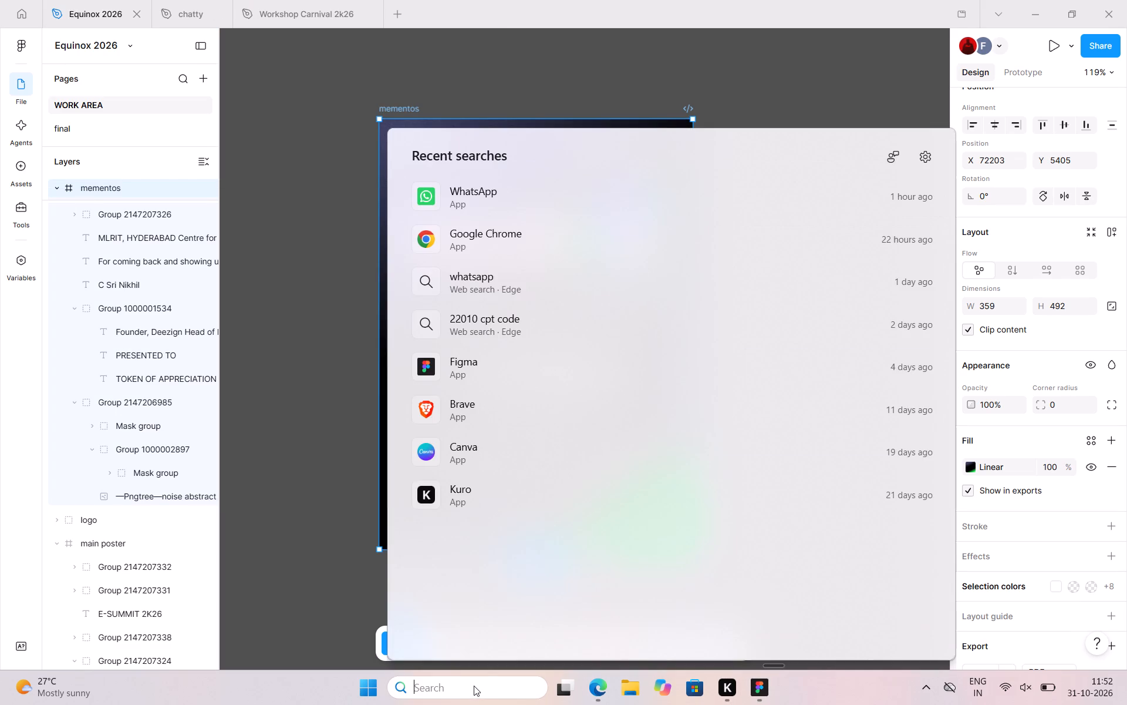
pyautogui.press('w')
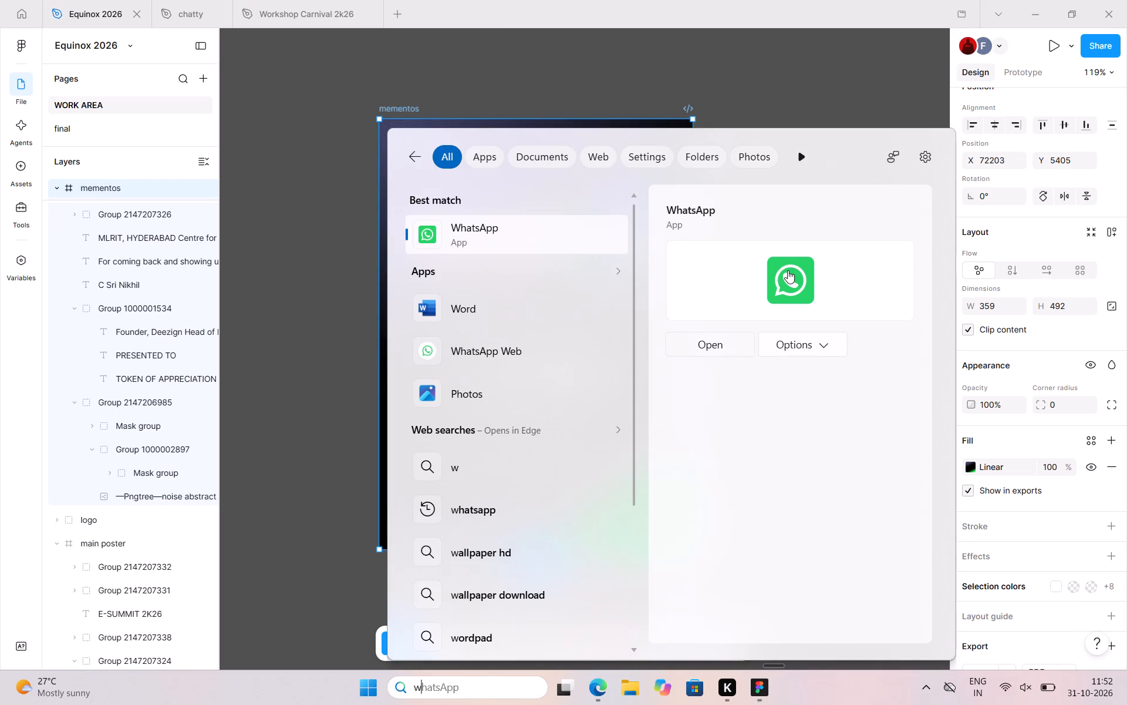
pyautogui.click(724, 350)
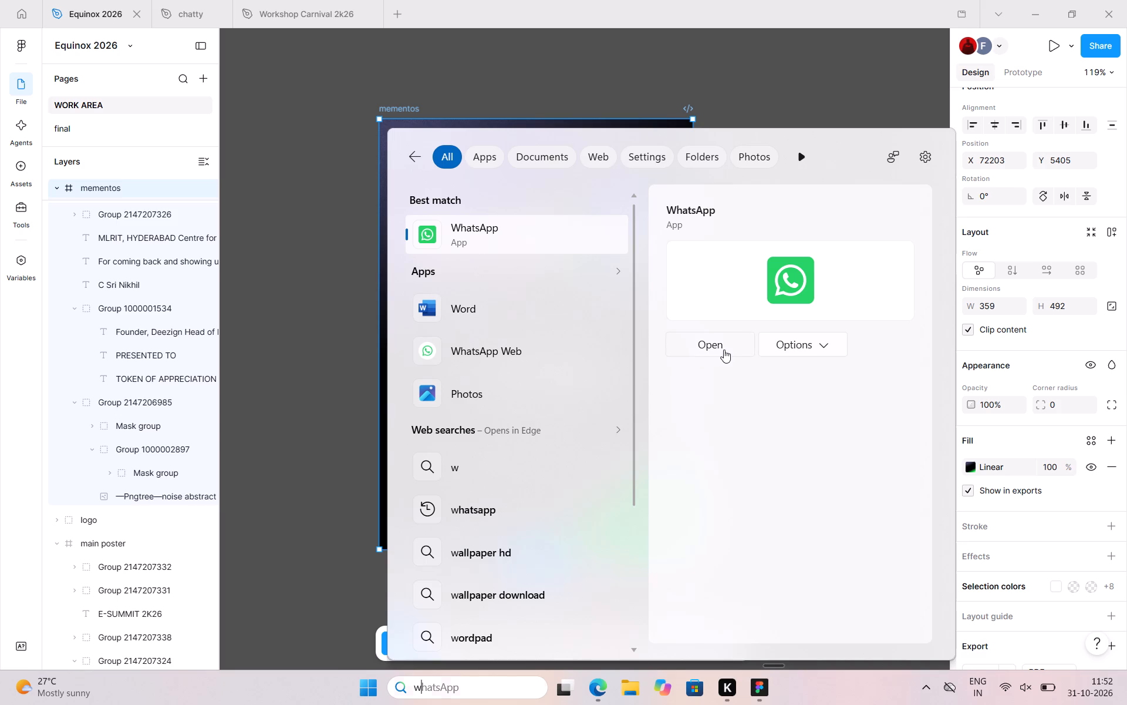
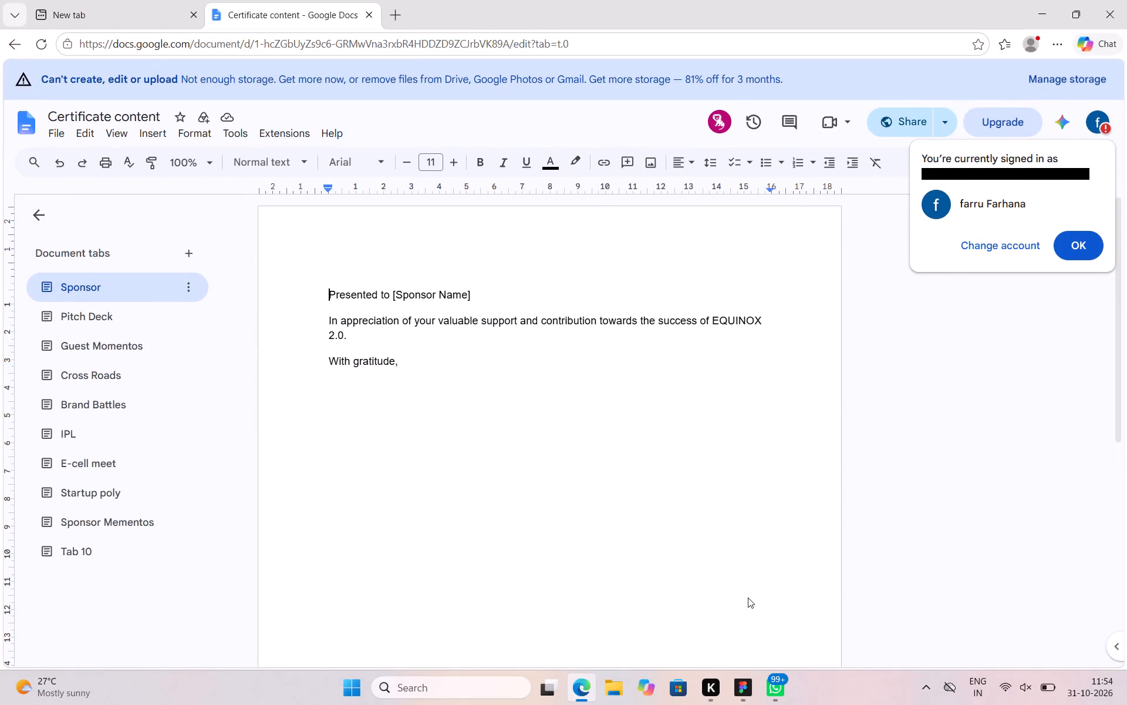
# Open the Guest Momentos section of the Certificate content document and place the text cursor before the "MEMENTO OF APPRECIATION" line.
pyautogui.click(72, 344)
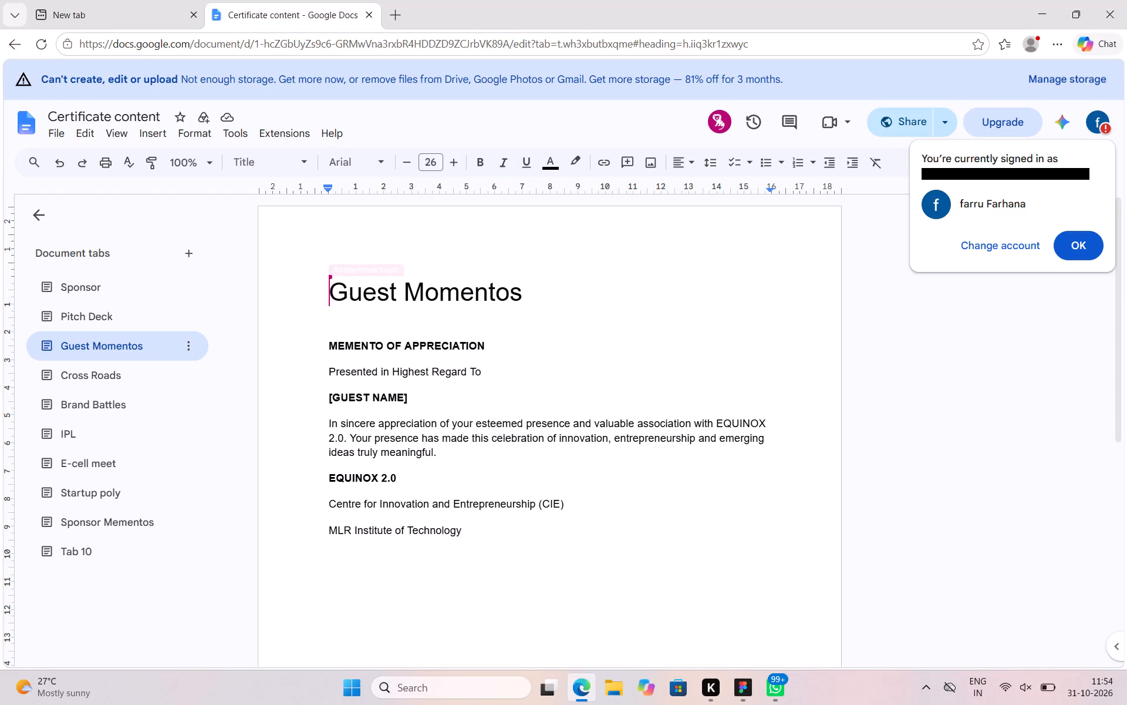
pyautogui.click(327, 344)
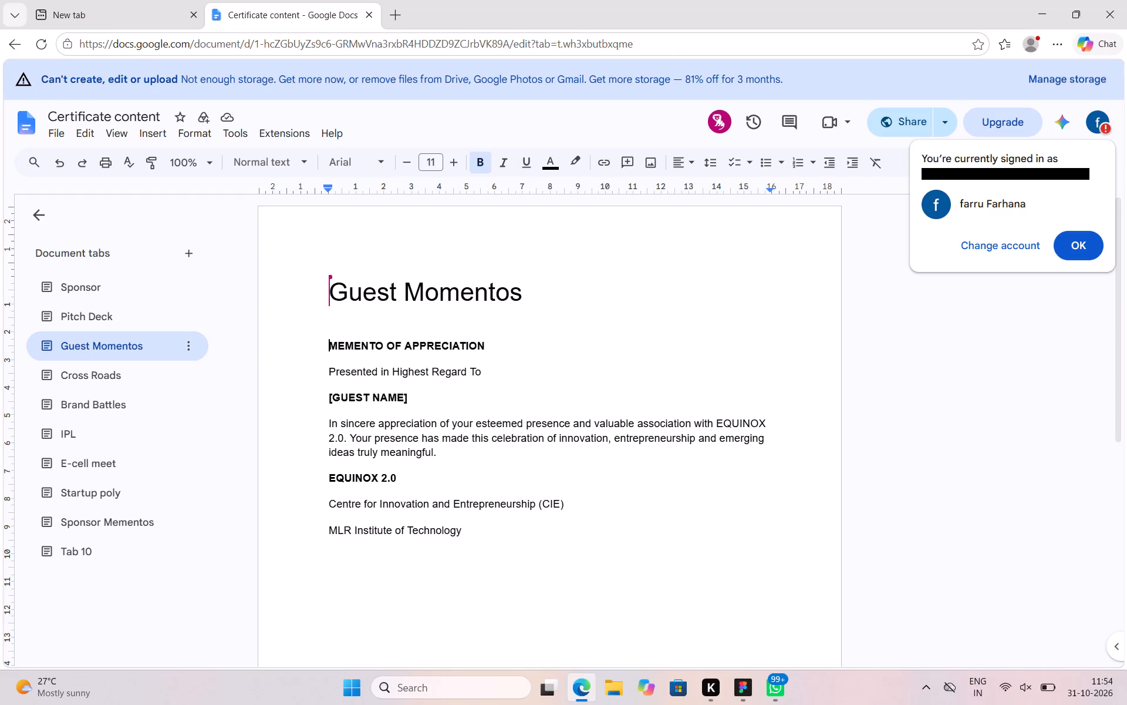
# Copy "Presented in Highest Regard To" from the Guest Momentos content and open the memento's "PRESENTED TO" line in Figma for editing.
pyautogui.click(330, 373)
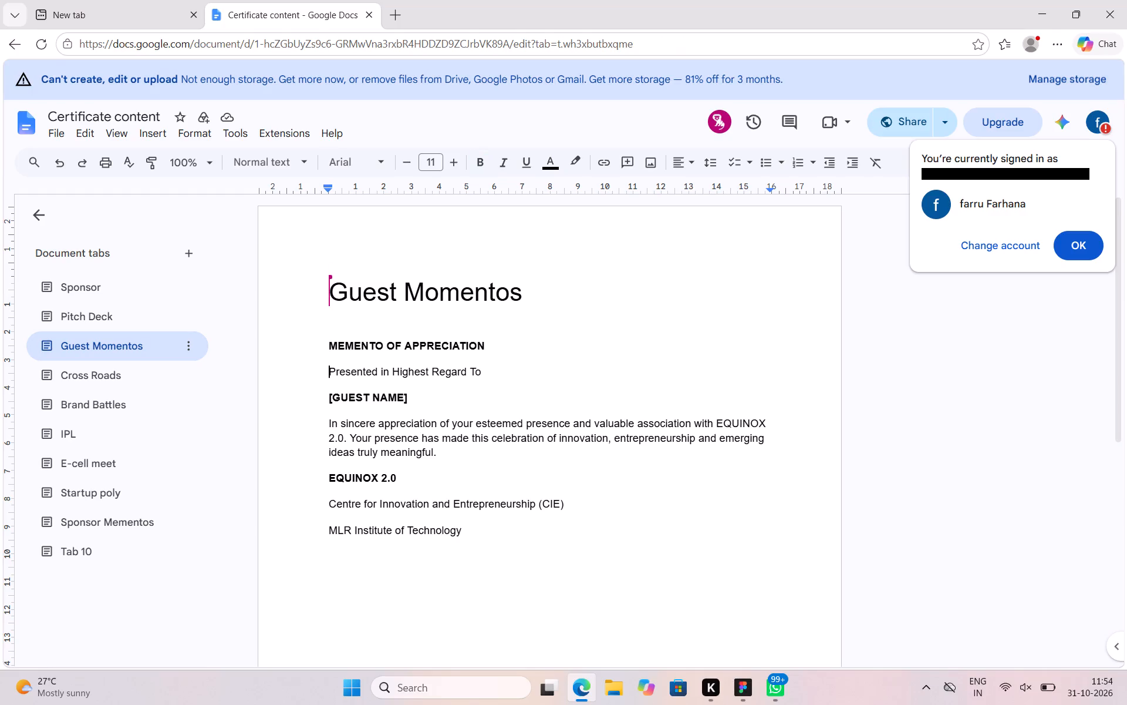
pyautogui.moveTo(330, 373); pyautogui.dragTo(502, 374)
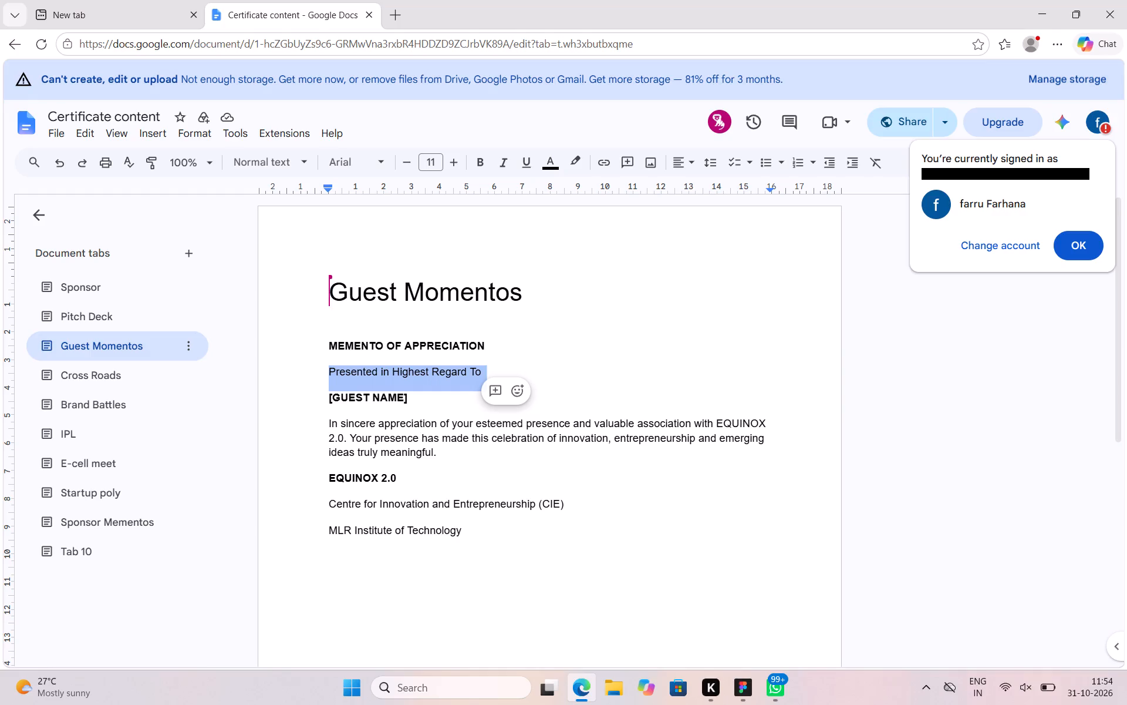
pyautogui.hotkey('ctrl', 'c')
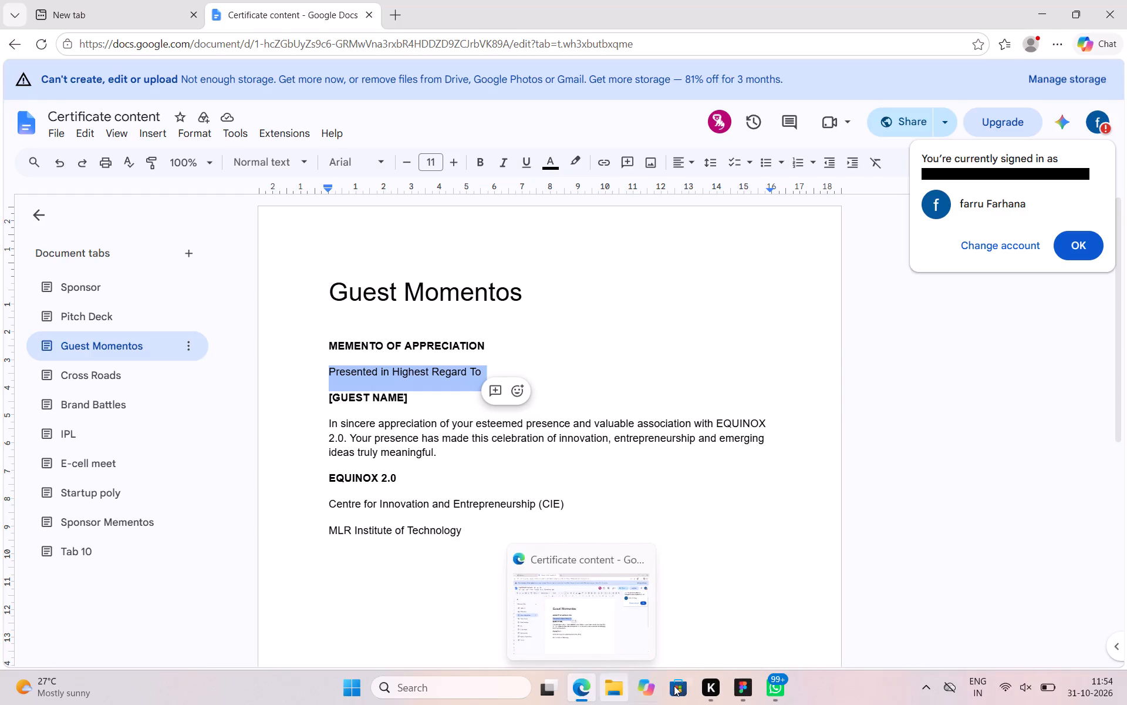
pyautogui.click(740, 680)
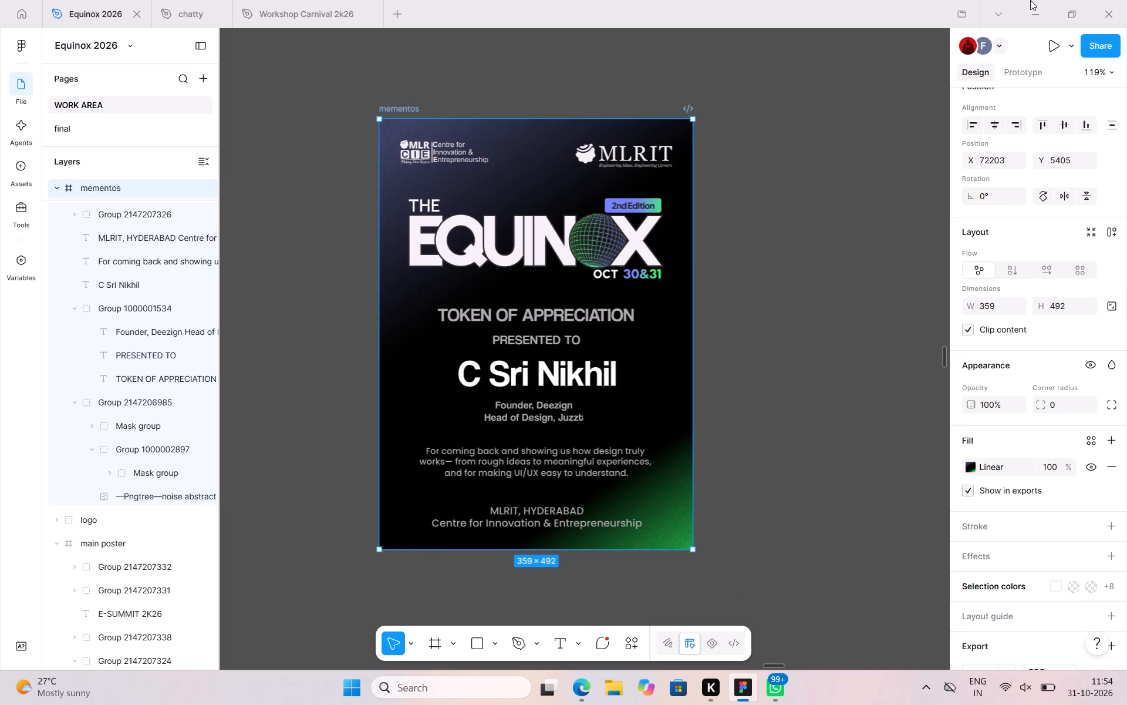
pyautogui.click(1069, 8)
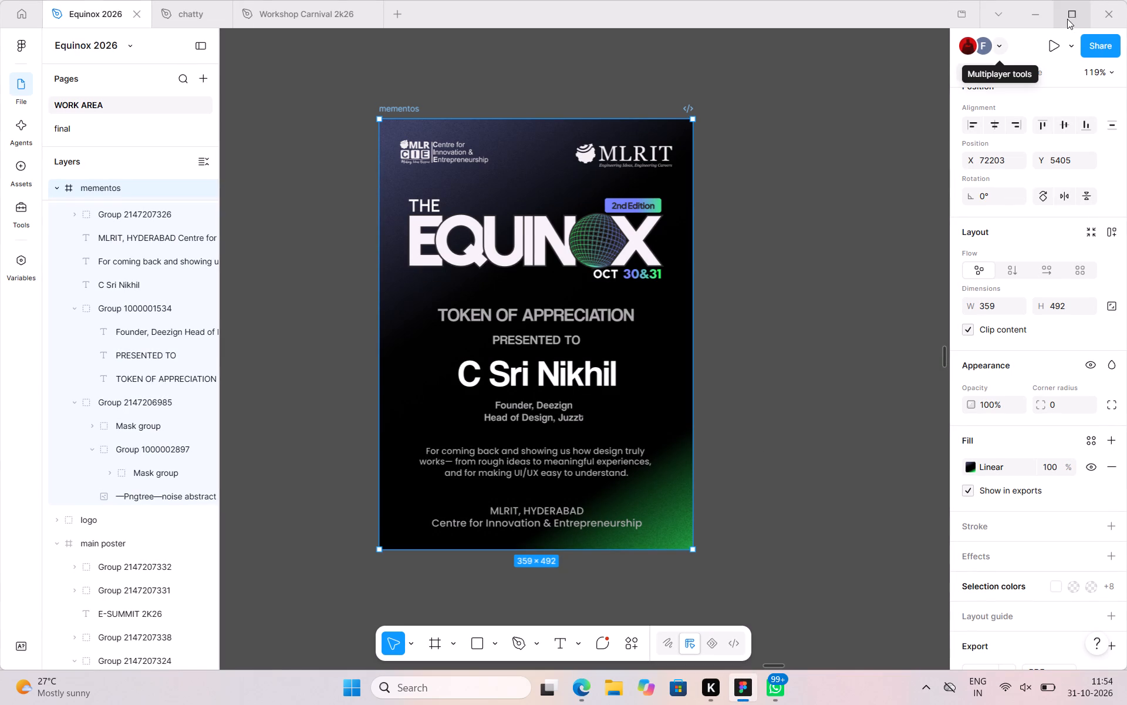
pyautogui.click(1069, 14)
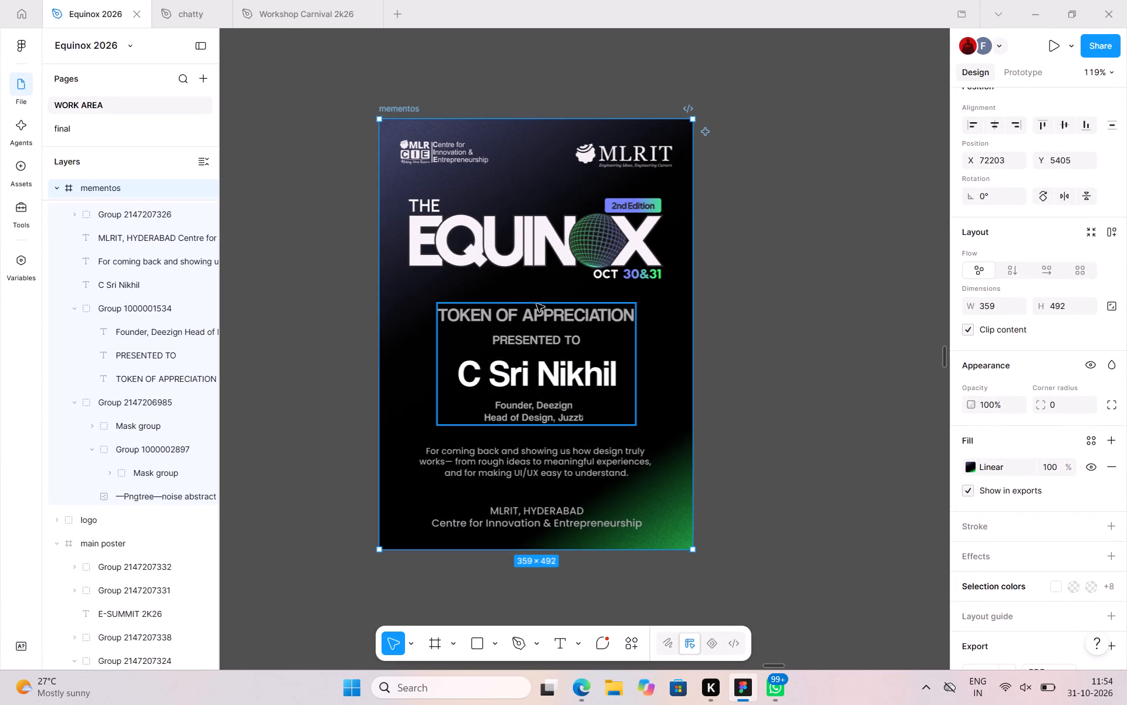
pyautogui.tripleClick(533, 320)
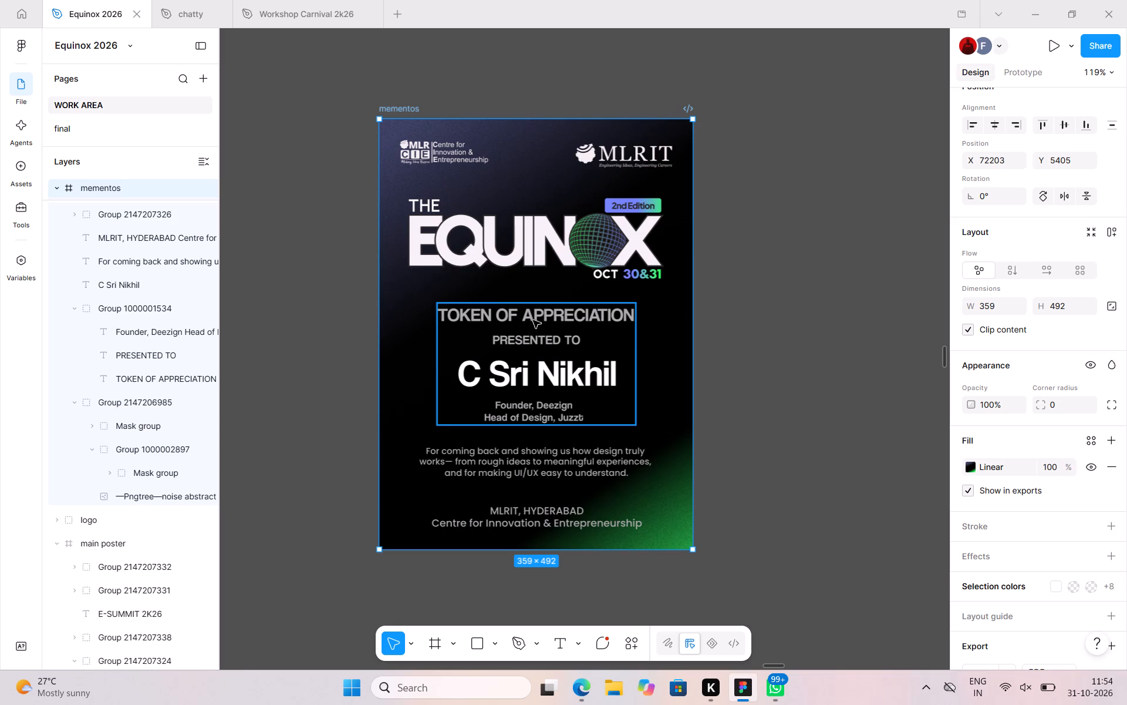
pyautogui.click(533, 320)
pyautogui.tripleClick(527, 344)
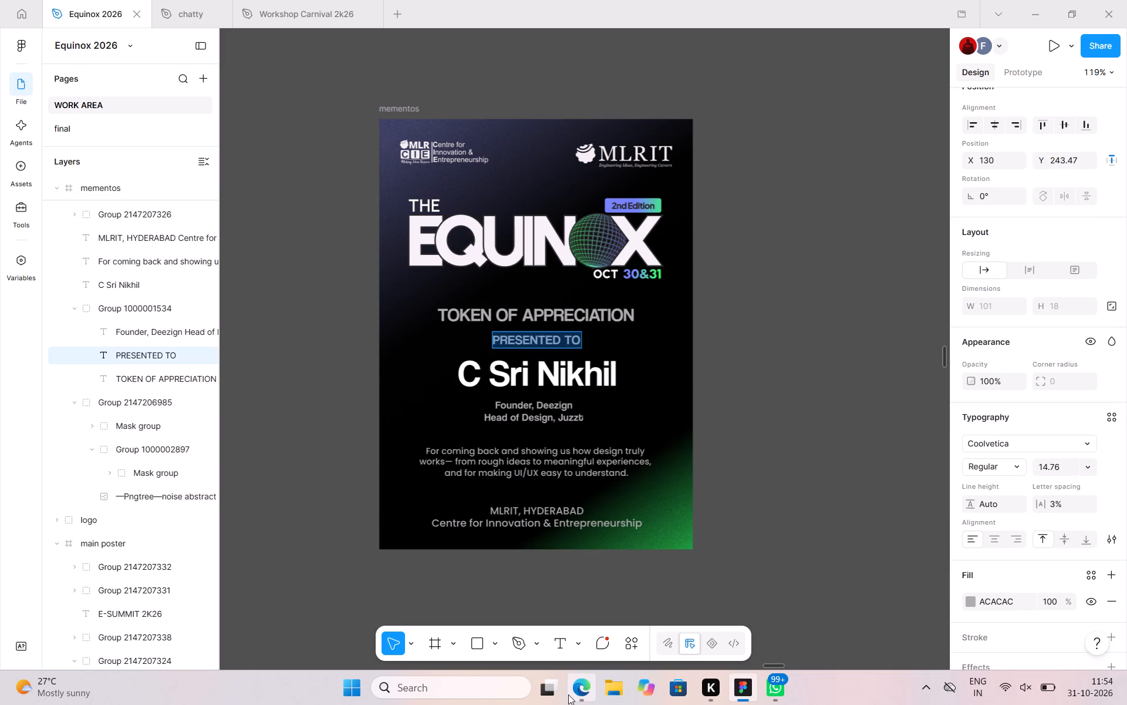
# Switch to the Certificate content document in Edge and restore its window to a smaller size over Figma.
pyautogui.click(584, 605)
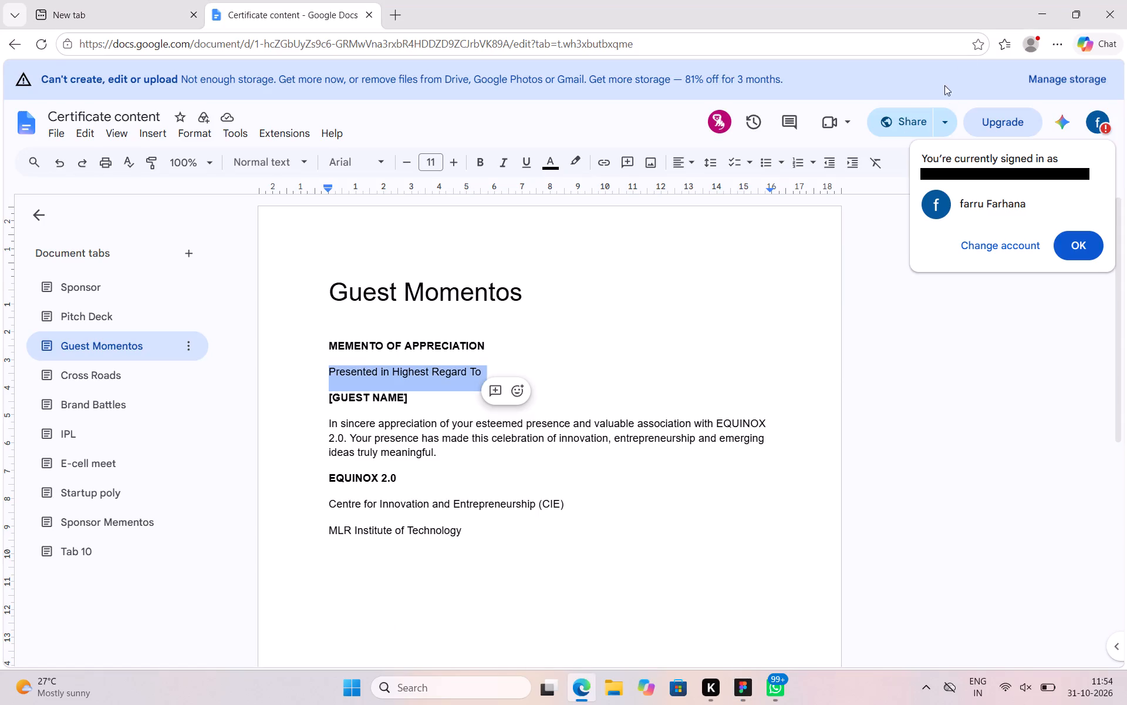
pyautogui.click(1078, 0)
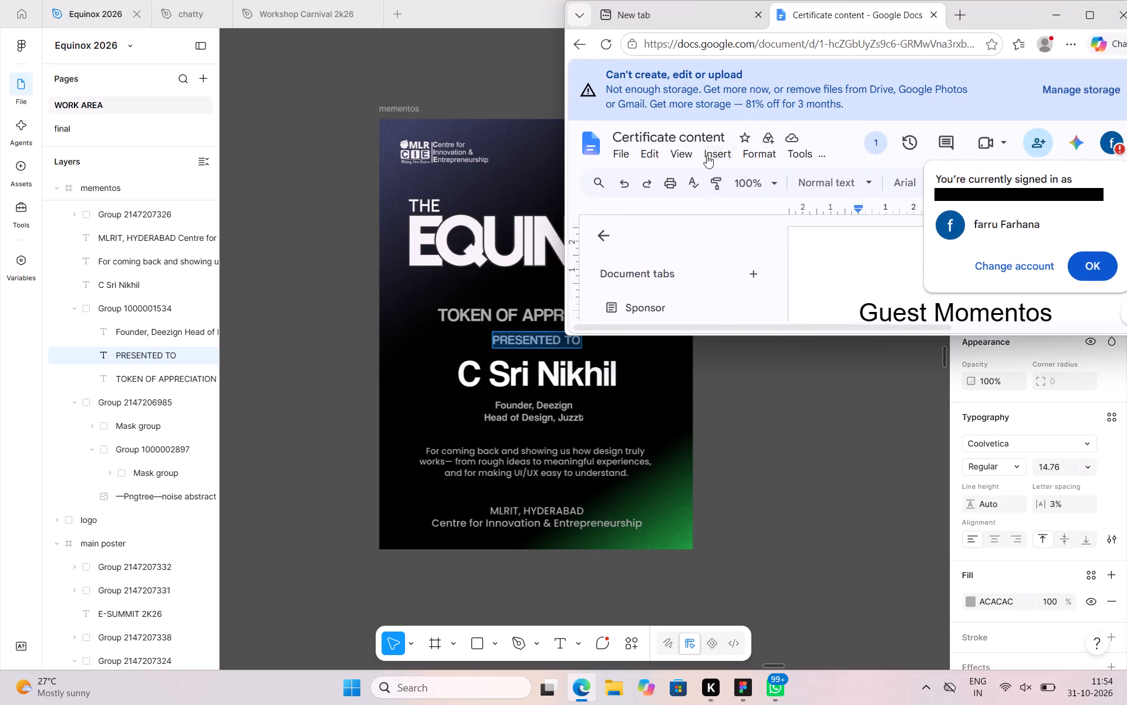
# Switch to Figma, restore its window from full screen, and move and narrow it so it leaves room beside it for the browser.
pyautogui.click(435, 0)
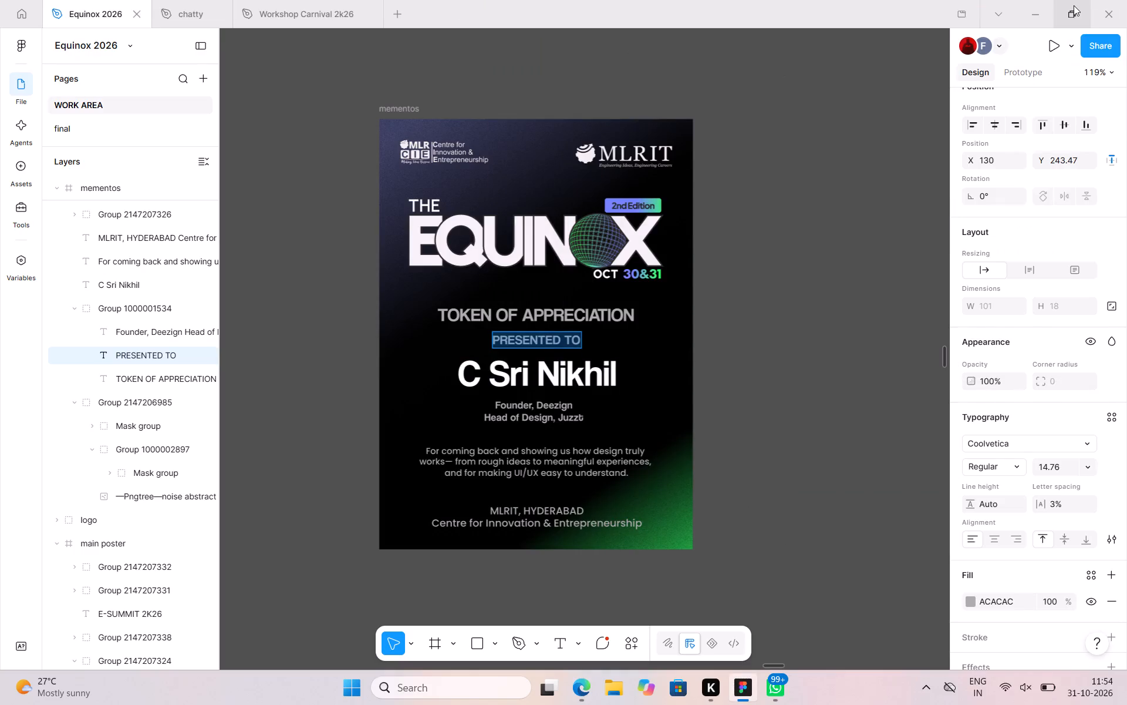
pyautogui.click(1074, 5)
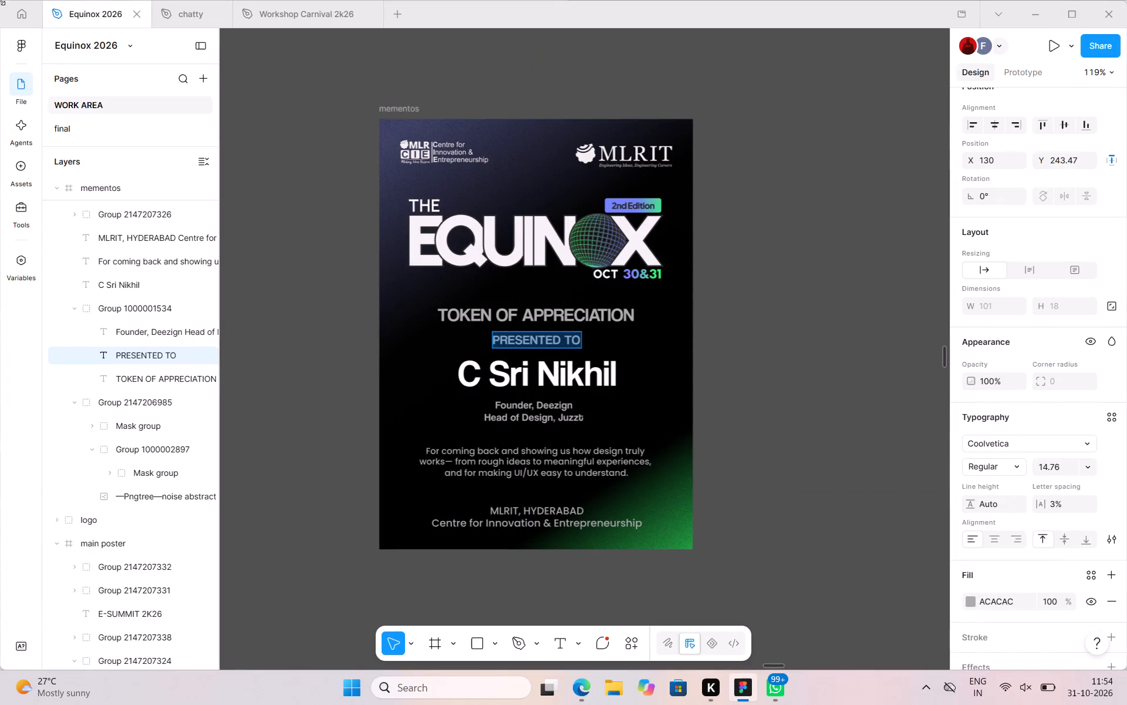
pyautogui.moveTo(8, 1); pyautogui.dragTo(222, 115)
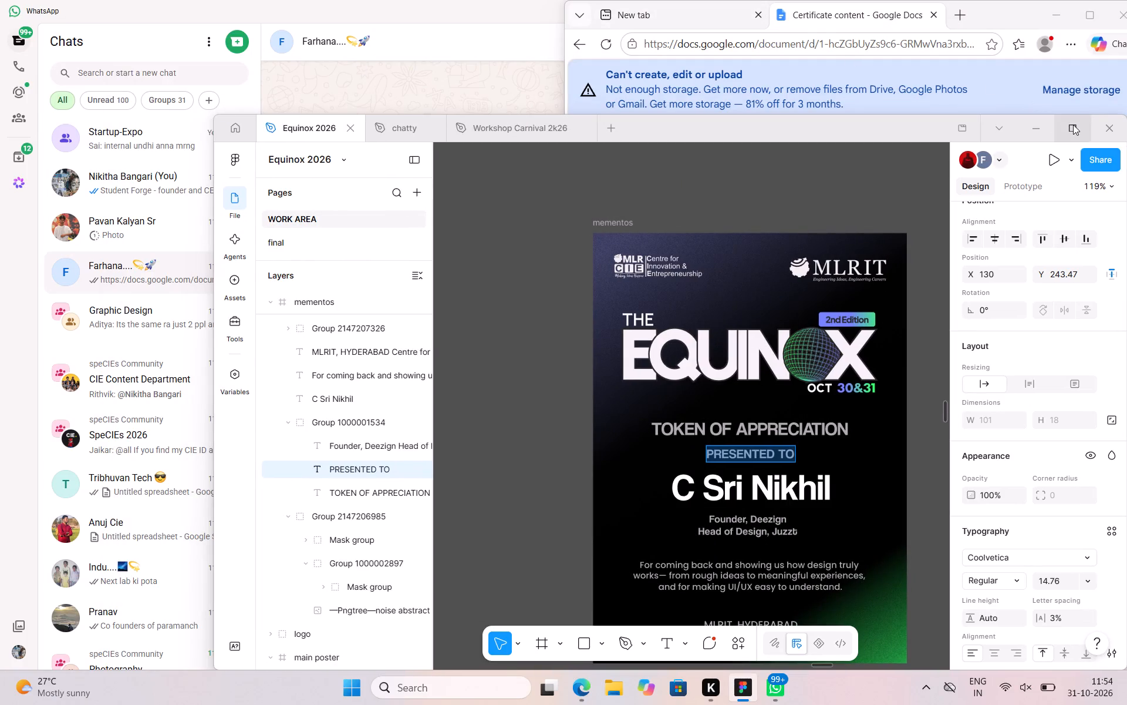
pyautogui.moveTo(869, 132); pyautogui.dragTo(676, 0)
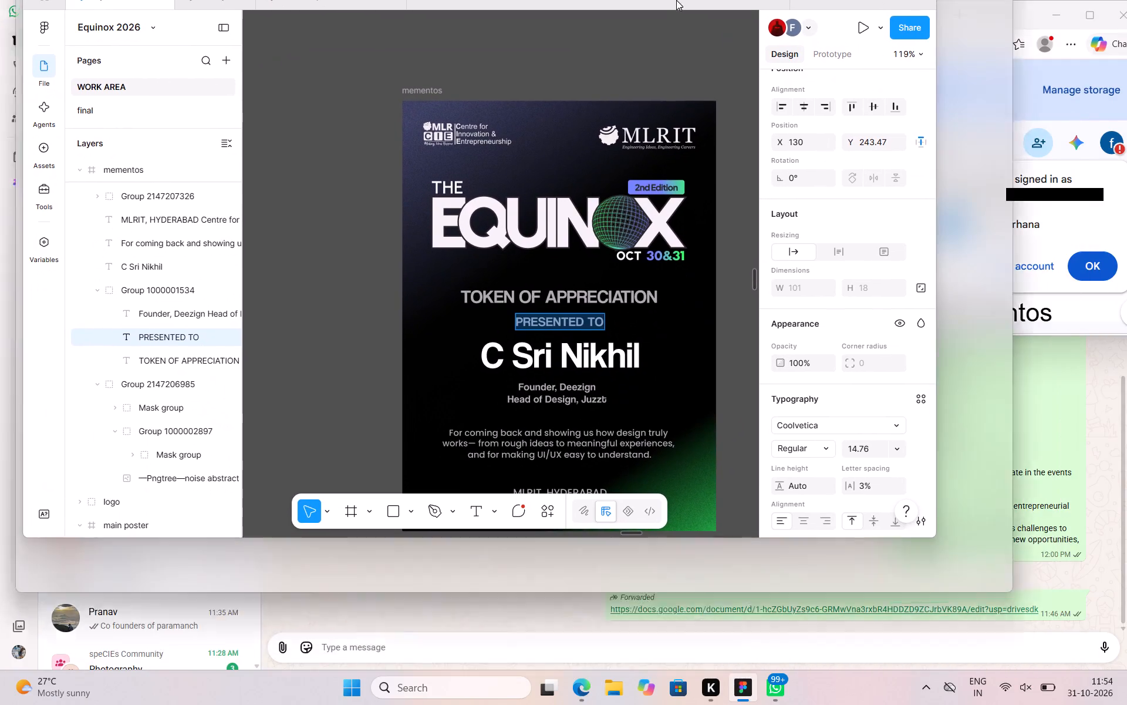
pyautogui.moveTo(676, 0); pyautogui.dragTo(673, 0)
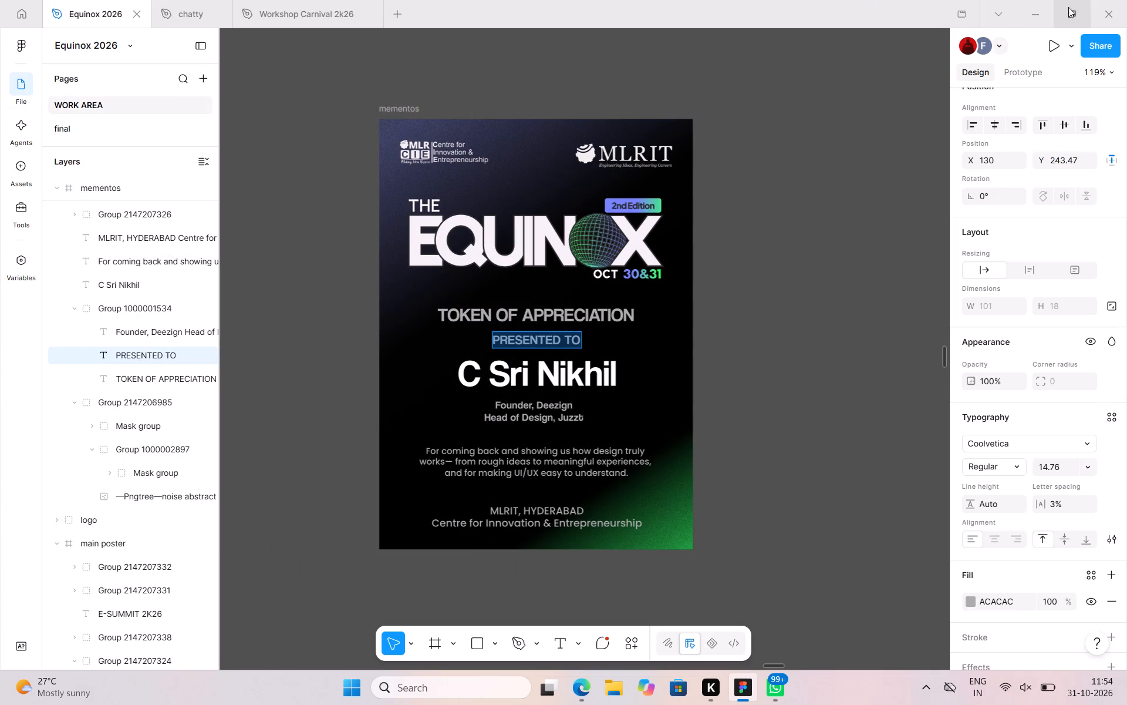
pyautogui.click(1074, 11)
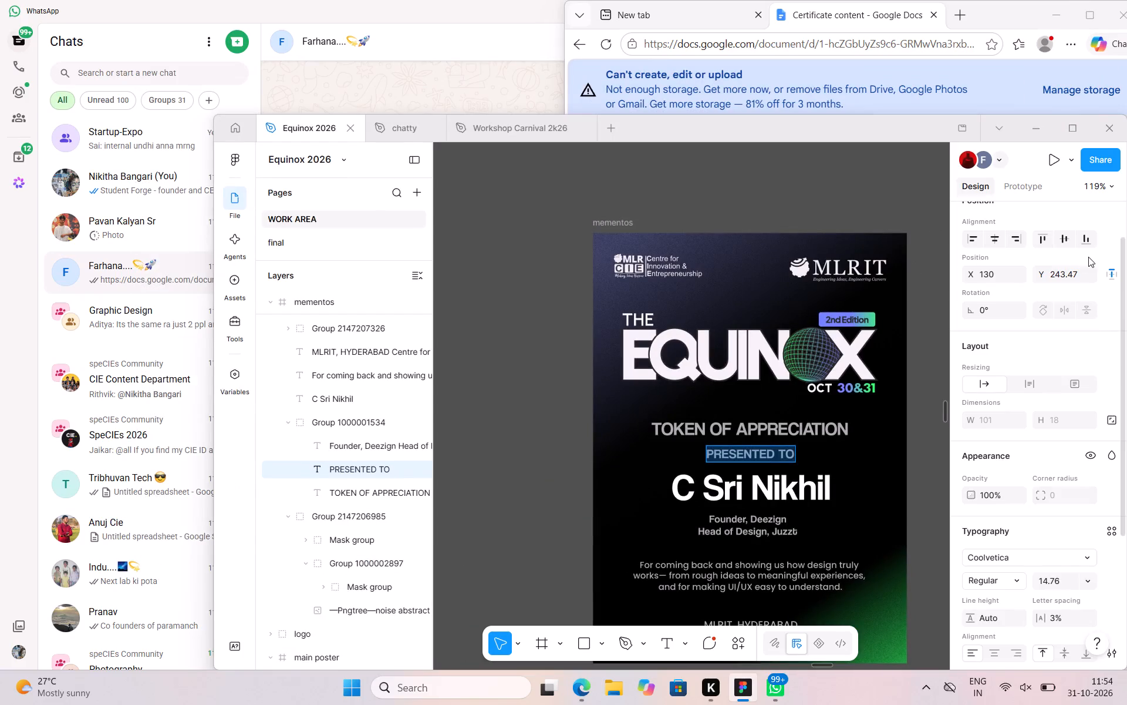
pyautogui.moveTo(899, 131); pyautogui.dragTo(735, 108)
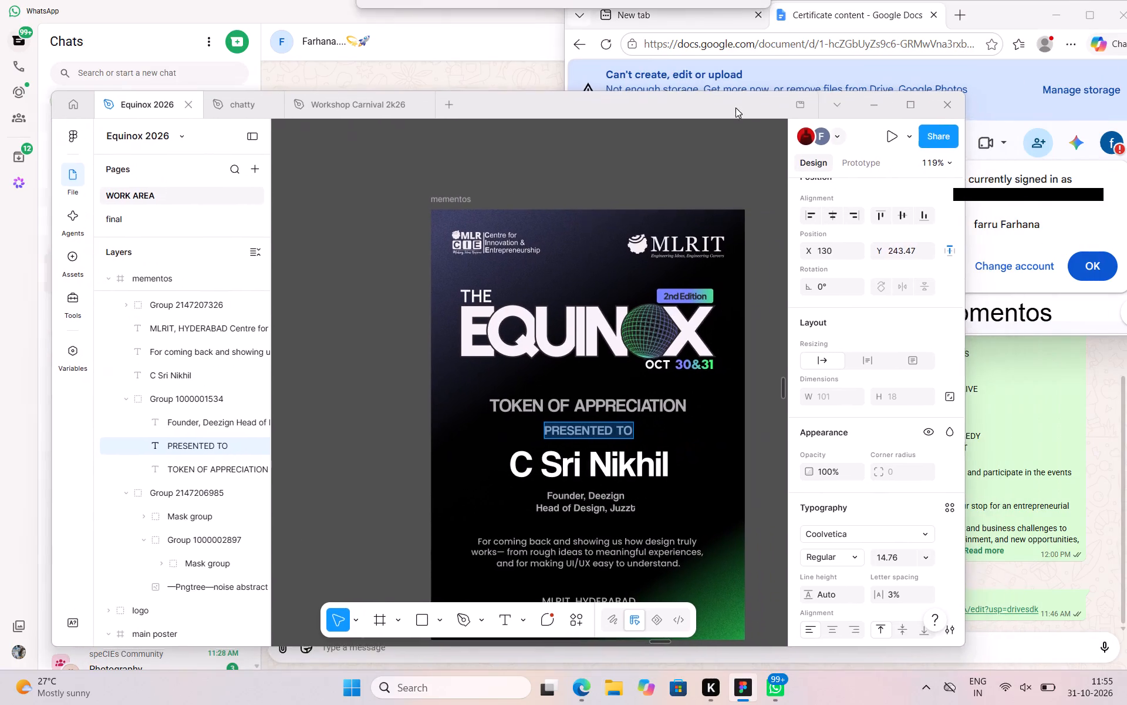
pyautogui.moveTo(735, 108); pyautogui.dragTo(734, 107)
pyautogui.moveTo(967, 243); pyautogui.dragTo(863, 261)
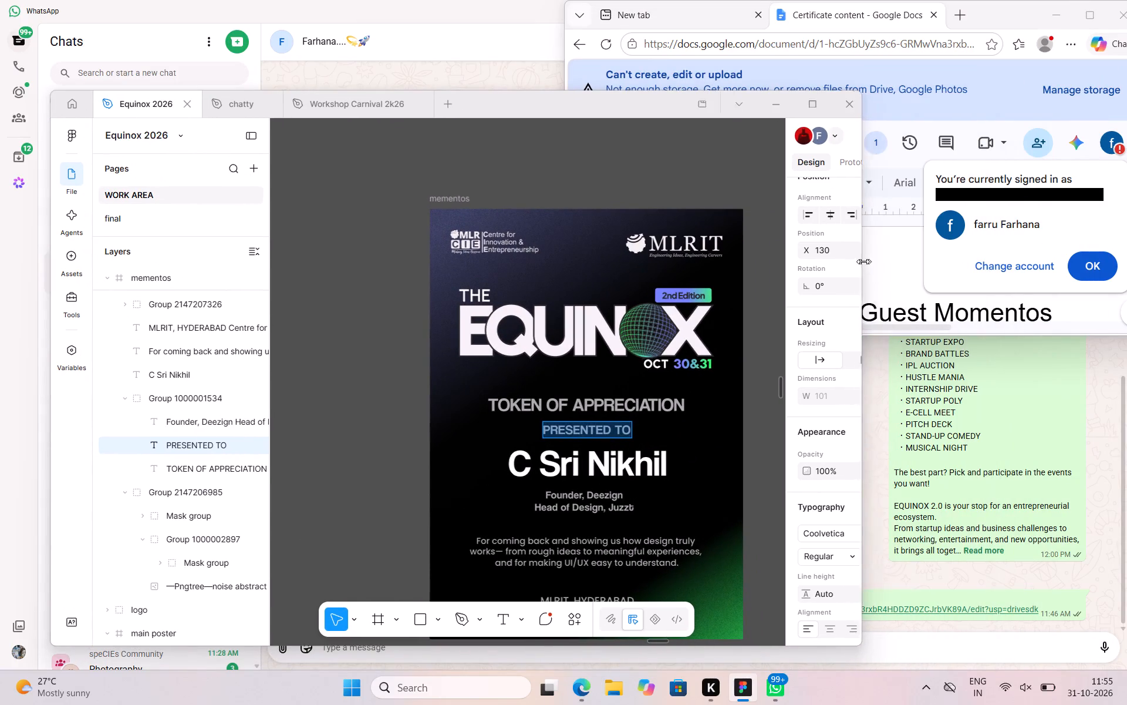
pyautogui.moveTo(863, 261); pyautogui.dragTo(751, 266)
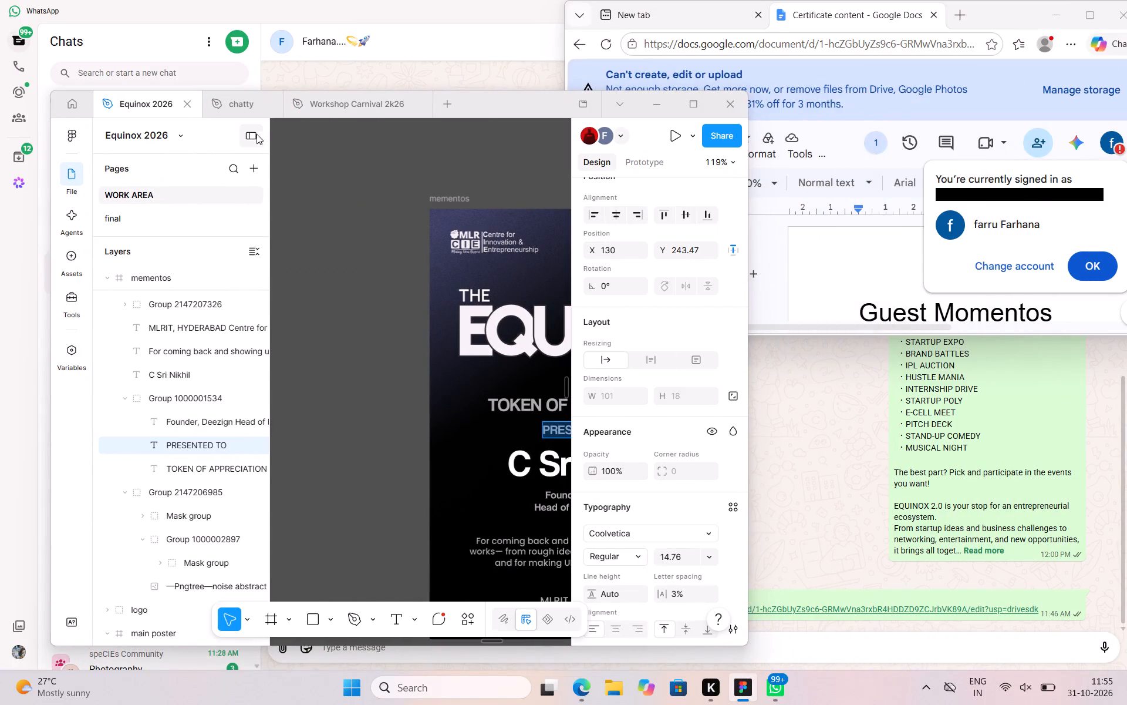
# Hide the Figma pages and layers sidebar so the full width of the mementos frame fits on the canvas.
pyautogui.click(251, 134)
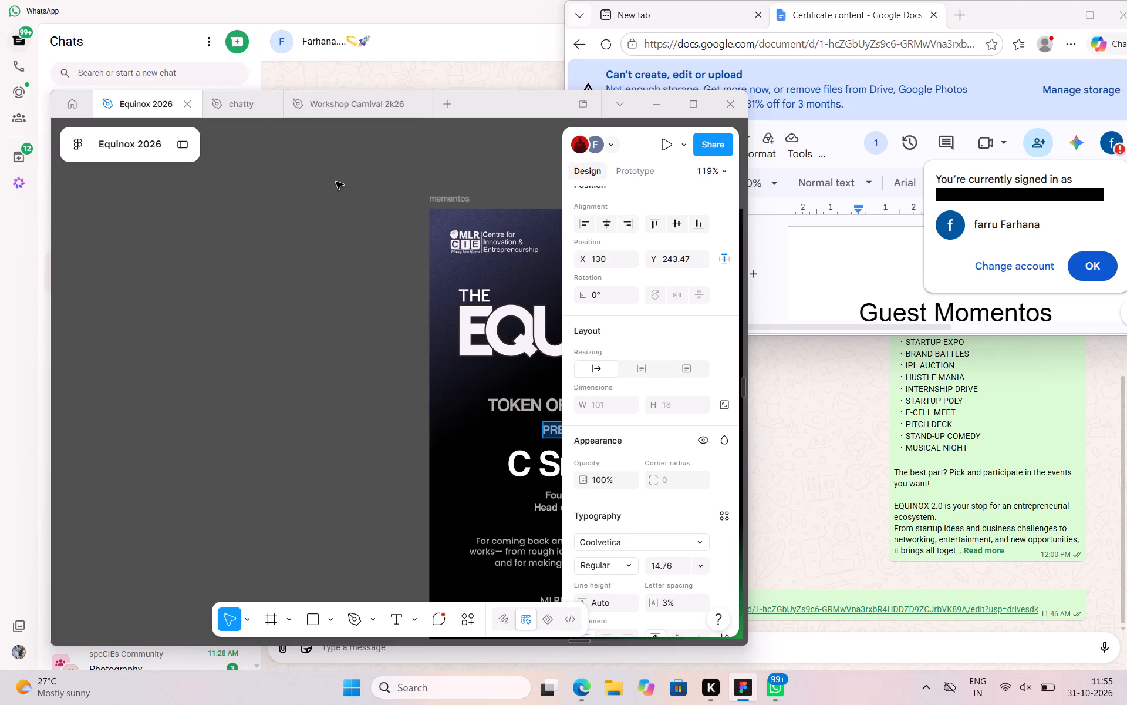
pyautogui.hscroll(-4, 336, 182)
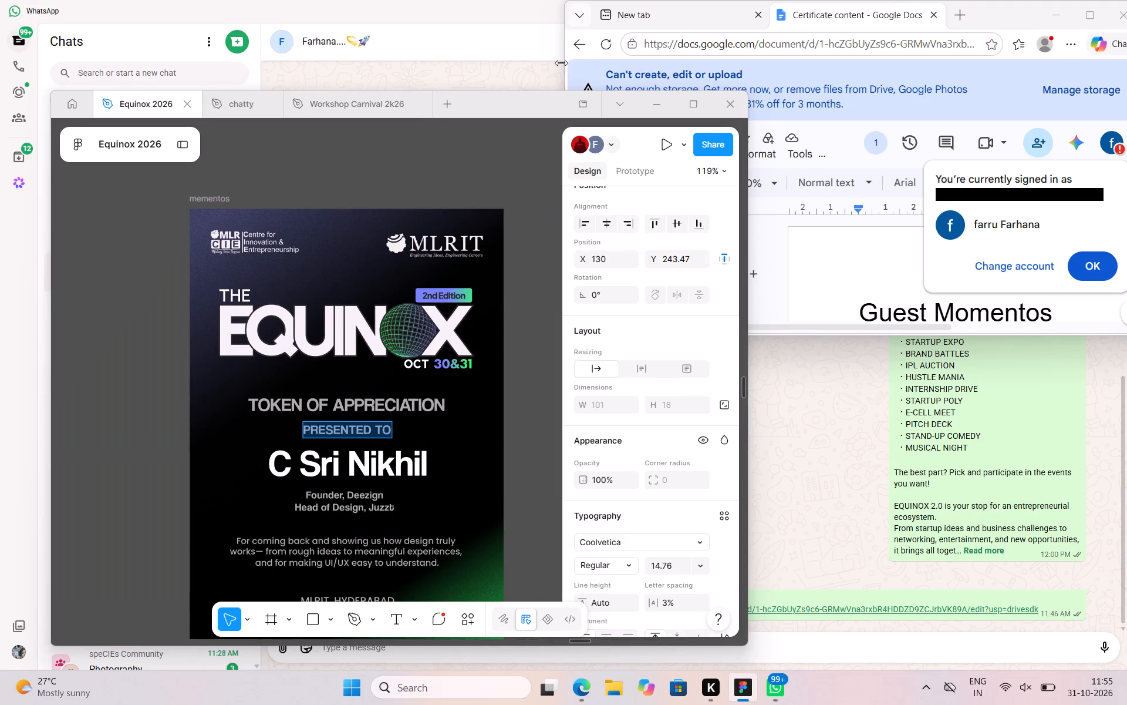
# Resize the Edge window to sit beside Figma with the Guest Momentos text in view, dismissing the signed-in account notice.
pyautogui.moveTo(561, 63); pyautogui.dragTo(748, 48)
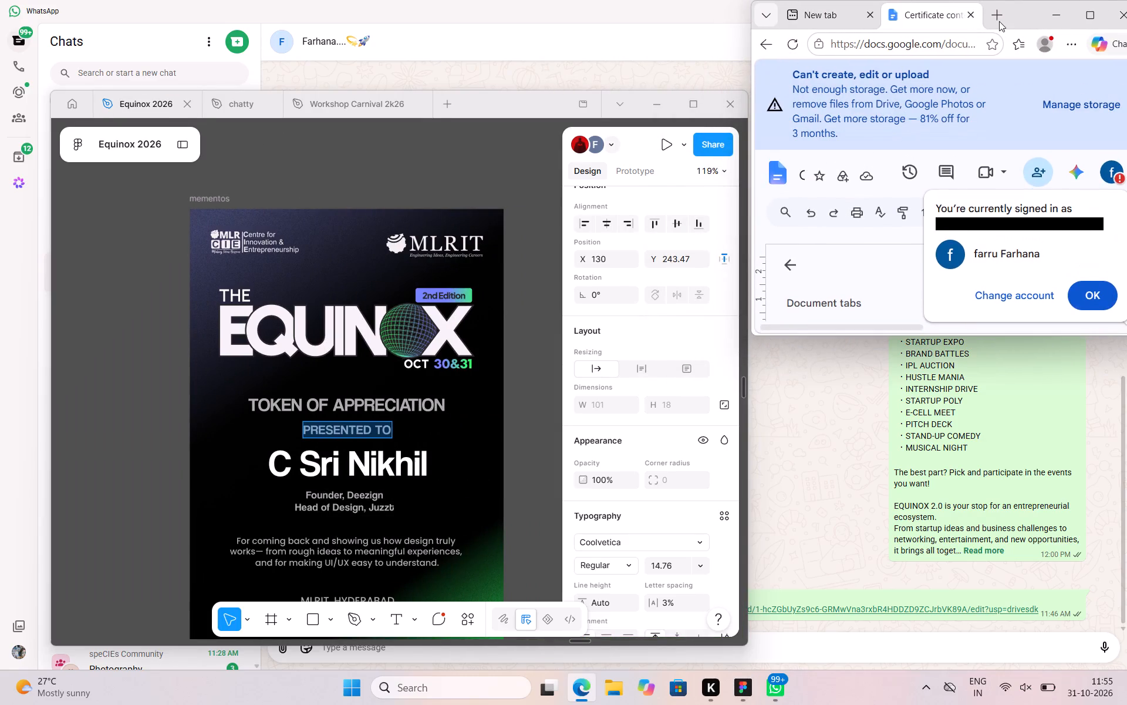
pyautogui.click(1010, 17)
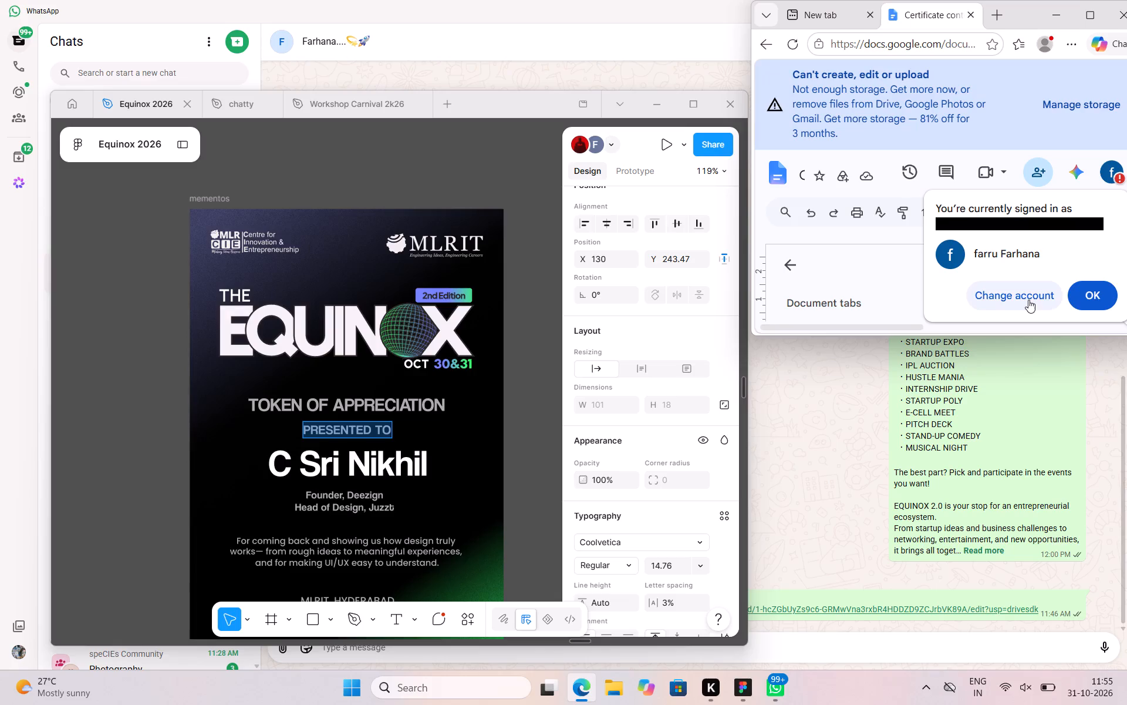
pyautogui.click(1099, 284)
pyautogui.hscroll(-2, 1021, 277)
pyautogui.scroll(-1, 1021, 277)
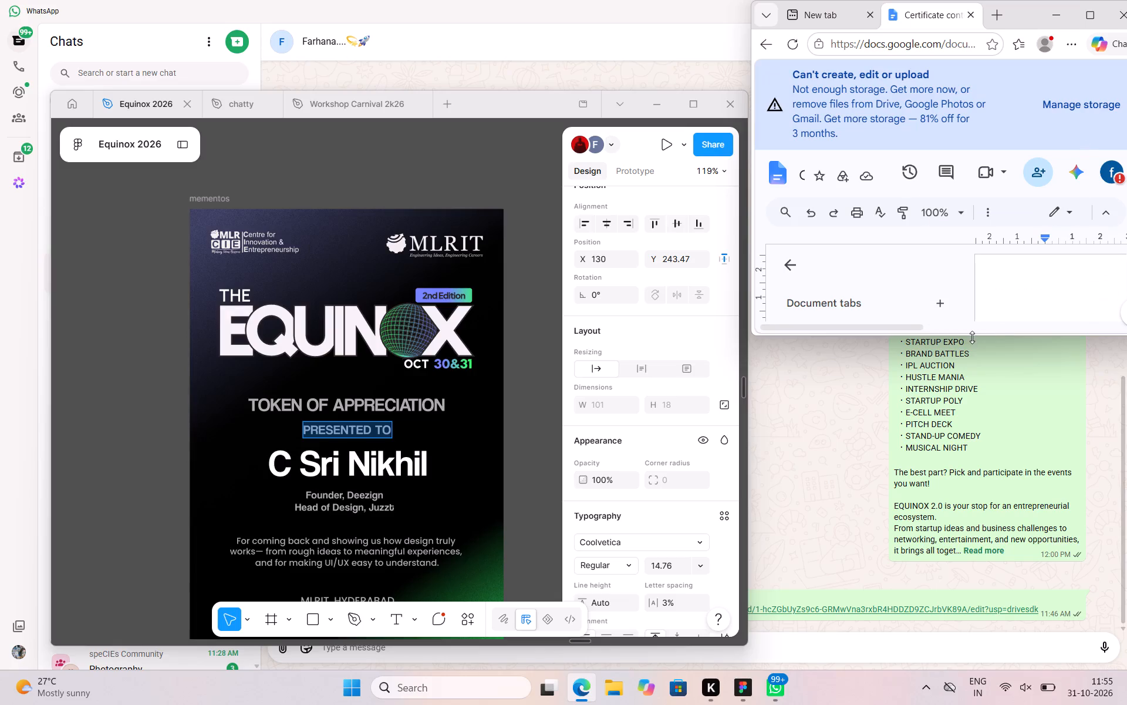
pyautogui.moveTo(972, 336); pyautogui.dragTo(1006, 599)
pyautogui.hscroll(-2, 1052, 460)
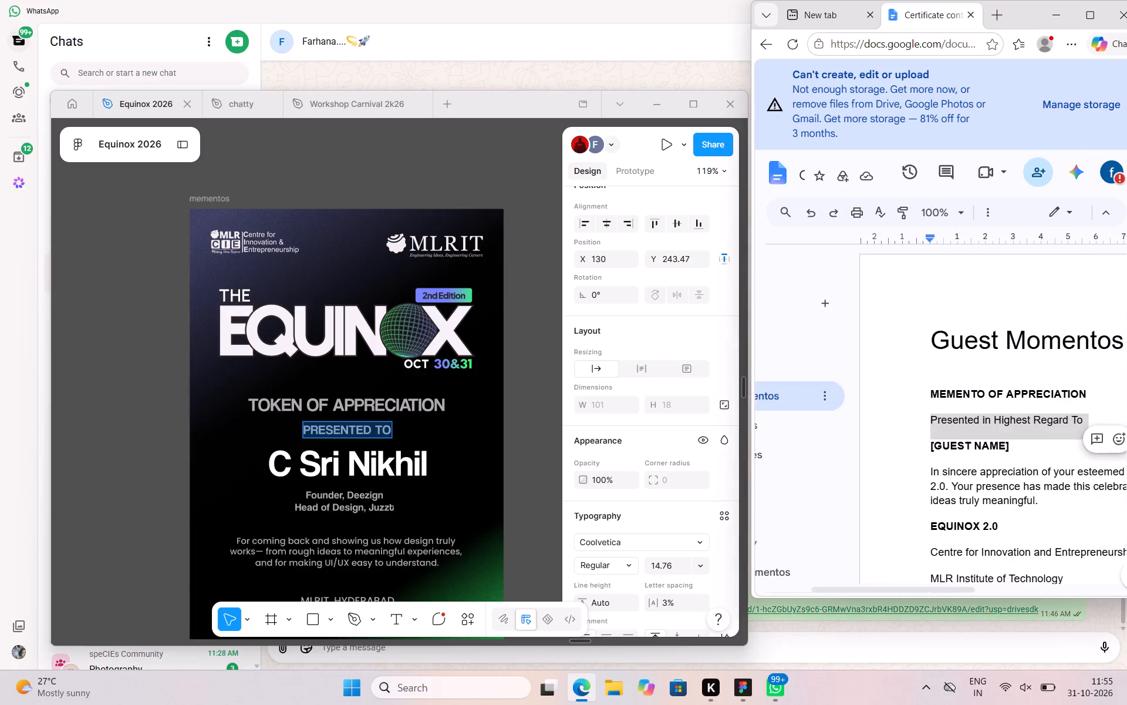
pyautogui.hscroll(-1, 1051, 458)
pyautogui.scroll(-1, 1051, 458)
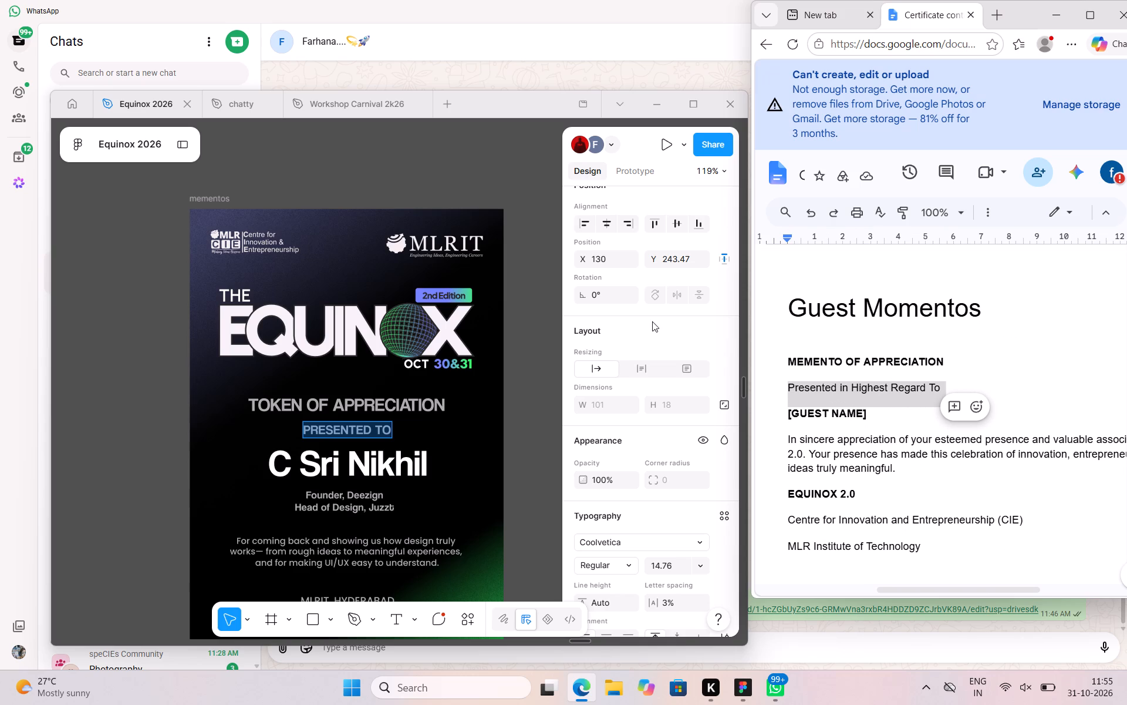
# Return to Figma and exit text editing on the memento's "PRESENTED TO" line.
pyautogui.click(383, 192)
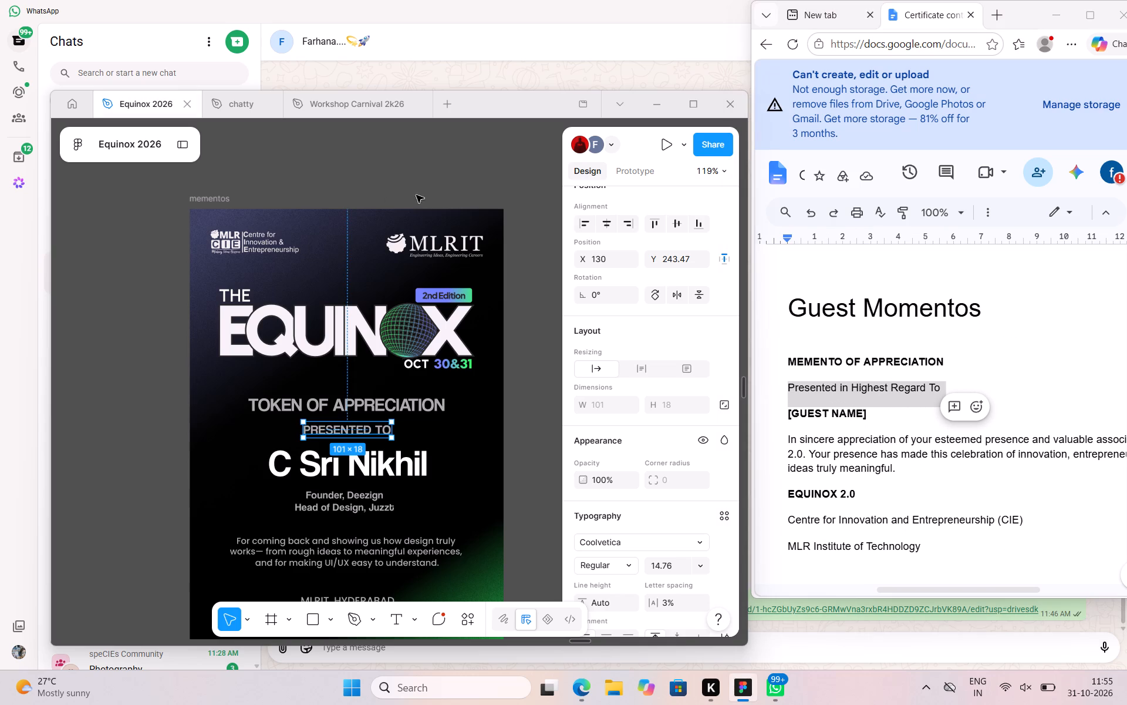
# Replace the memento's body paragraph with the document's "In sincere appreciation of your esteemed presence…" paragraph.
pyautogui.click(795, 441)
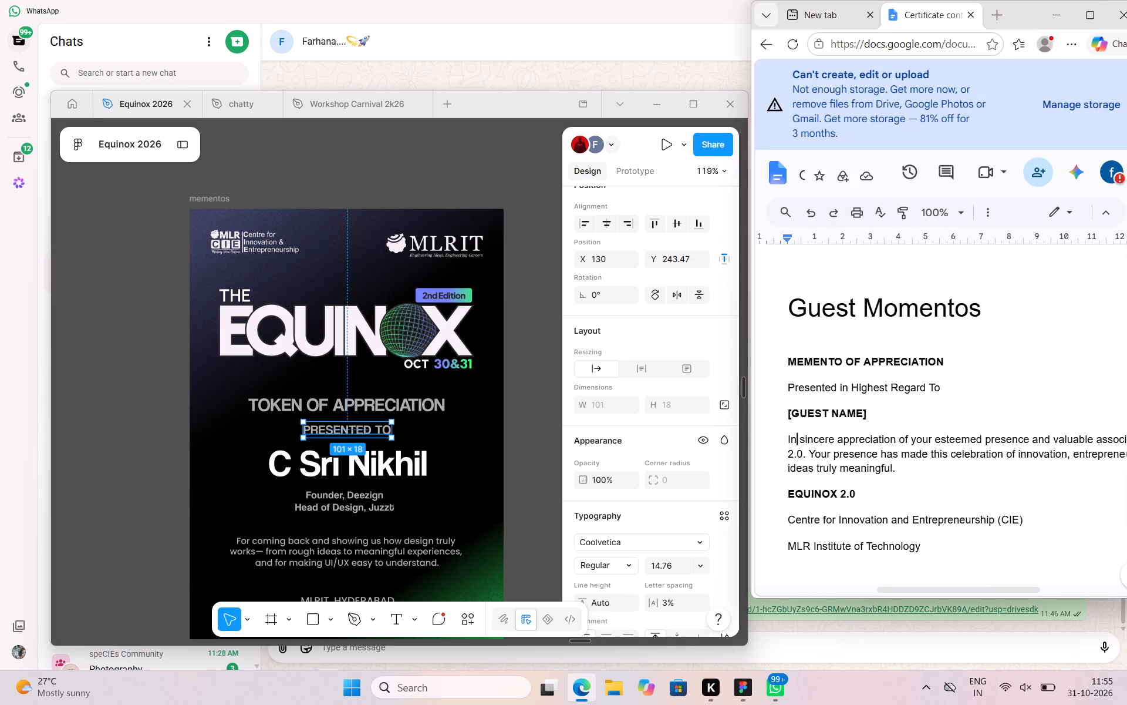
pyautogui.click(782, 441)
pyautogui.moveTo(782, 441); pyautogui.dragTo(896, 471)
pyautogui.hotkey('ctrl', 'c')
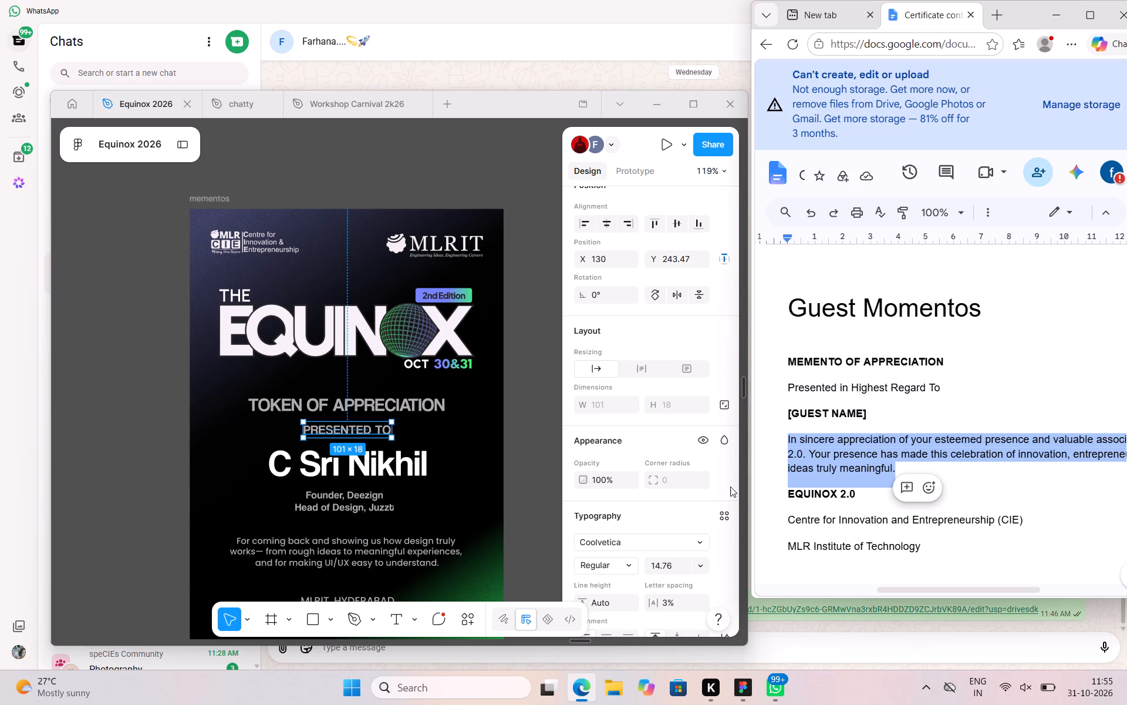
pyautogui.tripleClick(312, 544)
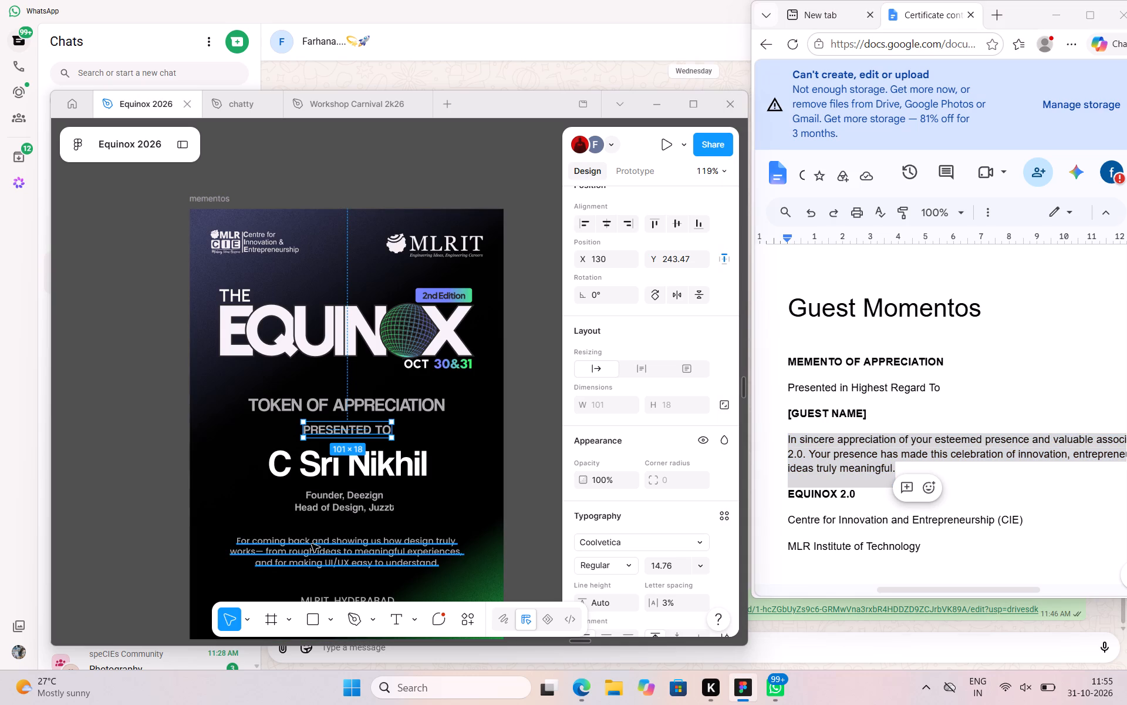
pyautogui.tripleClick(312, 544)
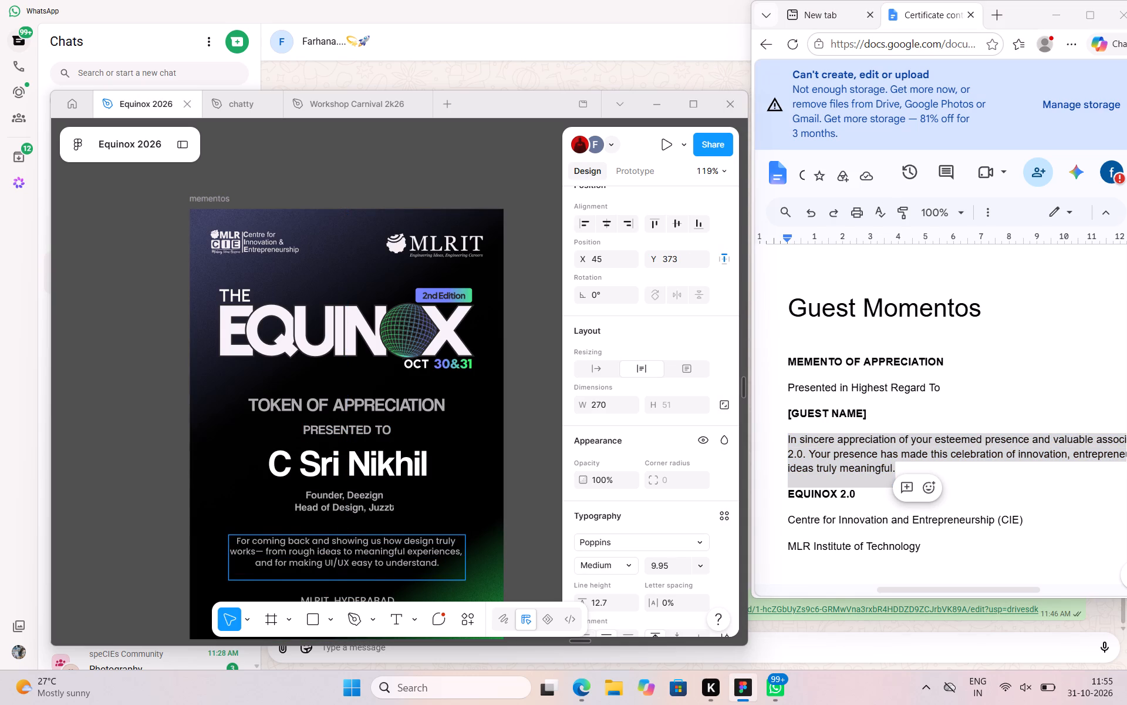
pyautogui.hotkey('ctrl', 'a')
pyautogui.hotkey('ctrl', 'v')
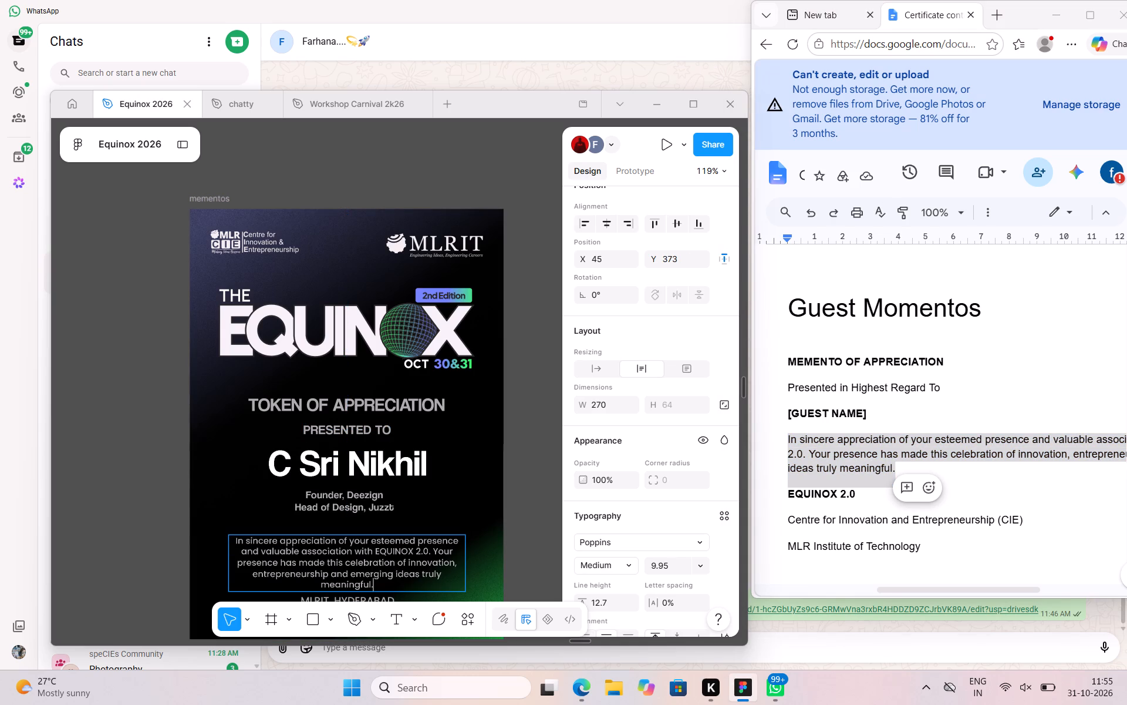
pyautogui.scroll(-1, 312, 544)
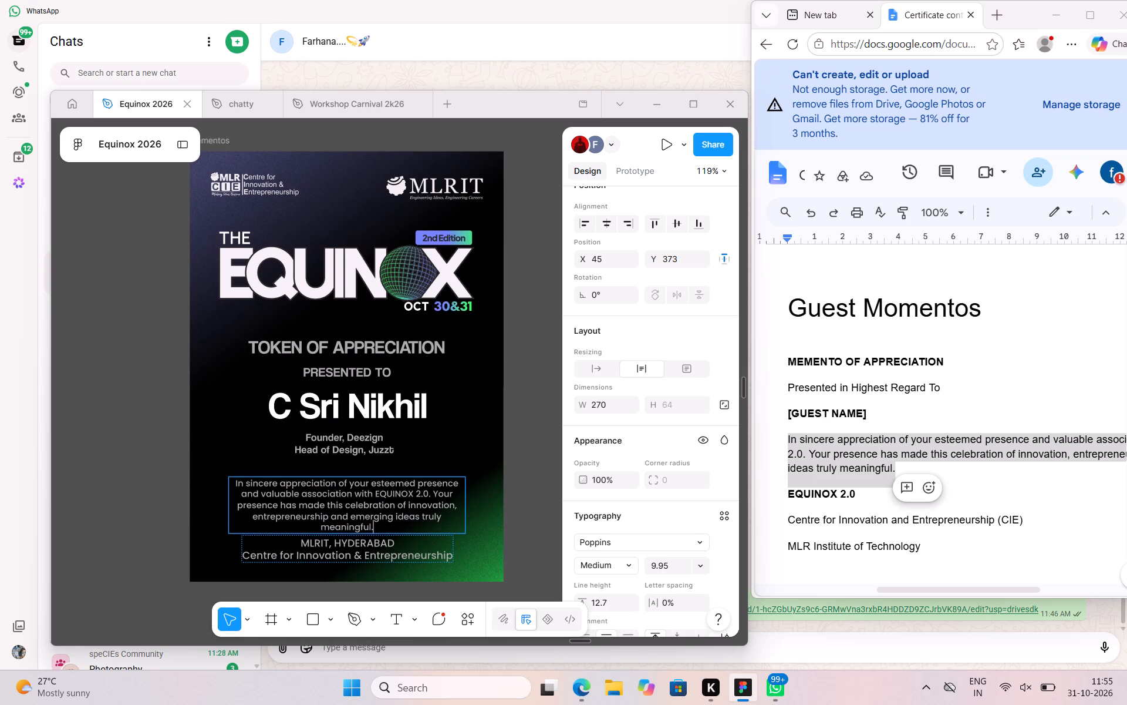
pyautogui.click(488, 504)
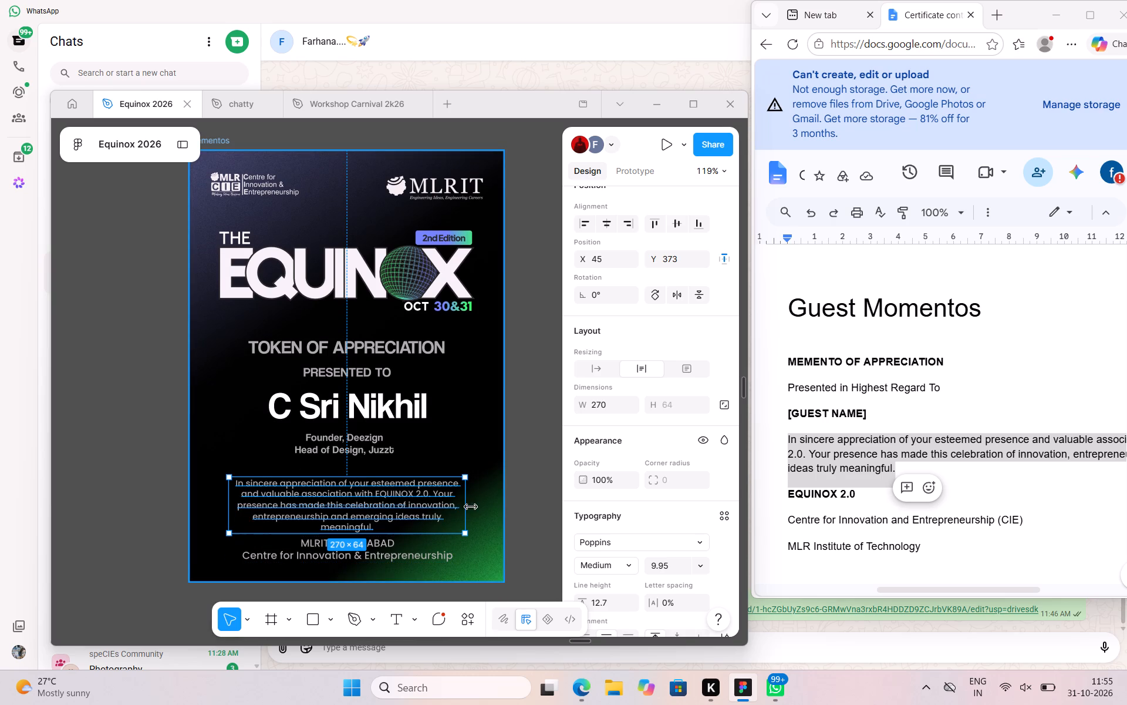
# Widen the body paragraph's text box to 290 and centre it horizontally in the mementos frame.
pyautogui.moveTo(464, 508); pyautogui.dragTo(485, 507)
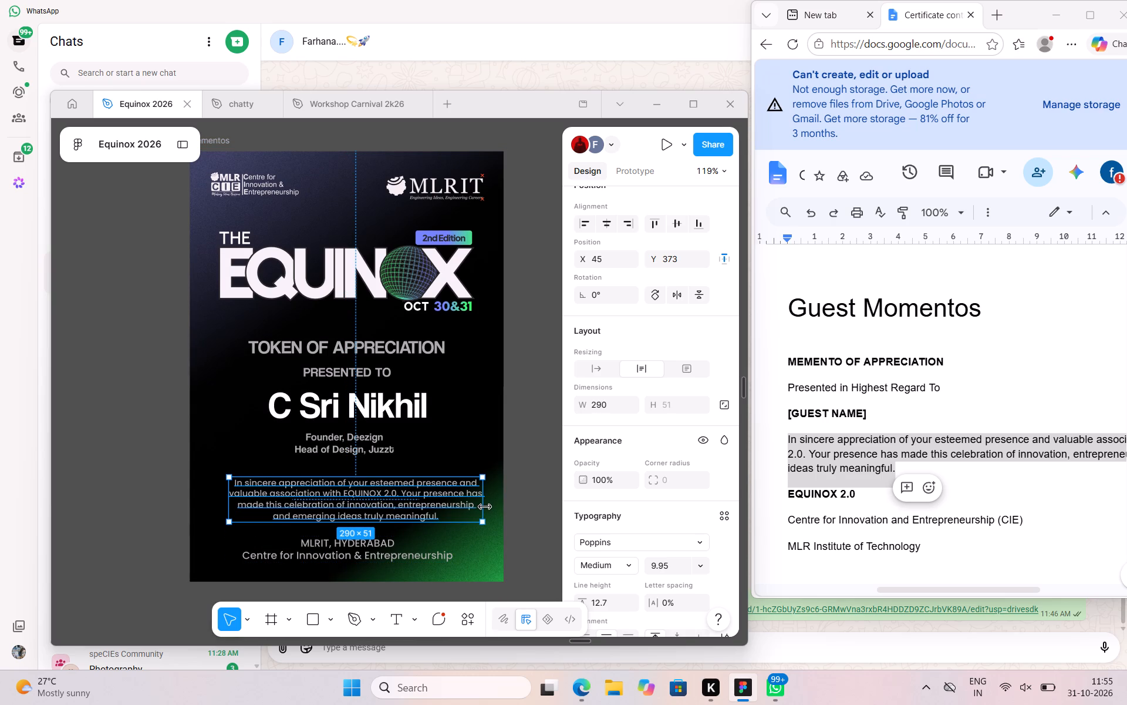
pyautogui.click(609, 223)
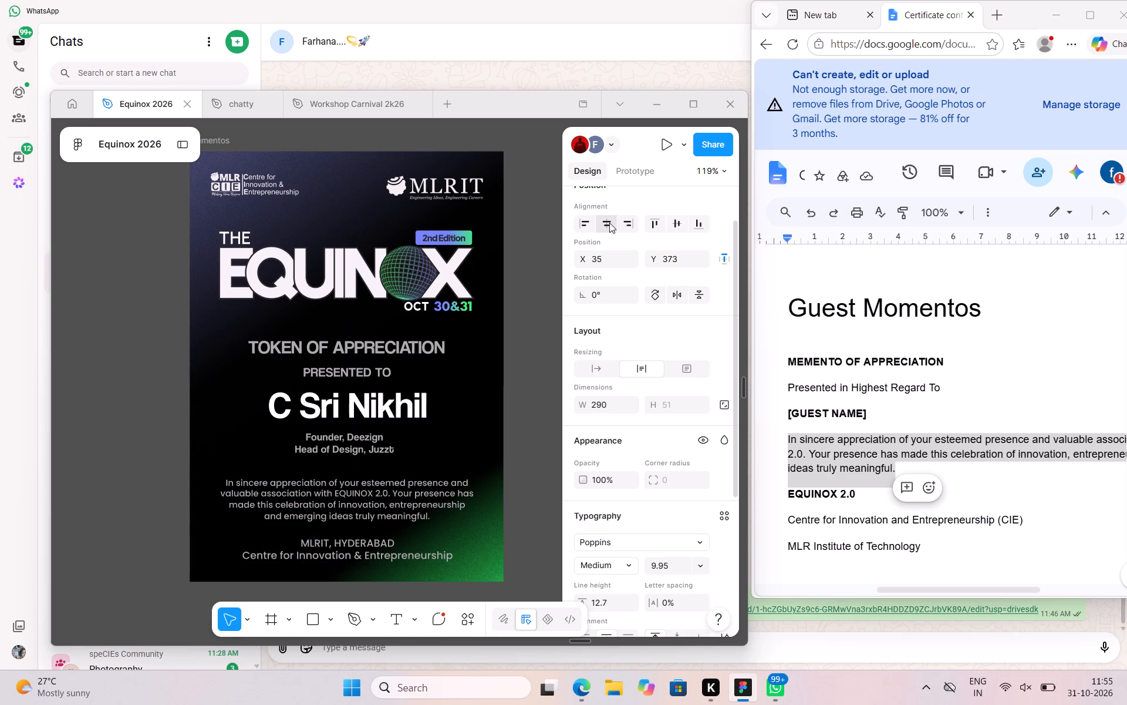
pyautogui.click(540, 317)
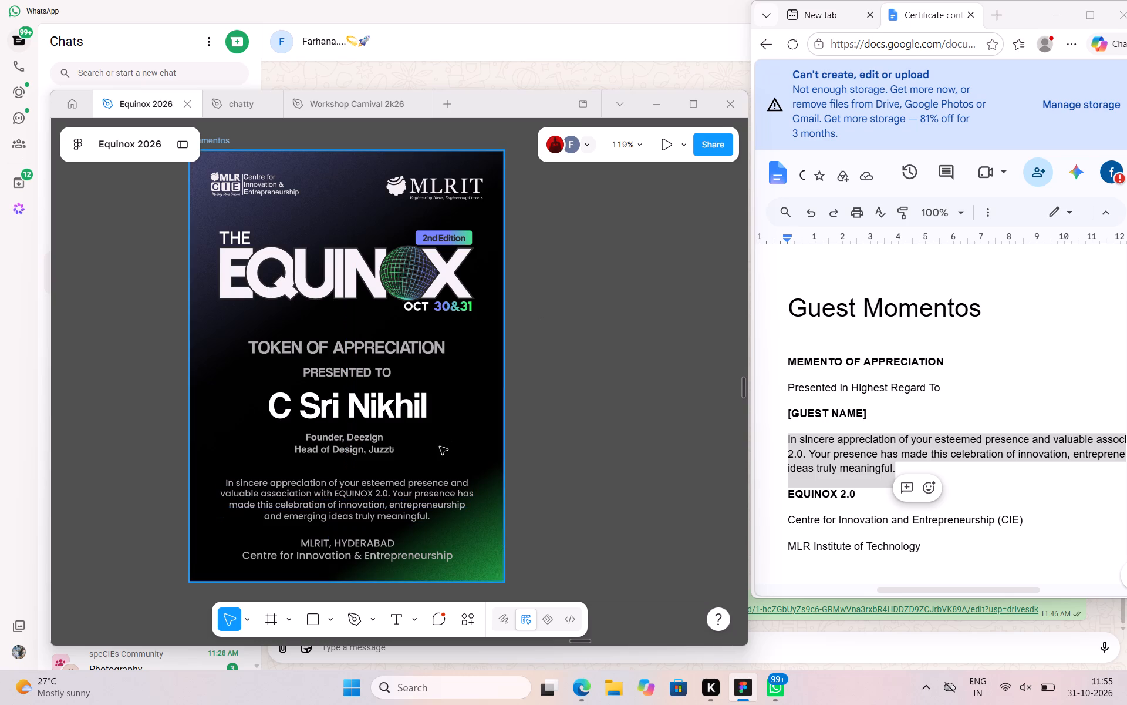
pyautogui.click(421, 496)
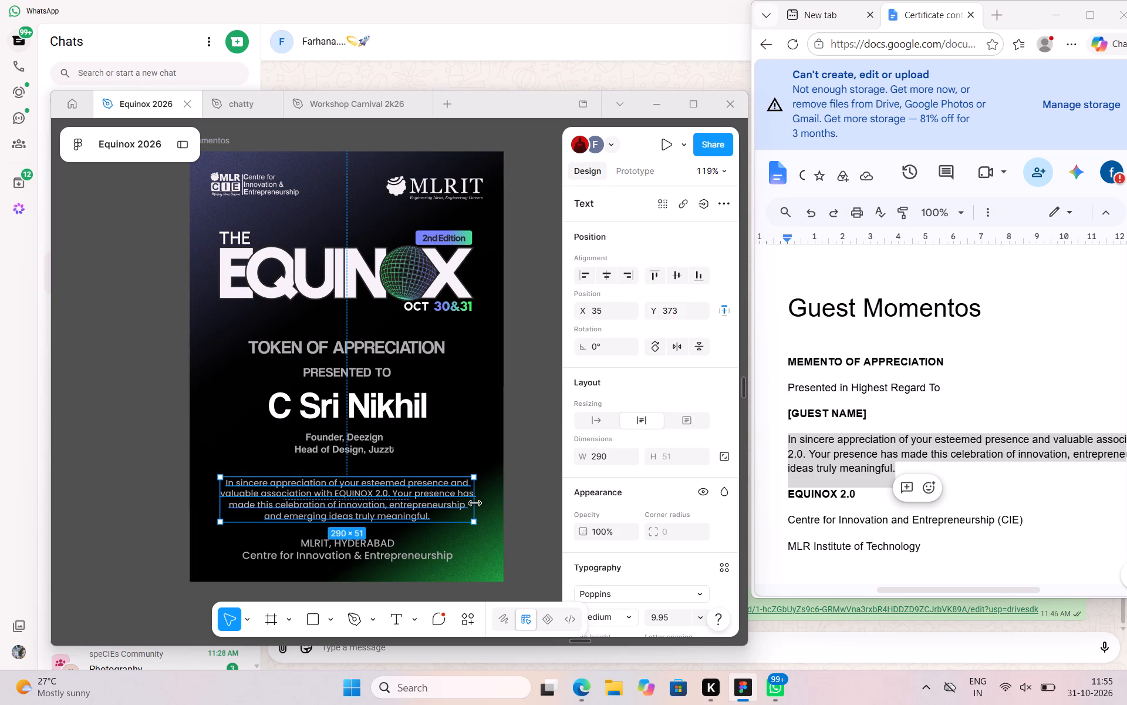
pyautogui.click(475, 503)
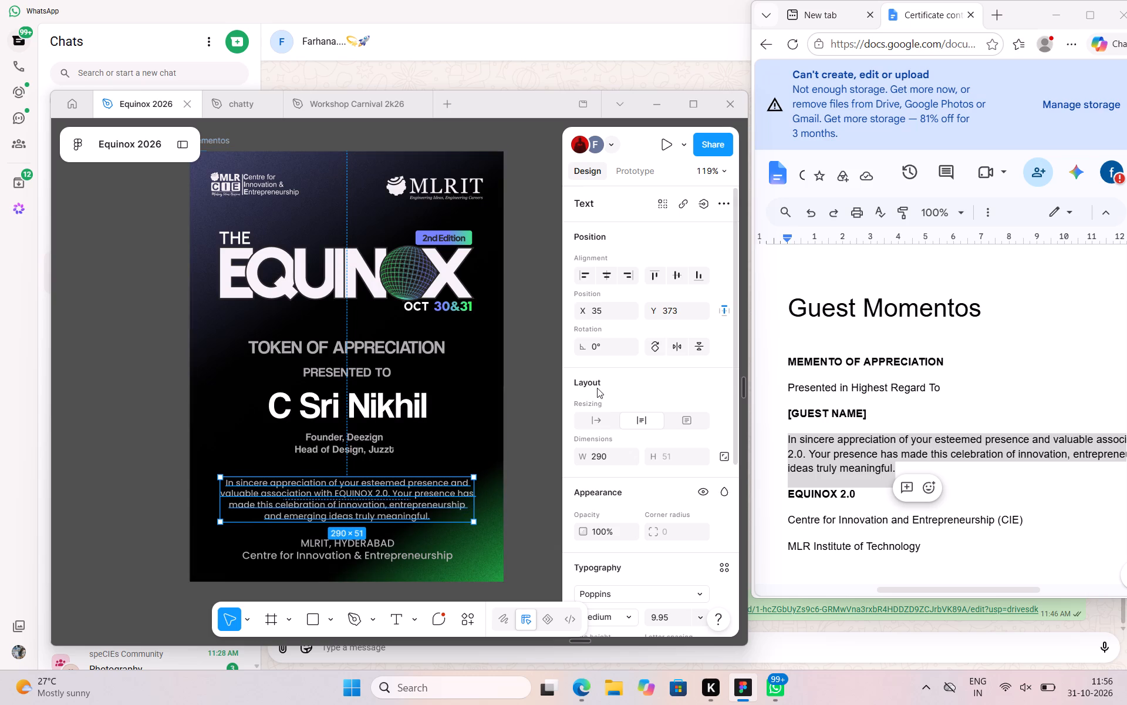
pyautogui.click(612, 277)
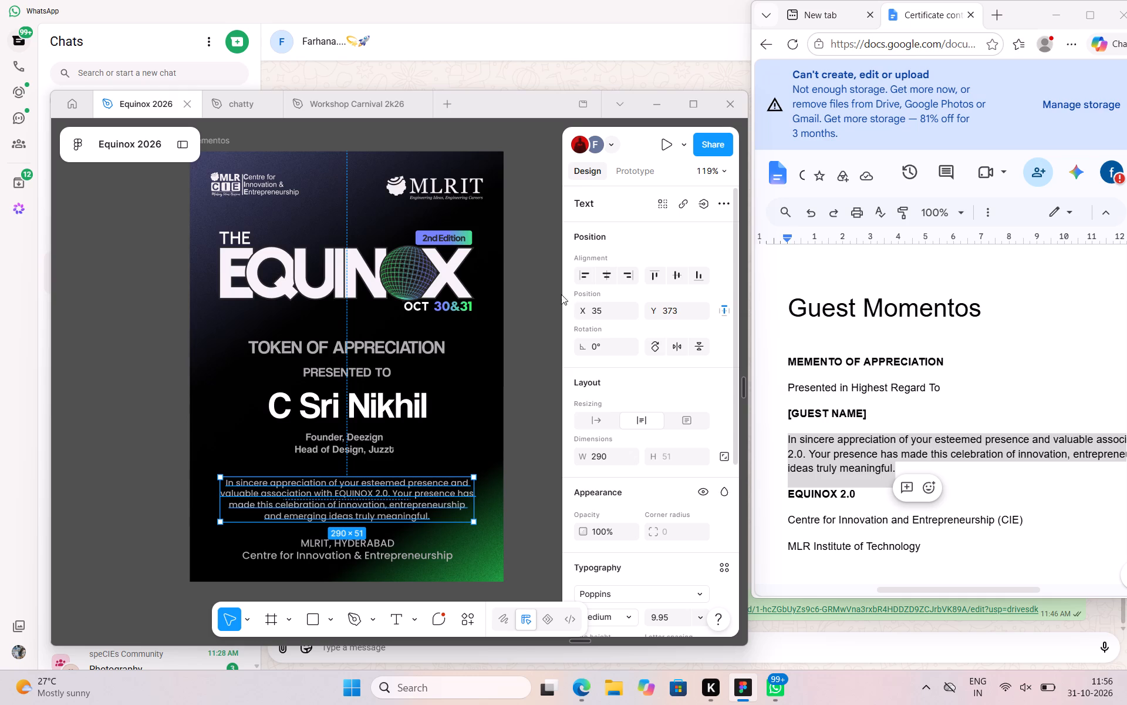
pyautogui.click(554, 297)
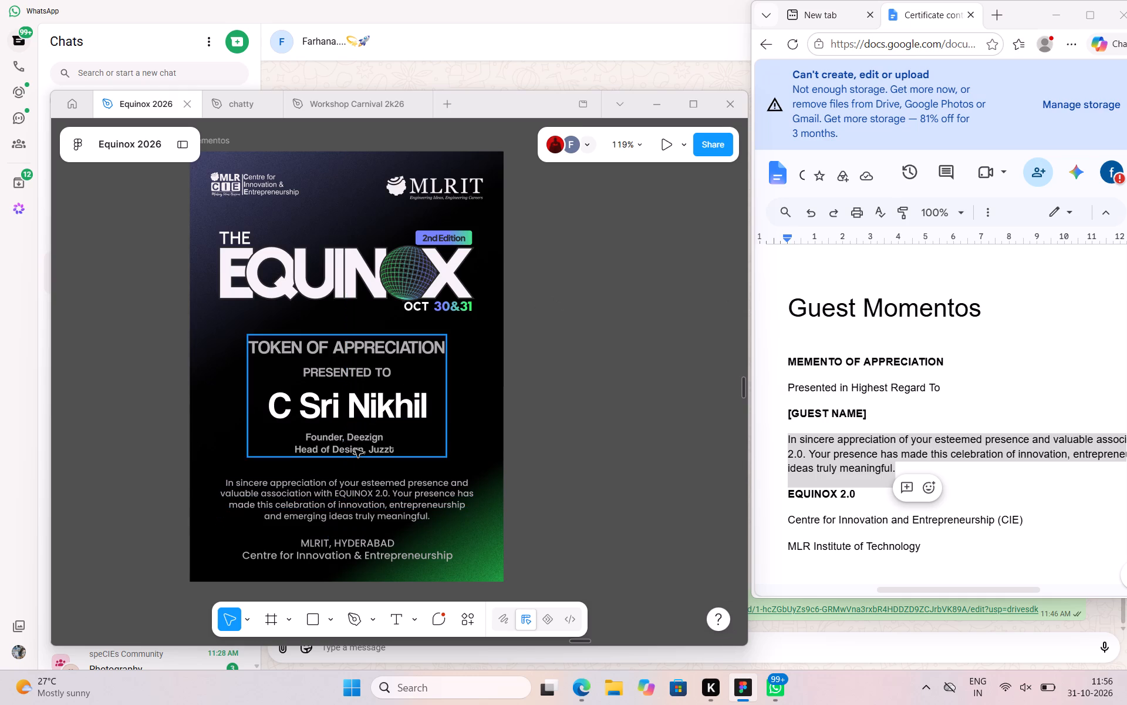
# Nudge the body paragraph up by 2 px, away from the institute lines beneath it.
pyautogui.click(345, 489)
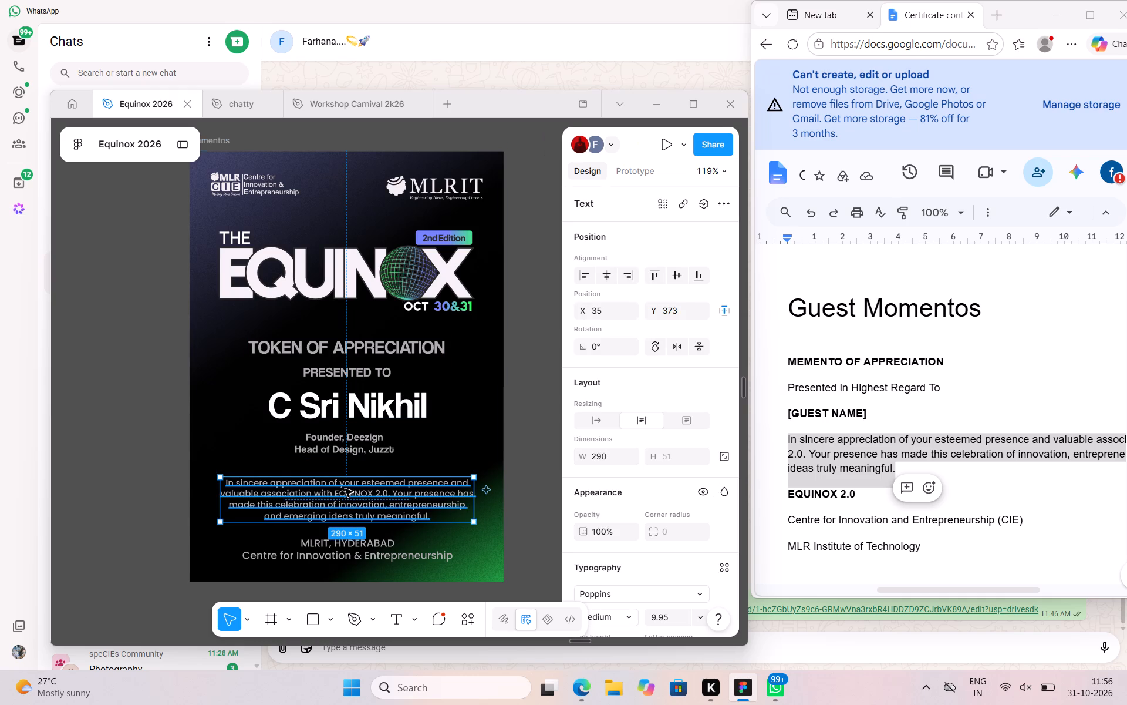
pyautogui.press('Up')
pyautogui.press('Up')
pyautogui.click(538, 344)
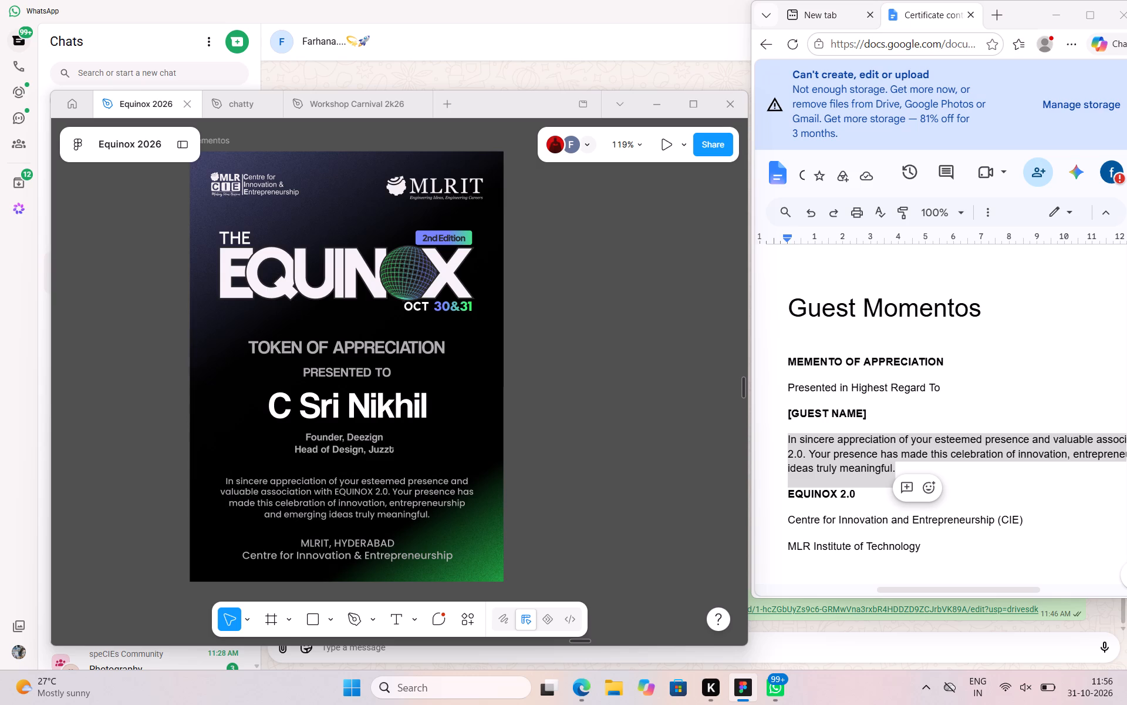
# Replace the "TOKEN OF APPRECIATION" heading with "MEMENTO OF APPRECIATION" copied from the Guest Momentos content.
pyautogui.moveTo(782, 374); pyautogui.dragTo(946, 372)
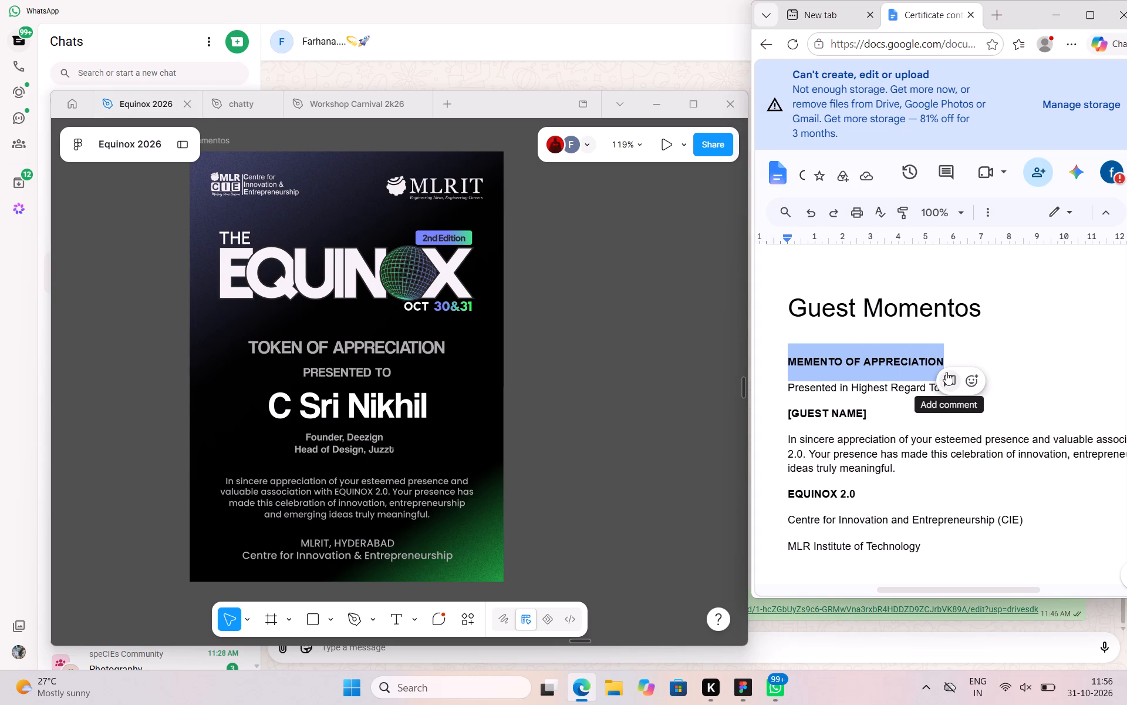
pyautogui.hotkey('ctrl', 'c')
pyautogui.tripleClick(328, 344)
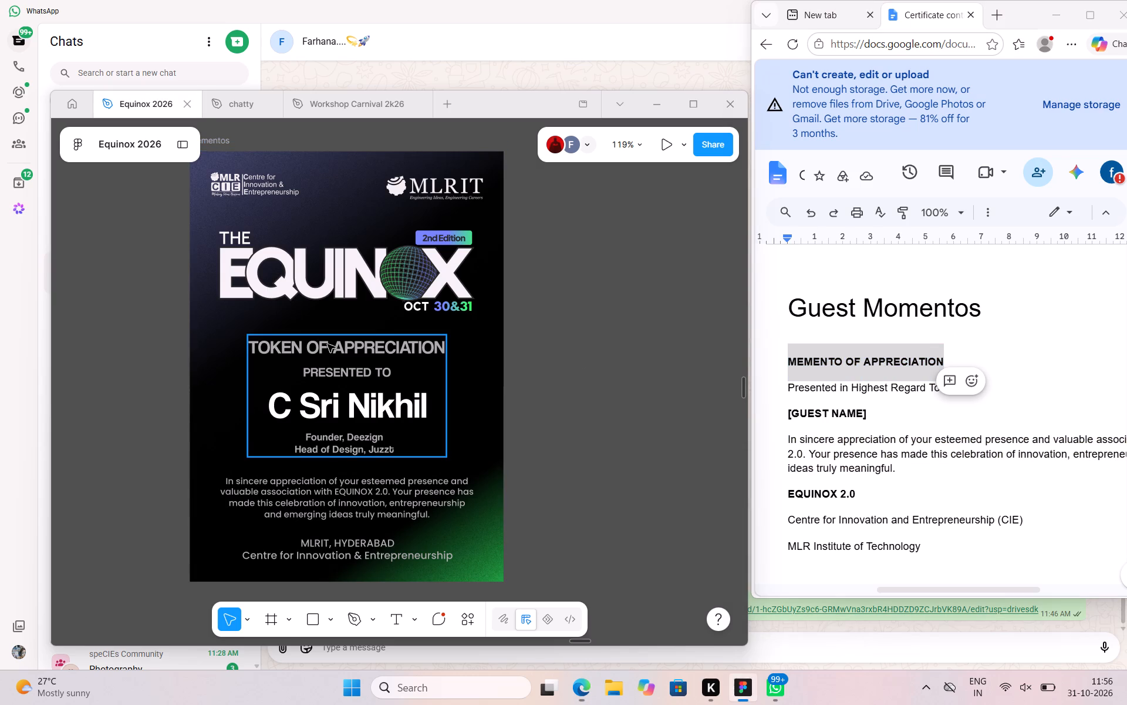
pyautogui.tripleClick(328, 344)
pyautogui.doubleClick(328, 344)
pyautogui.hotkey('ctrl', 'a')
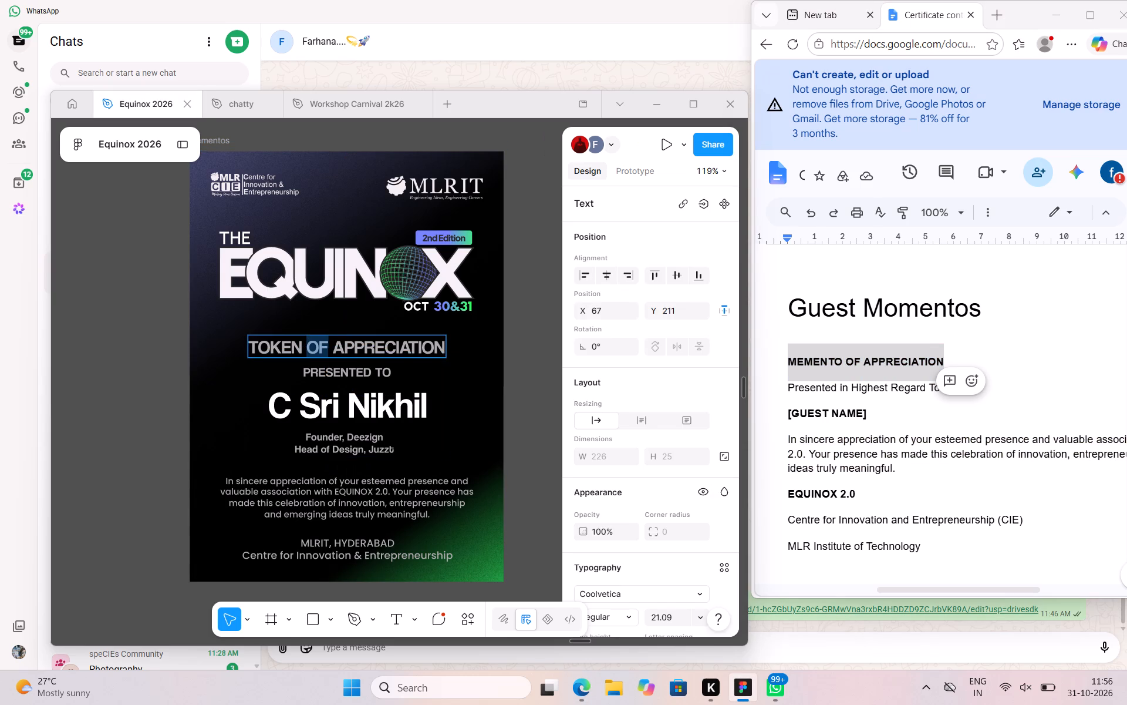
pyautogui.hotkey('ctrl', 'v')
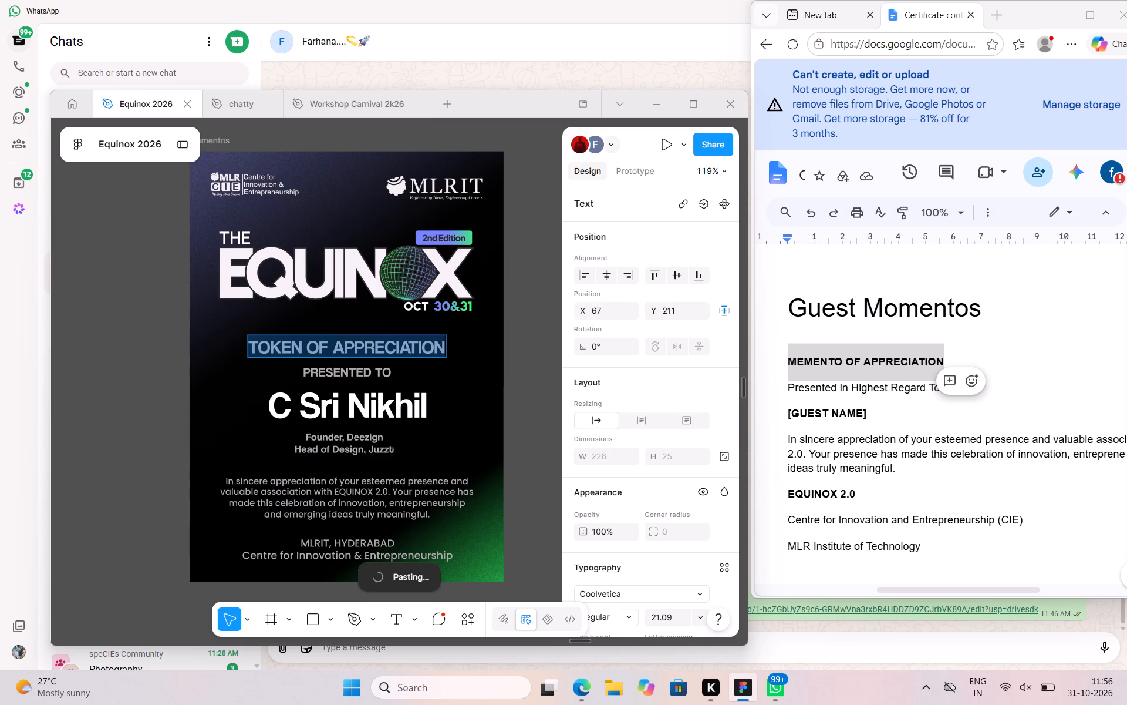
pyautogui.click(517, 335)
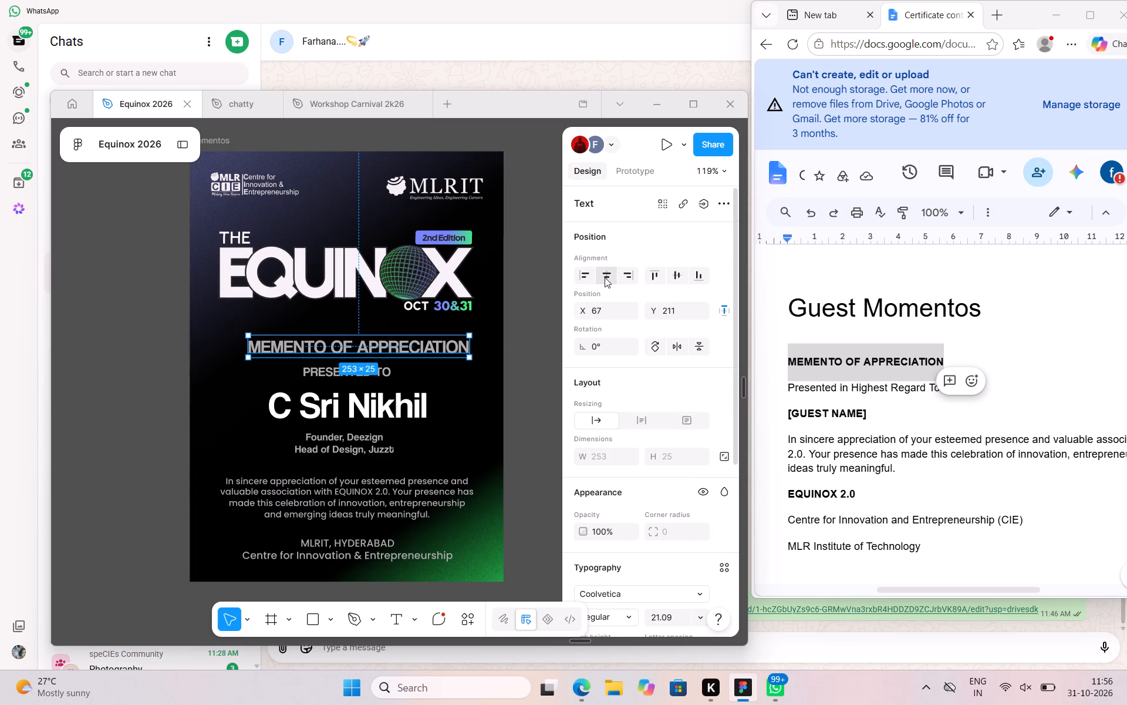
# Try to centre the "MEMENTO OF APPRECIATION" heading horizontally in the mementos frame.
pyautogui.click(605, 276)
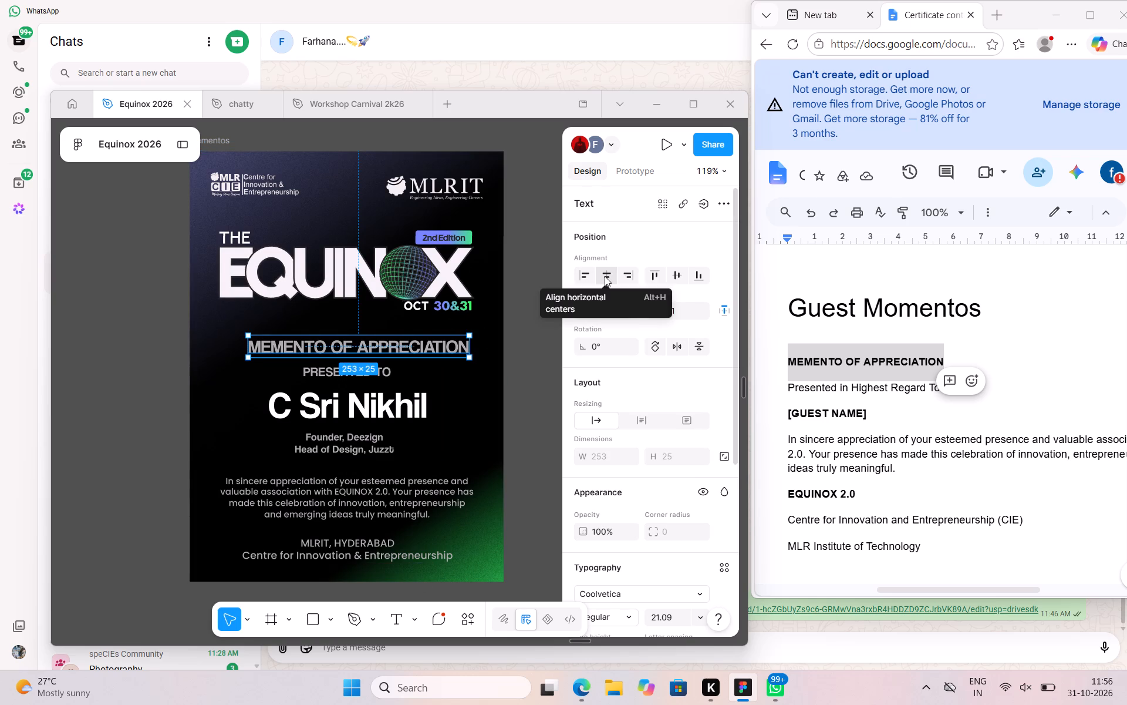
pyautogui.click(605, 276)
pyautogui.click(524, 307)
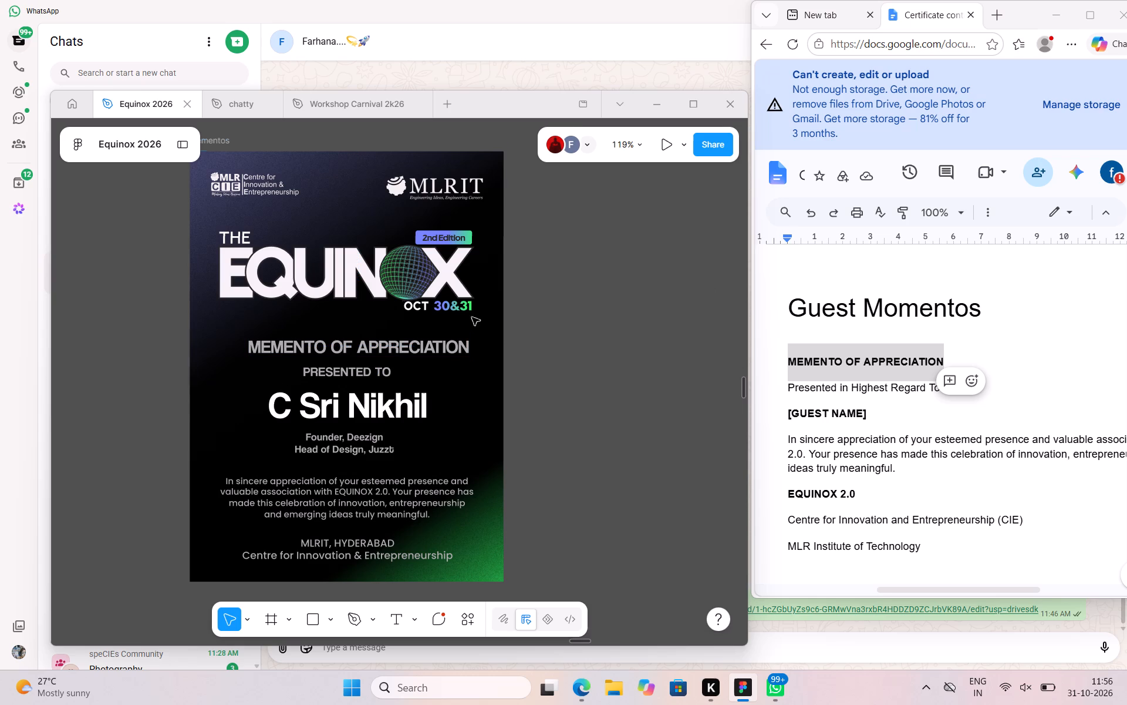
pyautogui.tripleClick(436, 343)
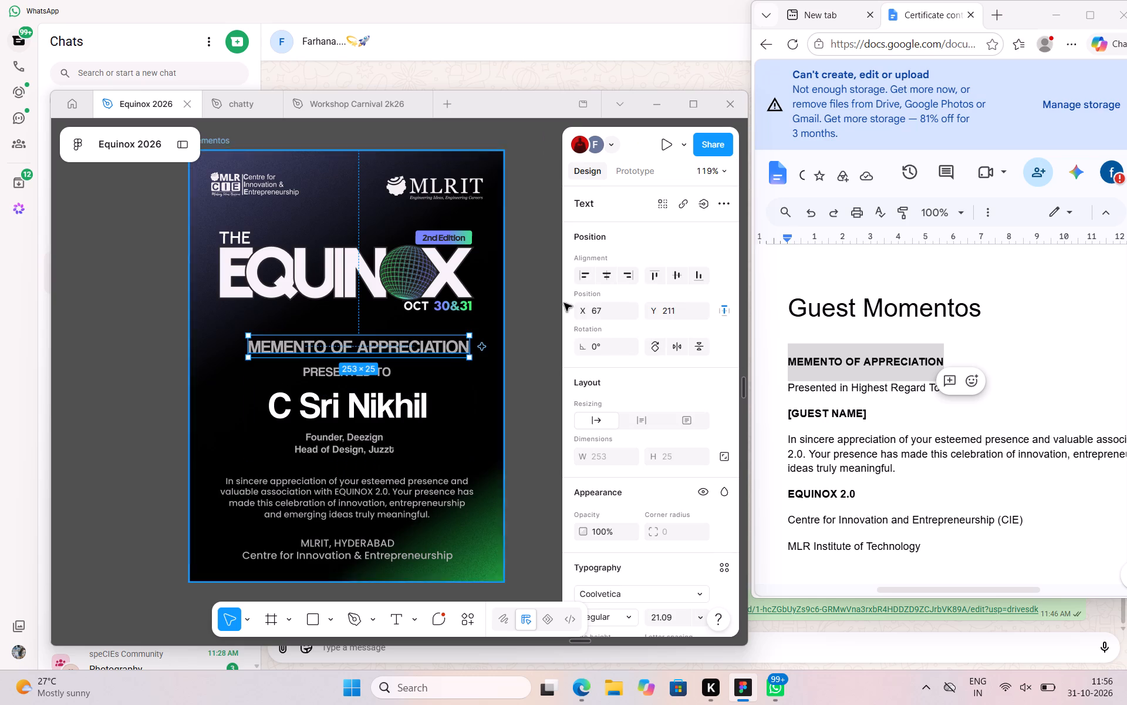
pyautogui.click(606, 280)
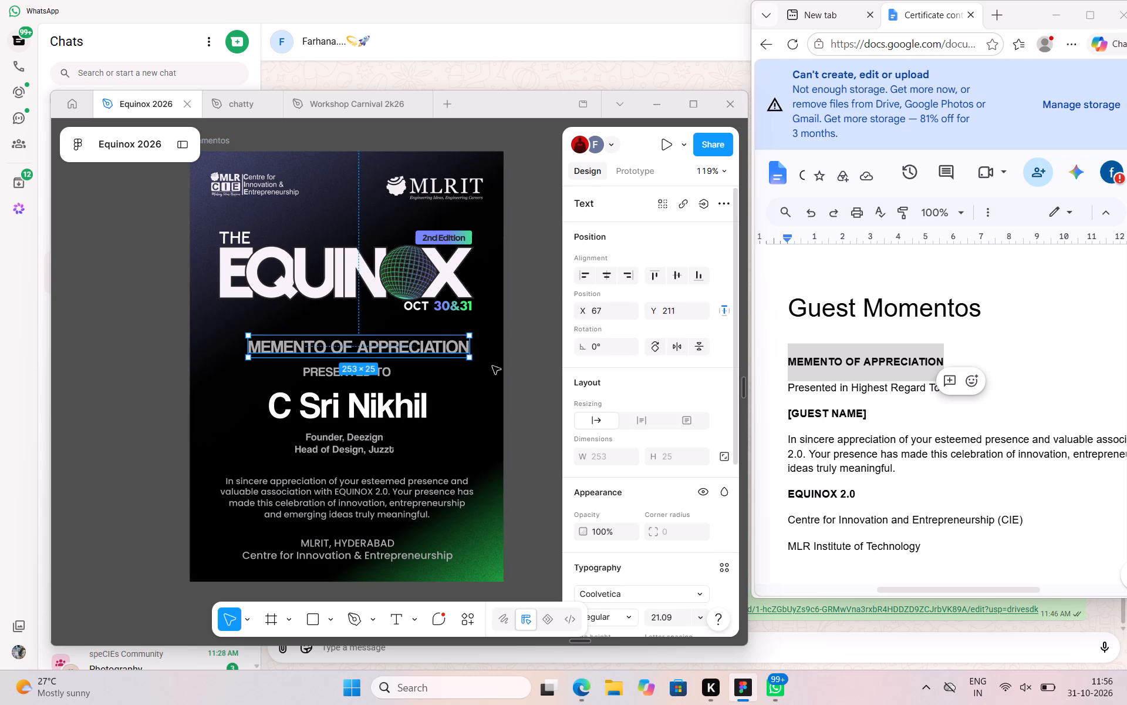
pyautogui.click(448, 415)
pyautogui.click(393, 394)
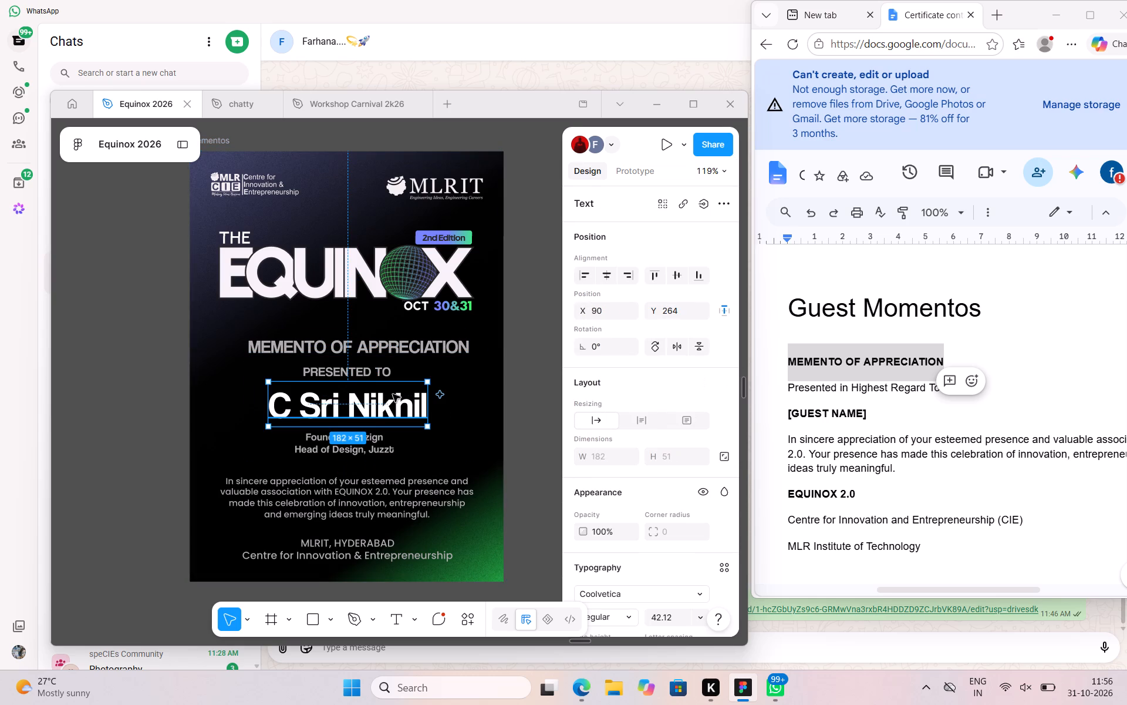
# Ungroup the heading and guest text block, and centre the "MEMENTO OF APPRECIATION" heading horizontally in the mementos frame.
pyautogui.click(401, 354)
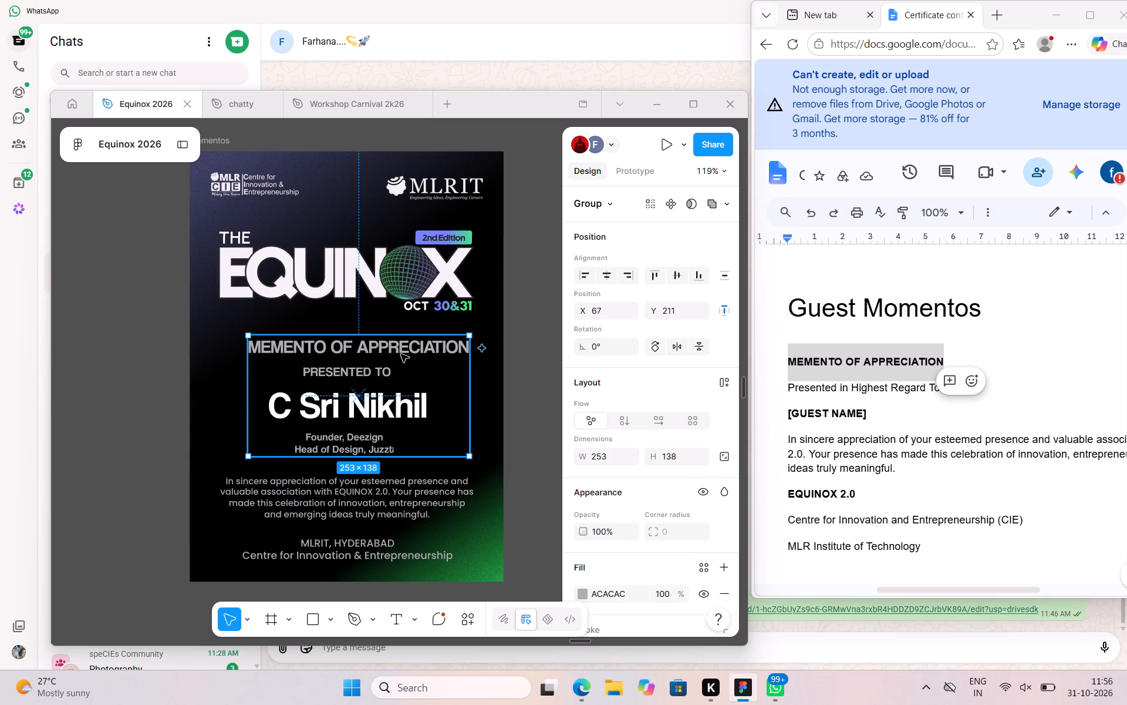
pyautogui.hotkey('ctrl', 'BackSpace')
pyautogui.doubleClick(401, 354)
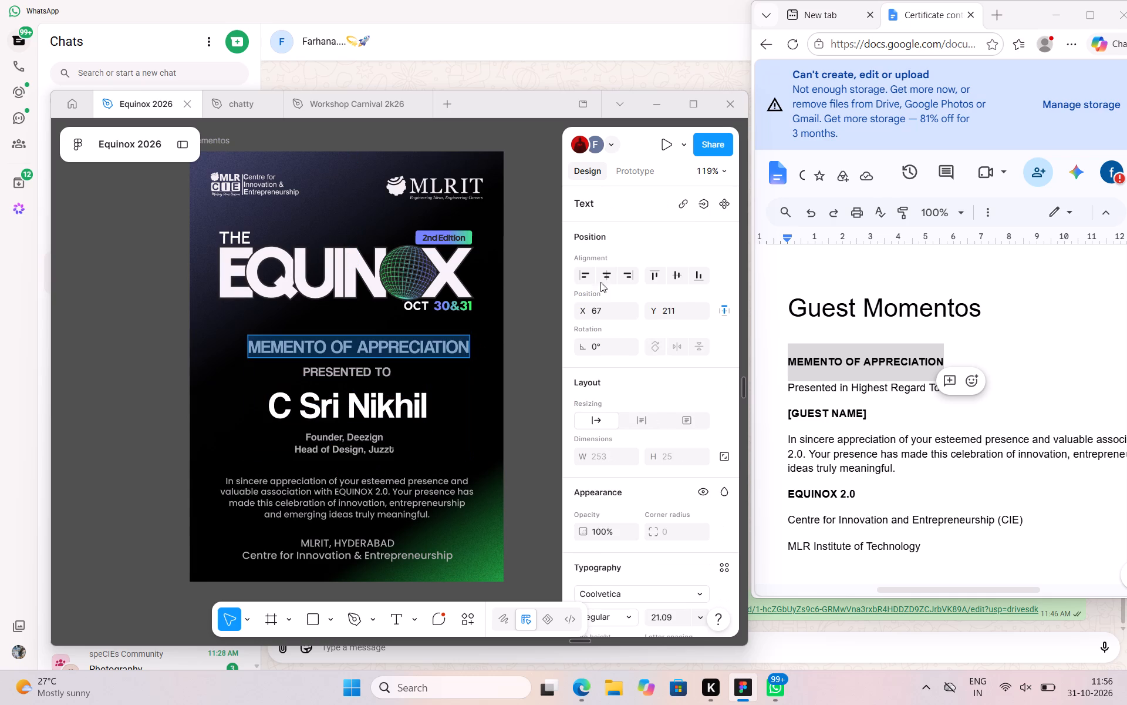
pyautogui.click(542, 315)
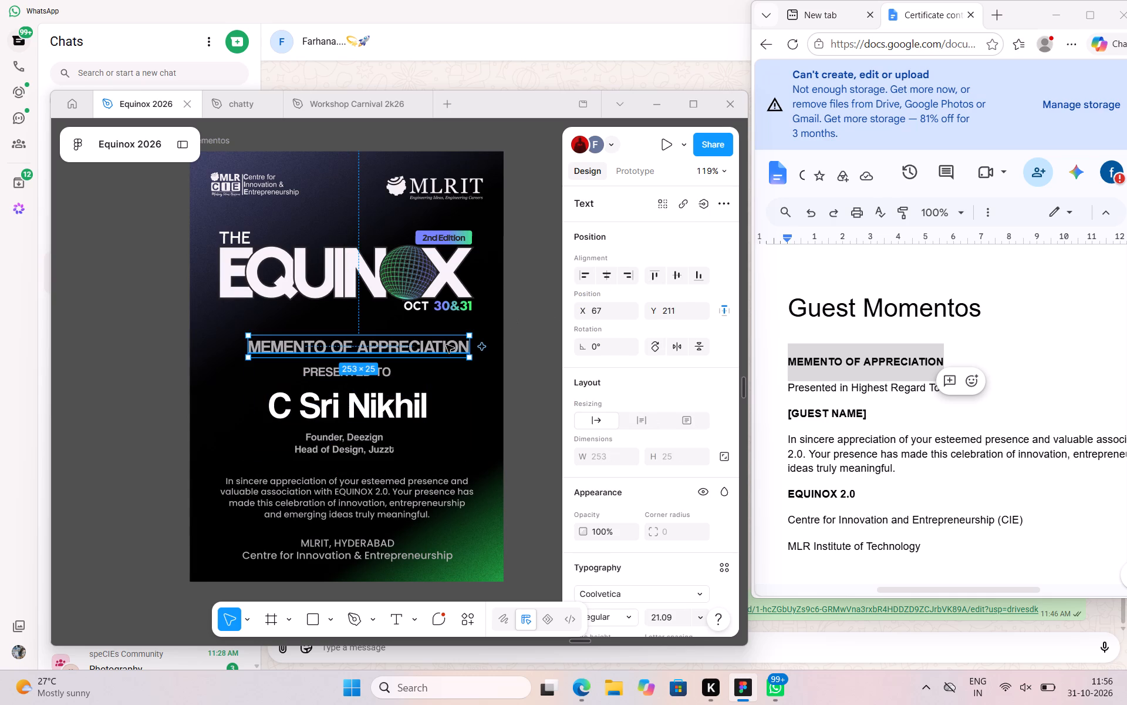
pyautogui.moveTo(441, 345); pyautogui.dragTo(435, 344)
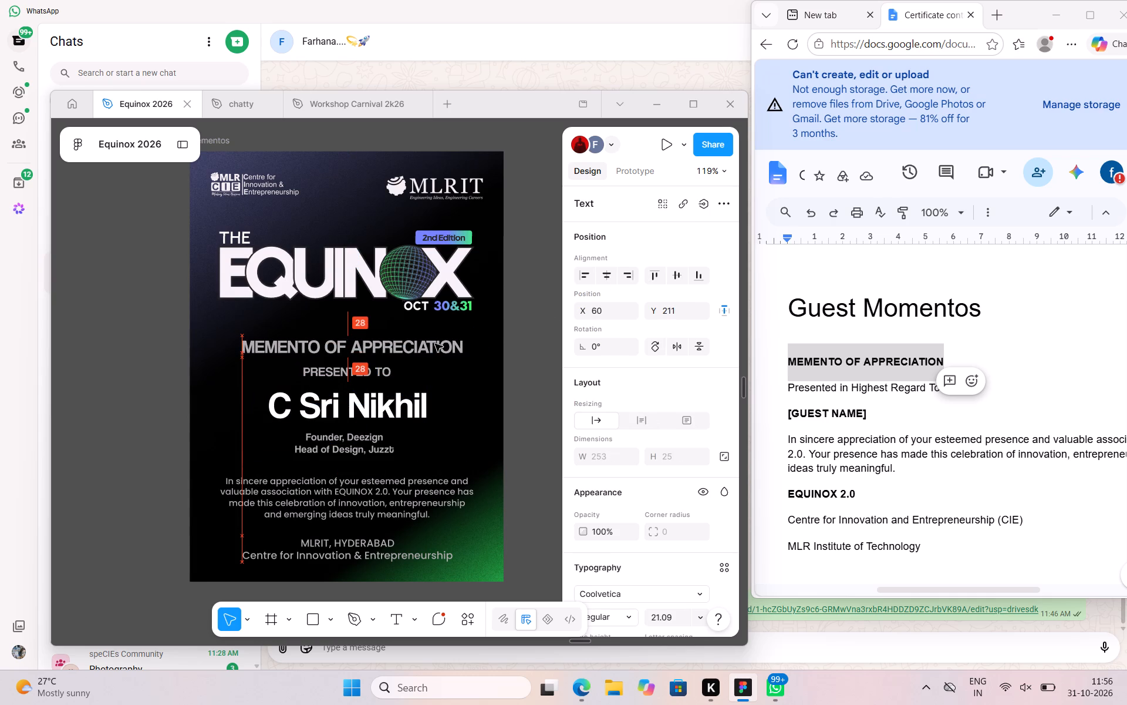
pyautogui.moveTo(435, 344); pyautogui.dragTo(435, 344)
pyautogui.click(605, 270)
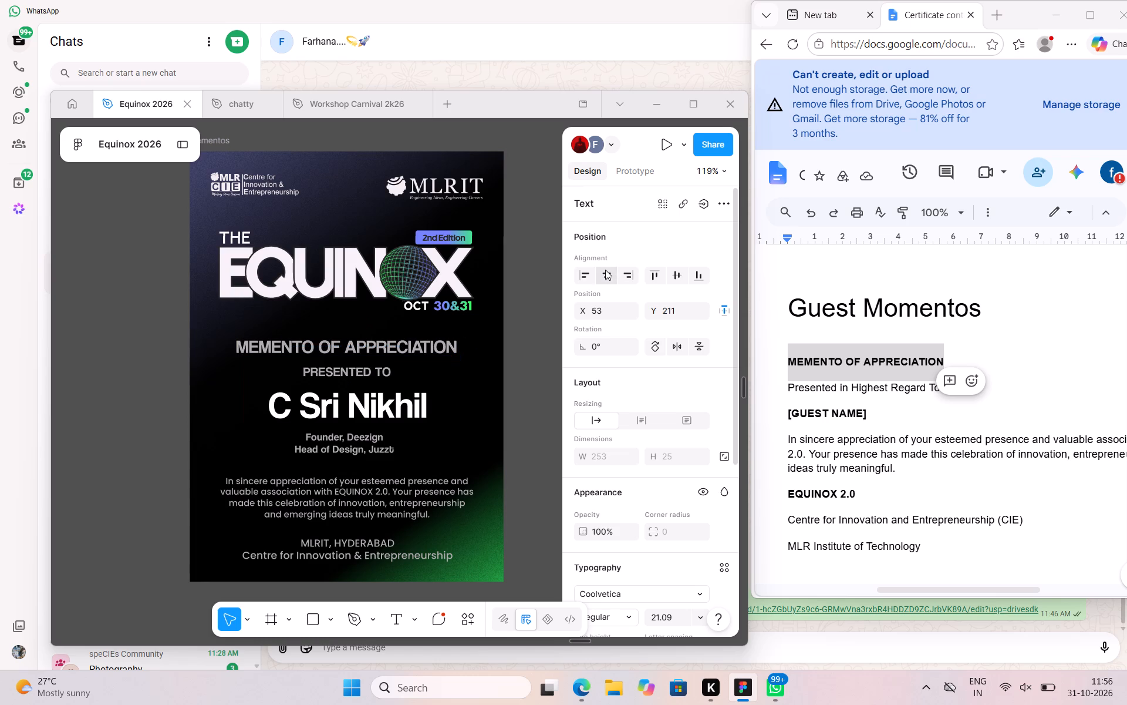
pyautogui.click(525, 342)
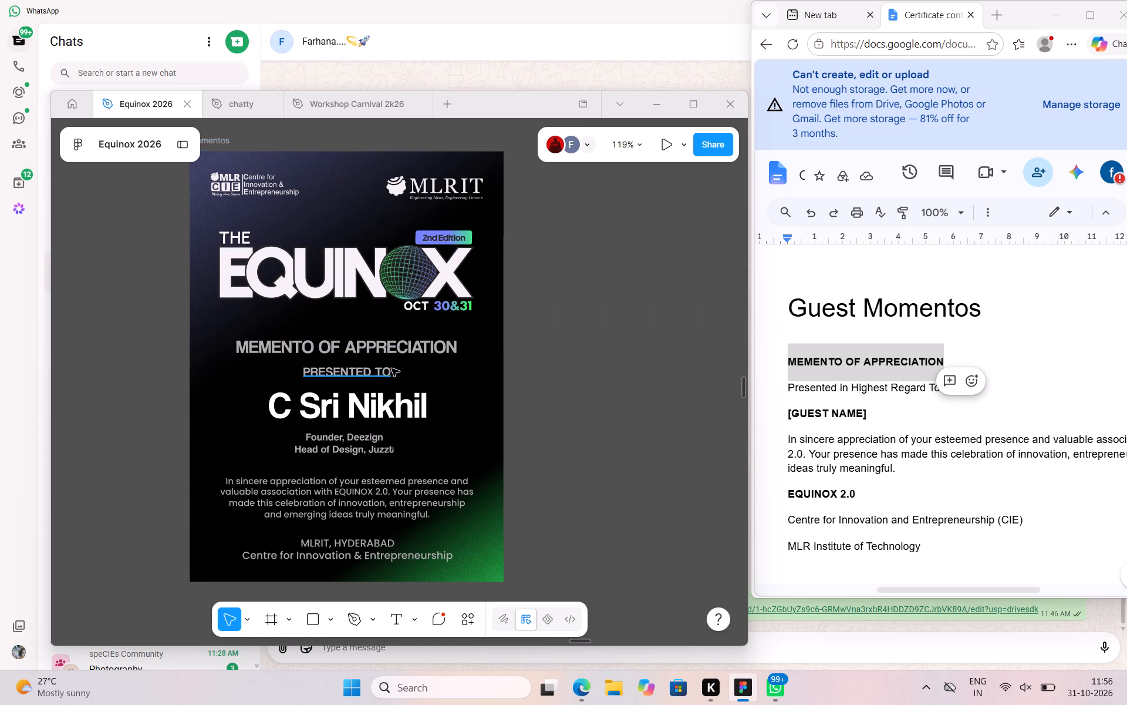
# Replace "PRESENTED TO" with "Presented in Highest Regard To" copied from the Guest Momentos content and centre it horizontally in the frame.
pyautogui.click(377, 372)
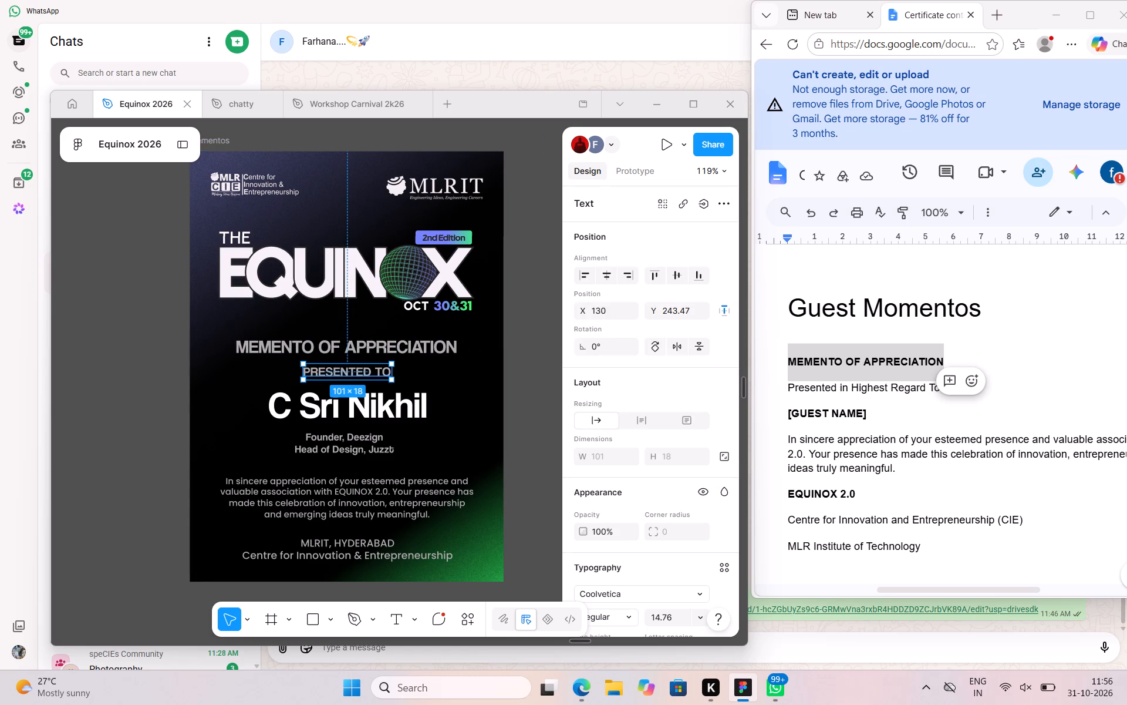
pyautogui.moveTo(779, 387); pyautogui.dragTo(937, 384)
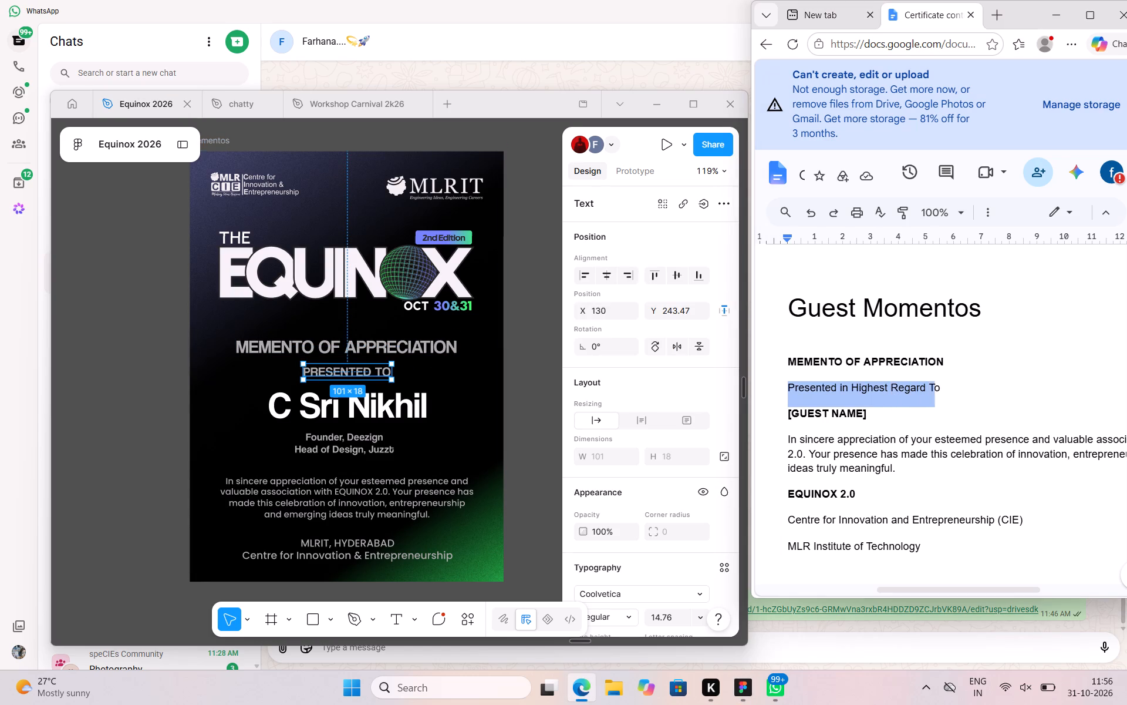
pyautogui.moveTo(937, 384); pyautogui.dragTo(940, 384)
pyautogui.hotkey('ctrl', 'c')
pyautogui.tripleClick(362, 371)
pyautogui.doubleClick(362, 371)
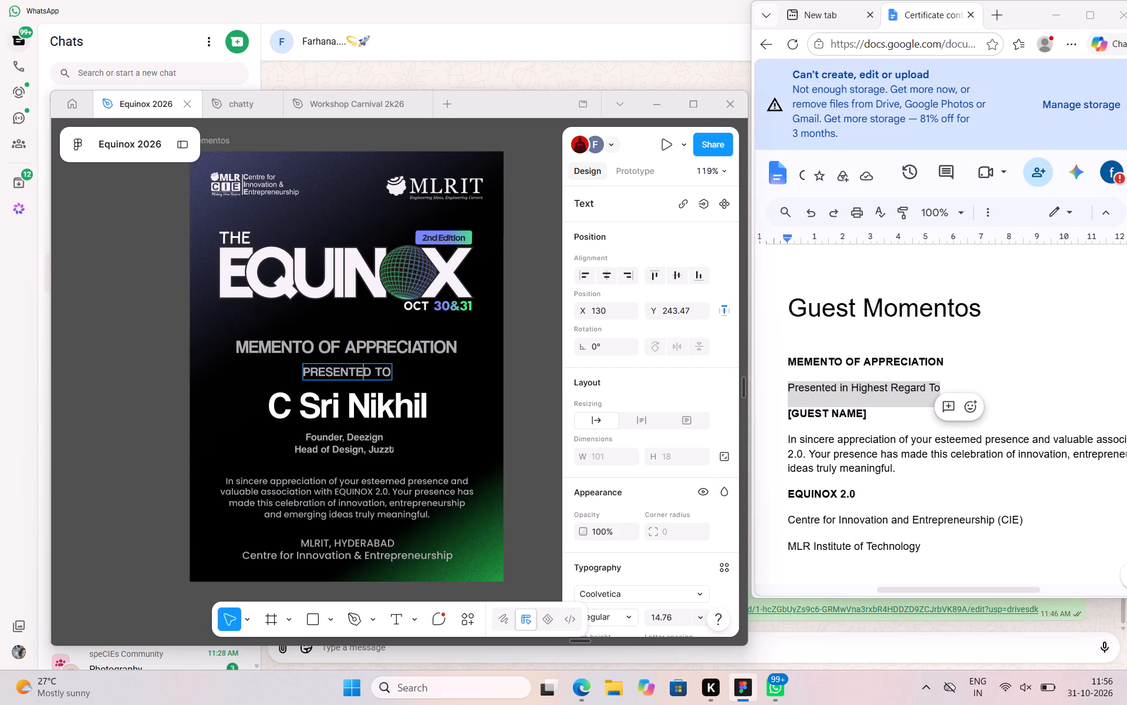
pyautogui.hotkey('ctrl', 'a')
pyautogui.hotkey('ctrl', 'v')
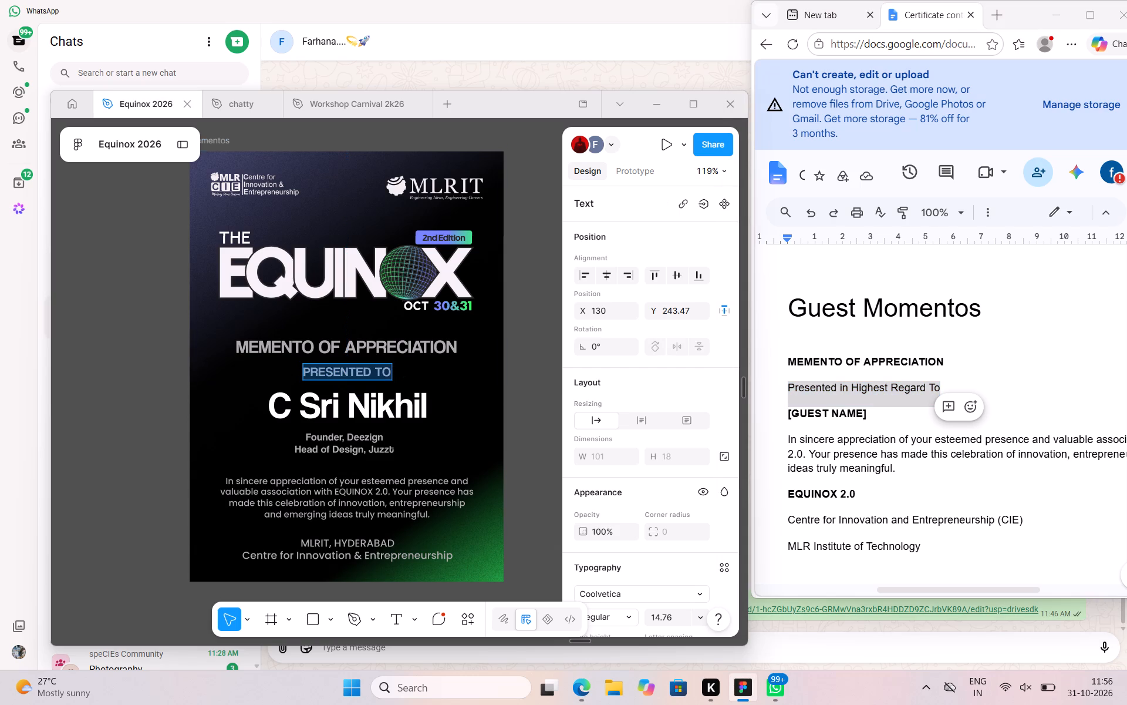
pyautogui.click(542, 348)
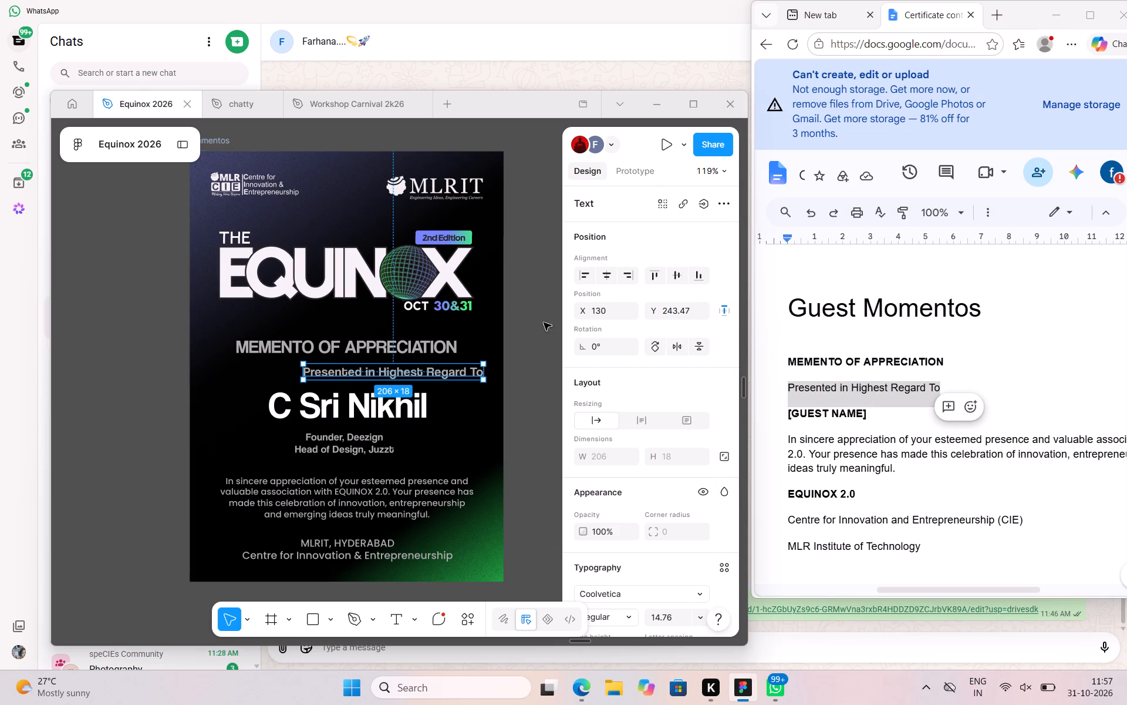
pyautogui.click(608, 278)
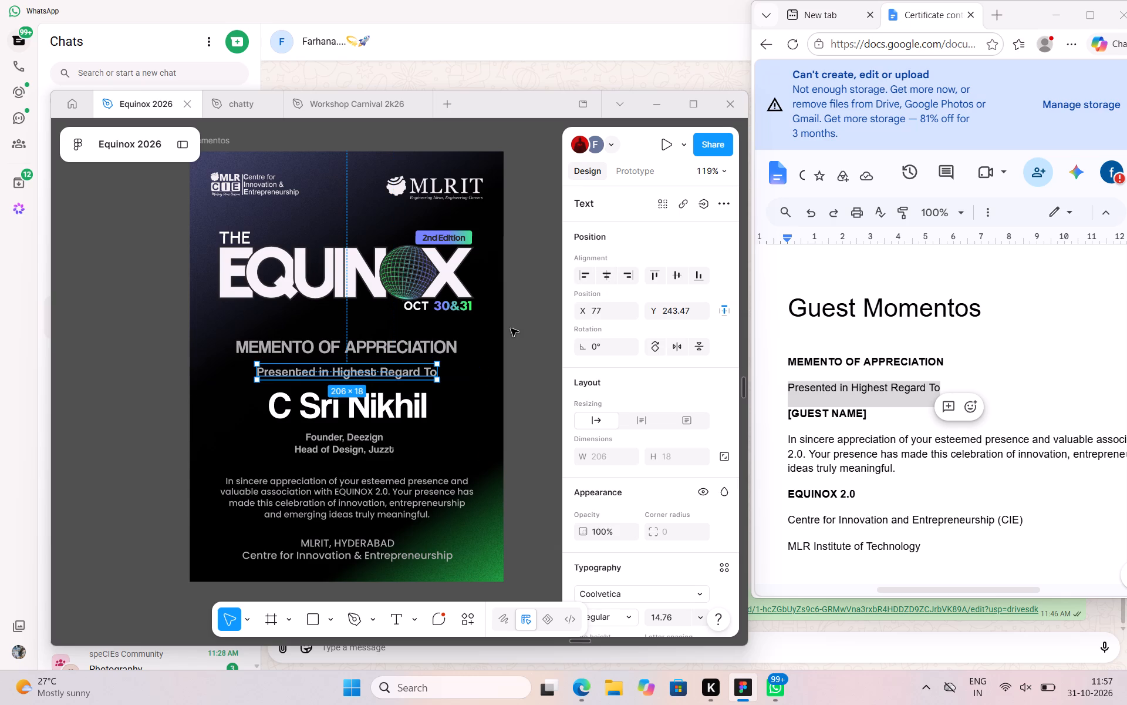
pyautogui.click(530, 331)
# Centre the guest name and the designation lines beneath it horizontally in the mementos frame.
pyautogui.click(375, 414)
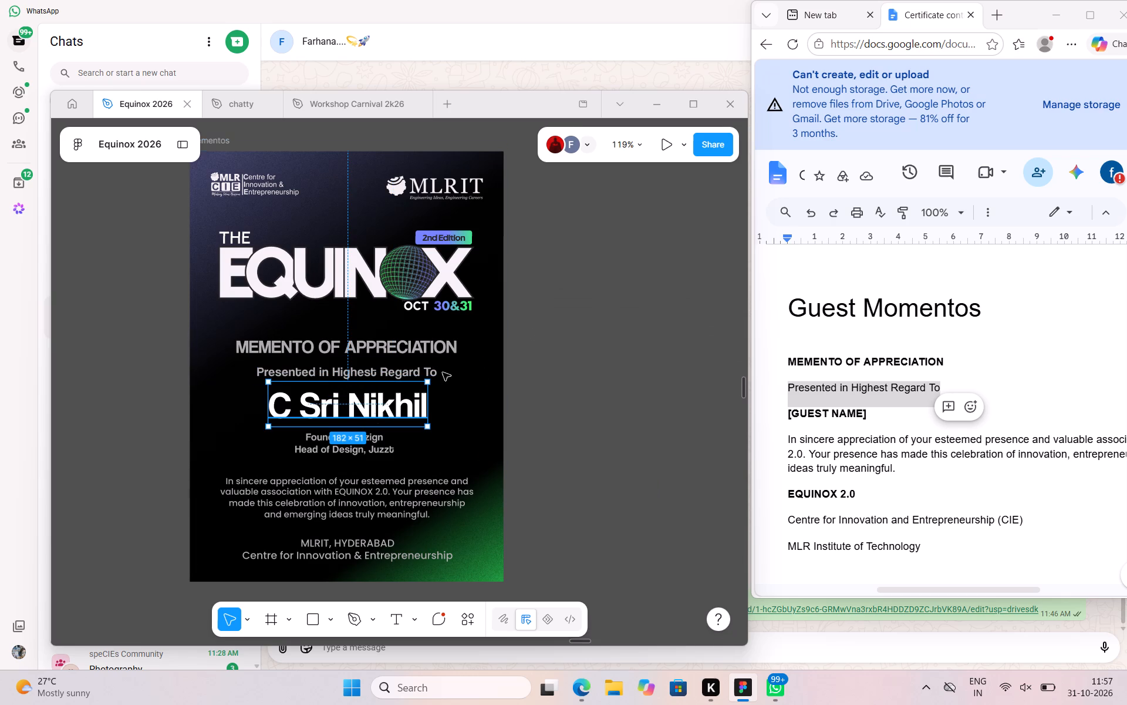
pyautogui.click(602, 276)
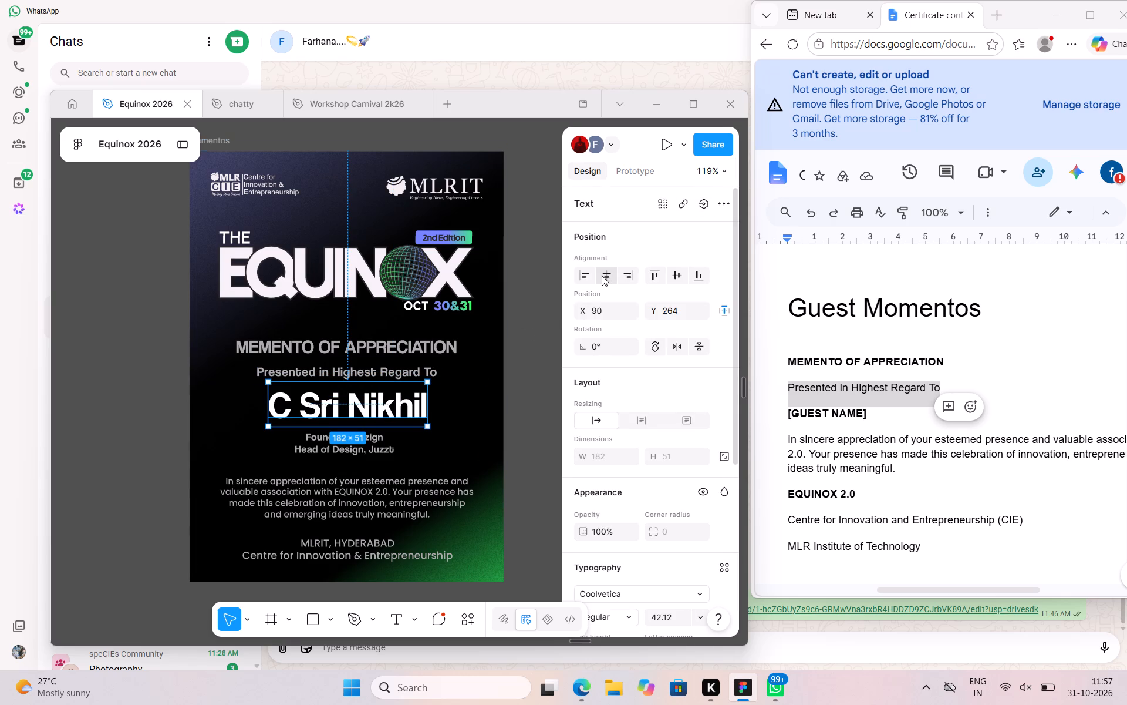
pyautogui.click(381, 439)
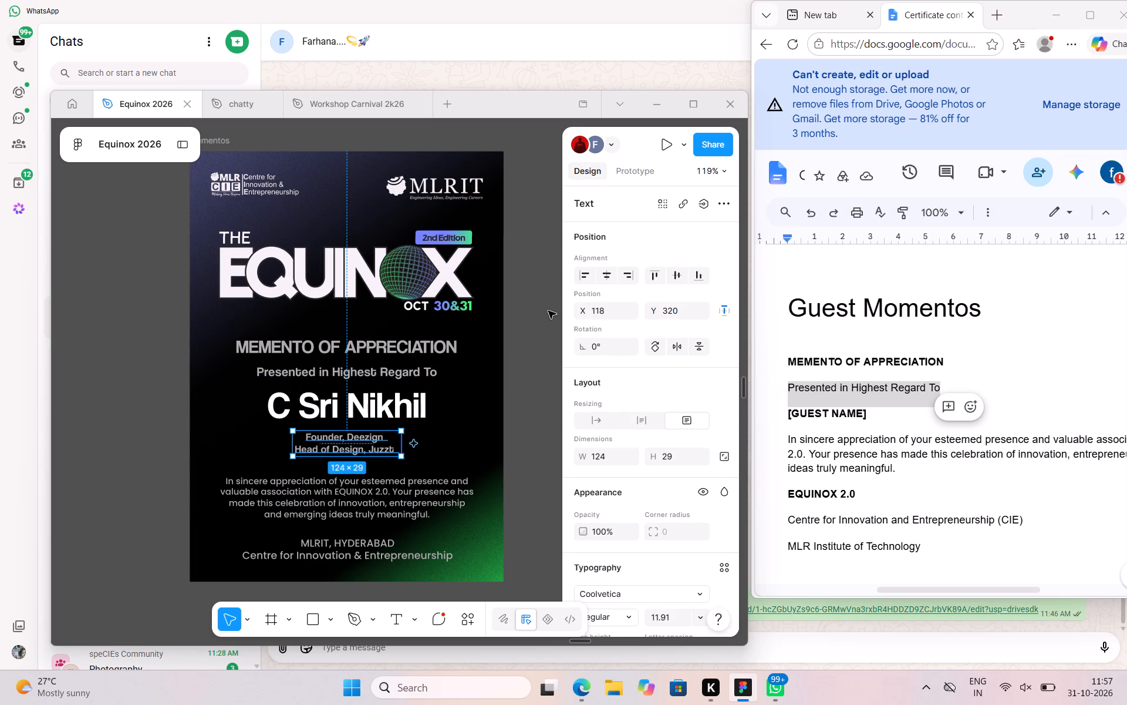
pyautogui.click(602, 278)
pyautogui.click(532, 347)
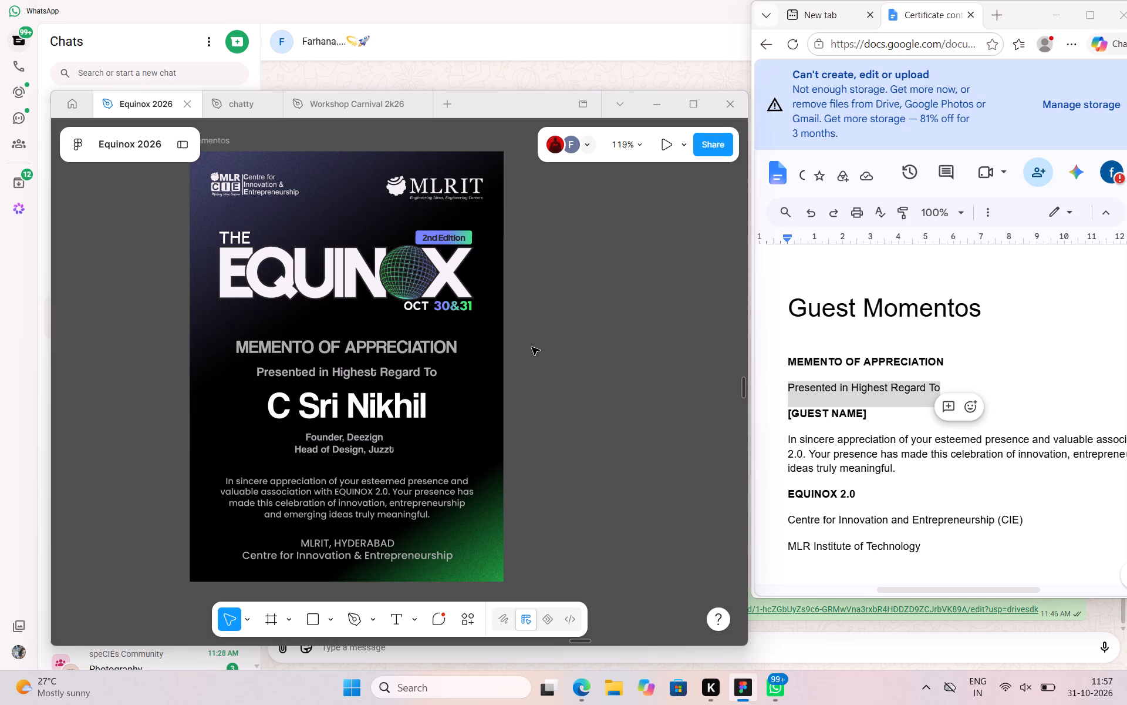
# Move the EQUINOX logo group up to Y 76, closer to the institute logos.
pyautogui.click(386, 271)
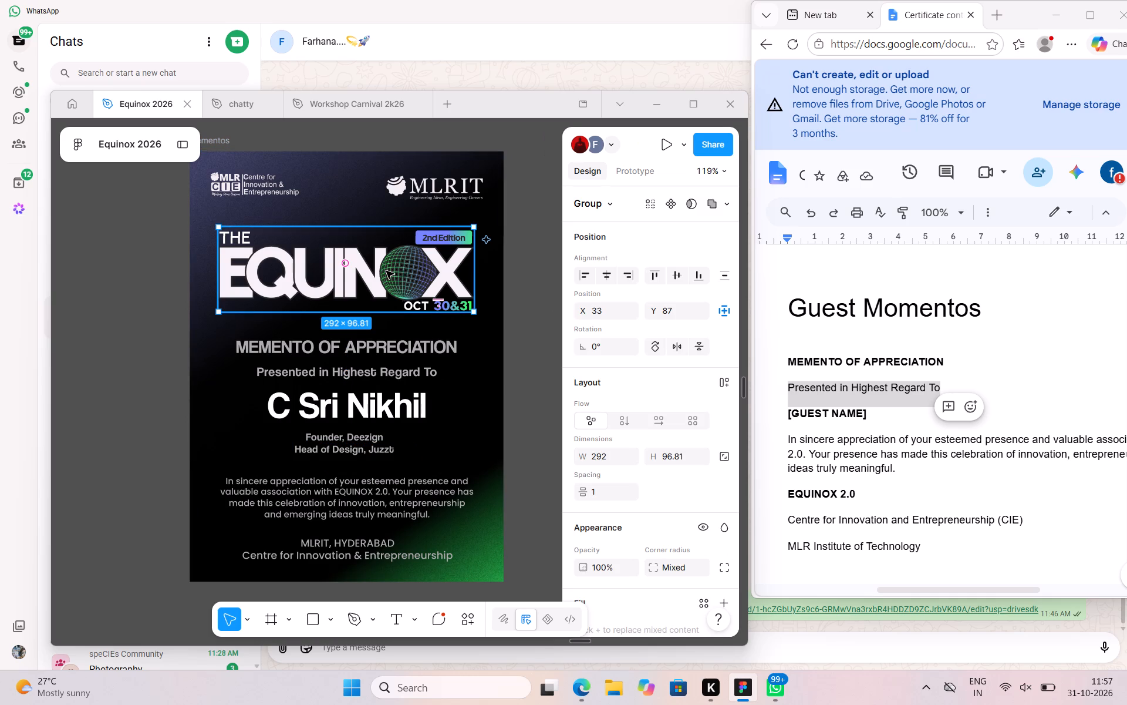
pyautogui.press('Up')
pyautogui.press('Up')
pyautogui.press('Up')
pyautogui.press('Up')
pyautogui.press('Up')
pyautogui.press('Up')
pyautogui.press('Up')
pyautogui.press('Up')
pyautogui.press('Up')
pyautogui.press('Up')
pyautogui.press('Up')
pyautogui.press('Up')
pyautogui.press('Up')
pyautogui.press('Up')
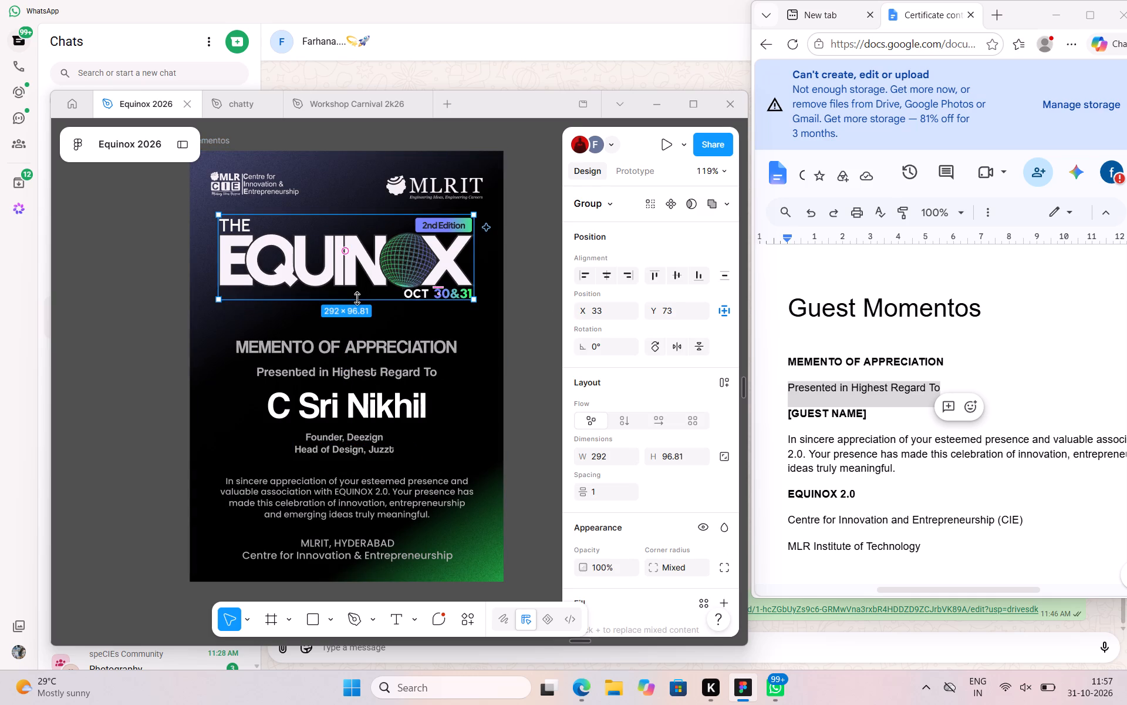
pyautogui.press('Down')
pyautogui.press('Down')
pyautogui.press('Down')
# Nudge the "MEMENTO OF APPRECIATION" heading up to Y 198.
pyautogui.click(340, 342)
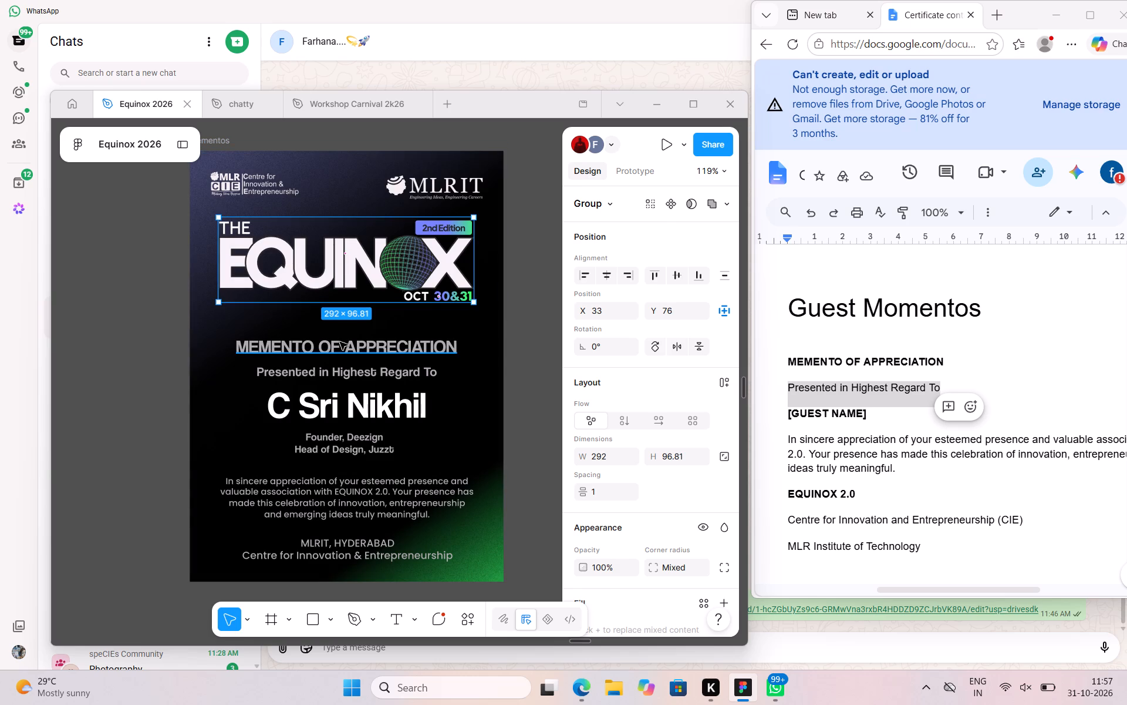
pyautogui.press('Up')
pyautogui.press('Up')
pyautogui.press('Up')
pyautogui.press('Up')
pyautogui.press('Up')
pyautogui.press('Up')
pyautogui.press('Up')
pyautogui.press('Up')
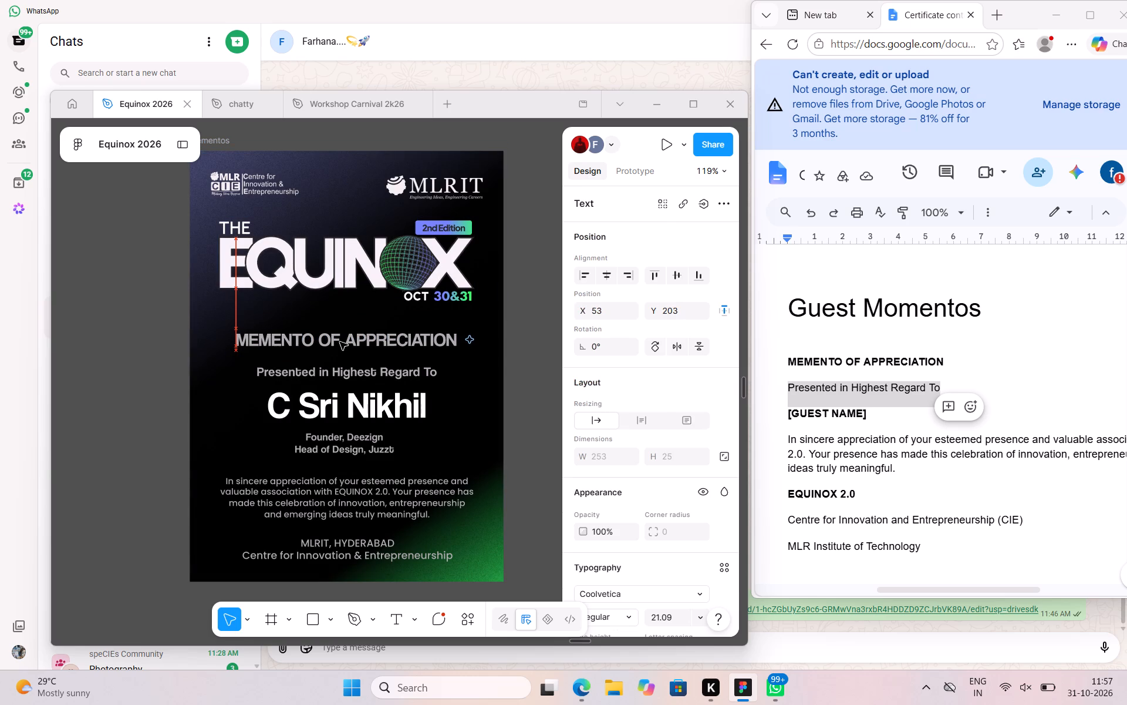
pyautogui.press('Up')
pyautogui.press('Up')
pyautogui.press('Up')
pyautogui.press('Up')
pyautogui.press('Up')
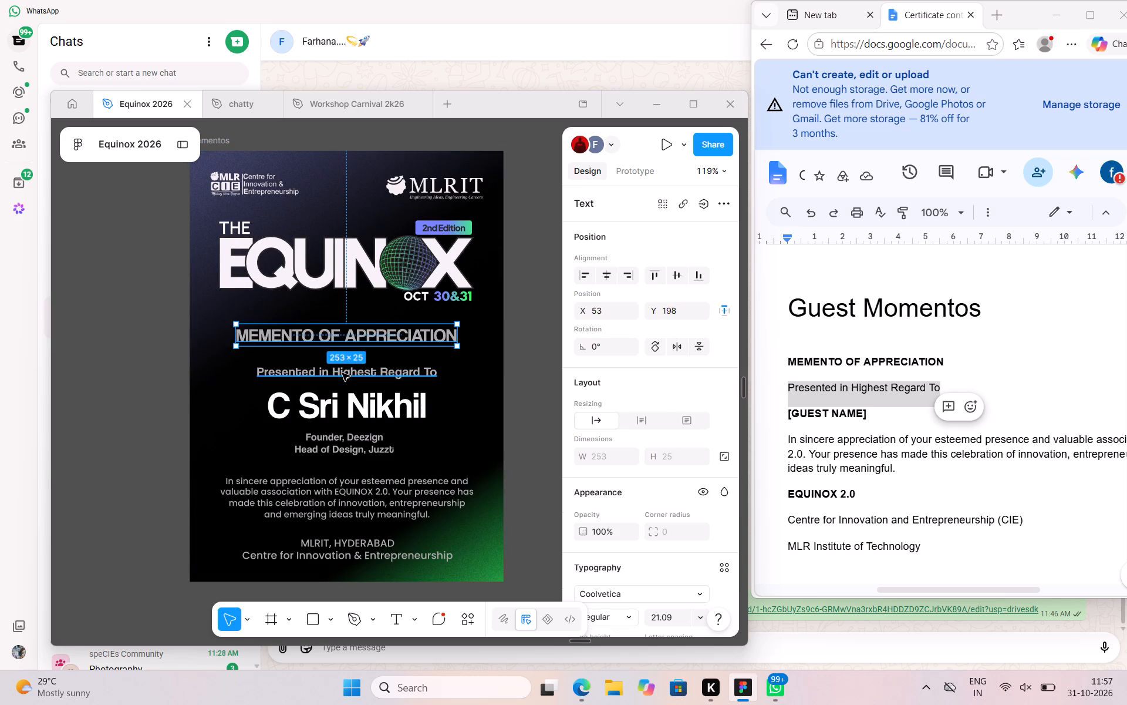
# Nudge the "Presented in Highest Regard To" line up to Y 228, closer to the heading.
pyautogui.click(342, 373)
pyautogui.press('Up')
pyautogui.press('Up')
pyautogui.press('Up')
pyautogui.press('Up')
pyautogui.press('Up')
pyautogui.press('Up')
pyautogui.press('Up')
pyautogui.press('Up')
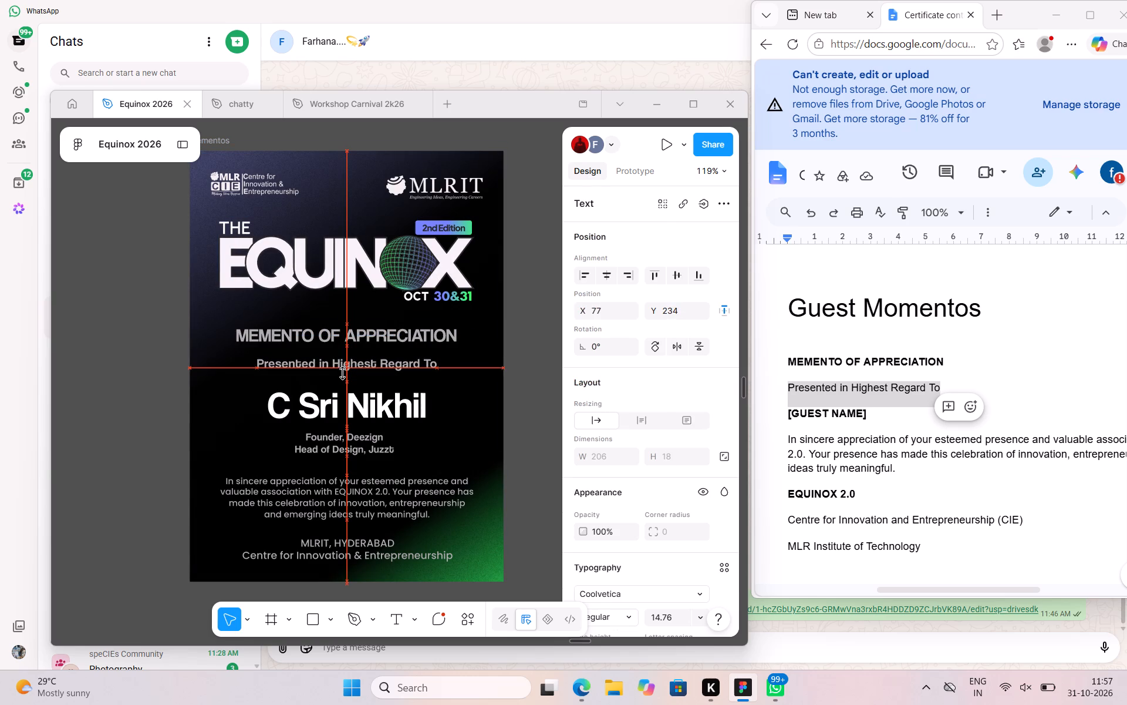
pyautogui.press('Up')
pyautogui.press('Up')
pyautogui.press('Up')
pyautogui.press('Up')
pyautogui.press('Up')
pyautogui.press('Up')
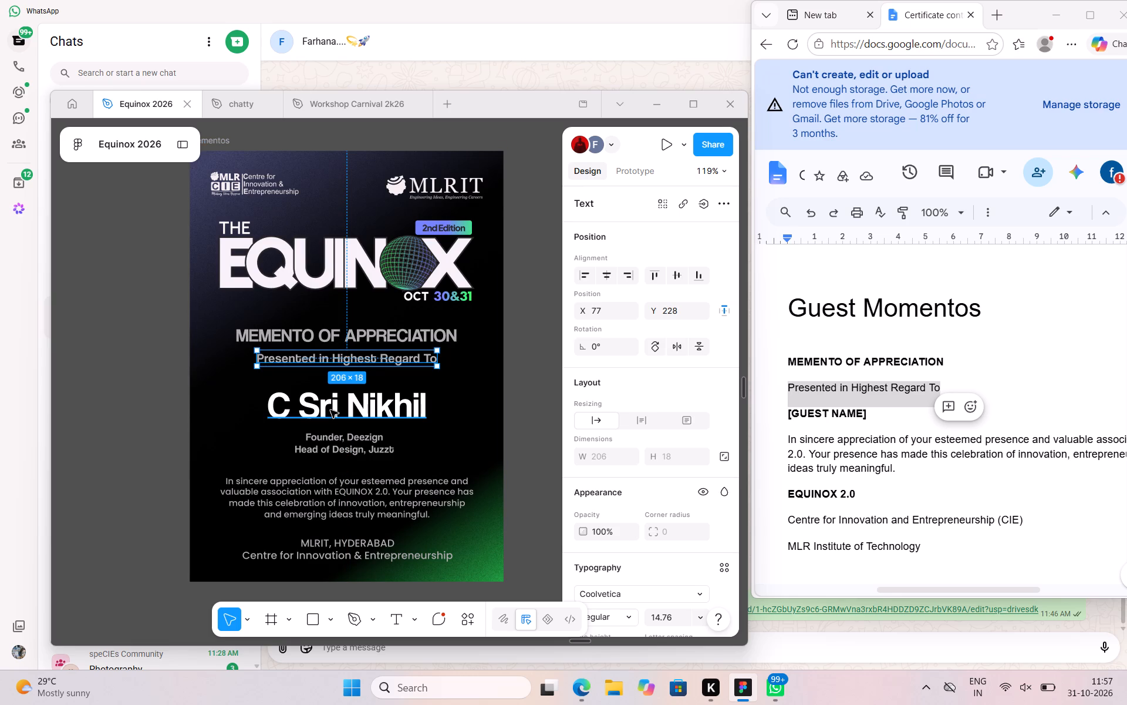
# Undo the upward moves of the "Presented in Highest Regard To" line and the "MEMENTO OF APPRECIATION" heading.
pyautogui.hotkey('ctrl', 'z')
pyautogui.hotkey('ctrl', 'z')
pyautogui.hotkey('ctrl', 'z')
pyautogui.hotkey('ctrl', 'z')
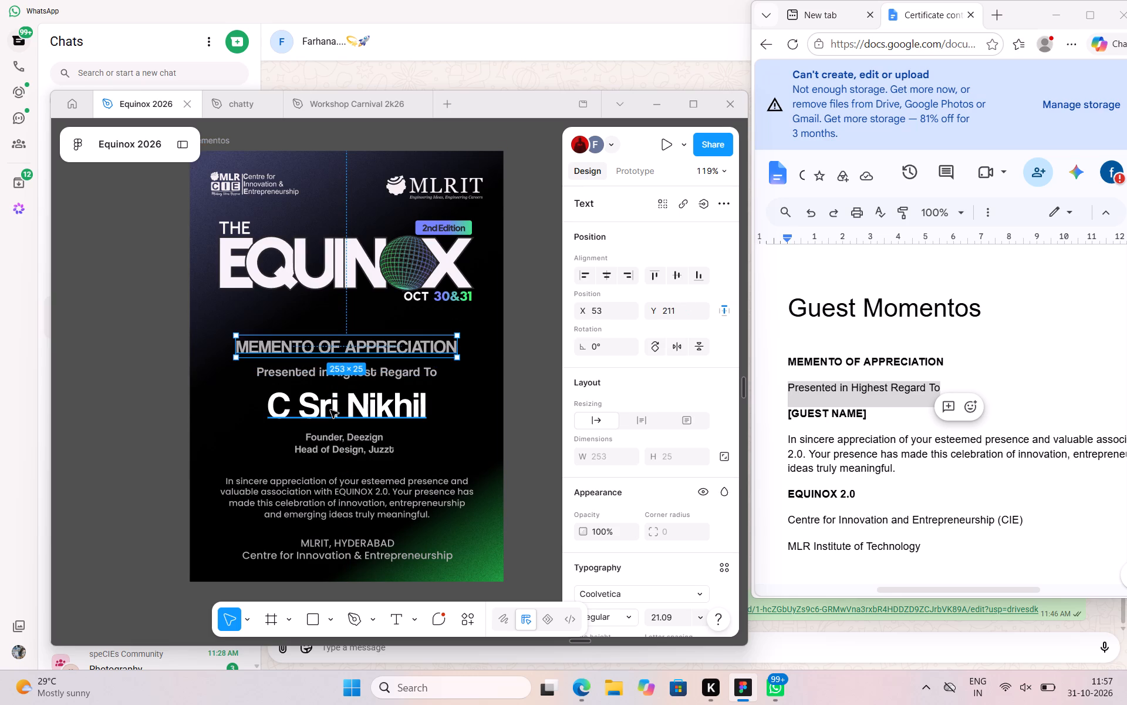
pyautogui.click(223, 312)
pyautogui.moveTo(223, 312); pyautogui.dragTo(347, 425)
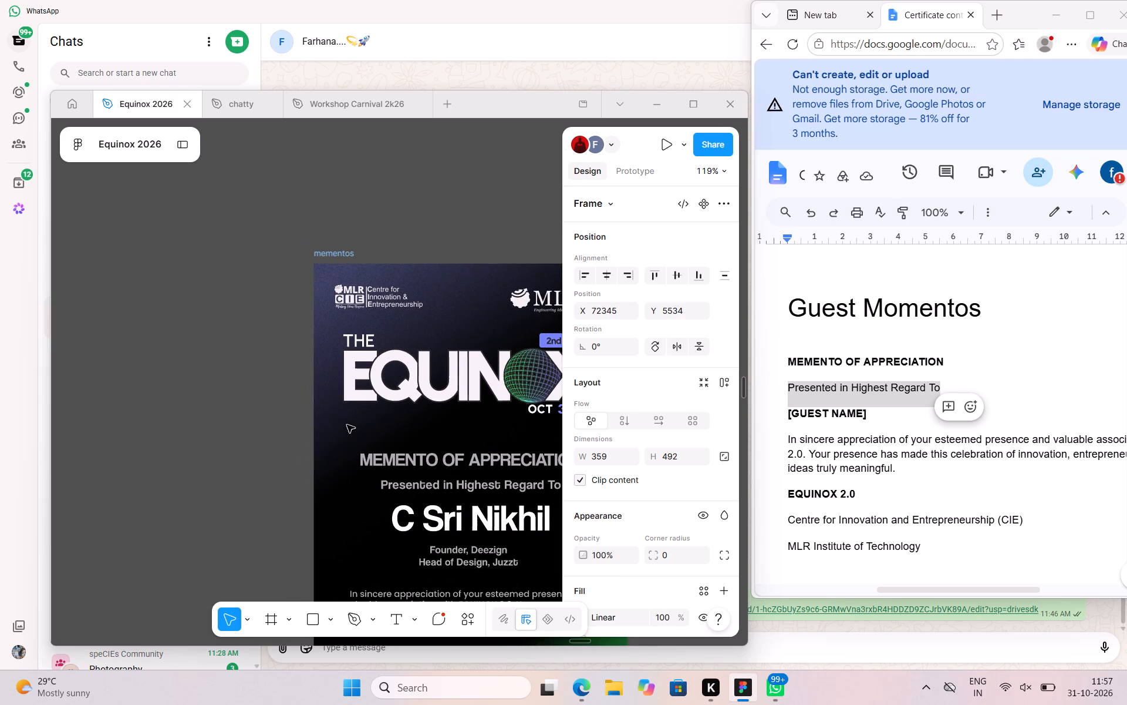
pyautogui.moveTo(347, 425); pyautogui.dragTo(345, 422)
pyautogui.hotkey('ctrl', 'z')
# Nudge the EQUINOX logo group down to Y 80.
pyautogui.click(363, 286)
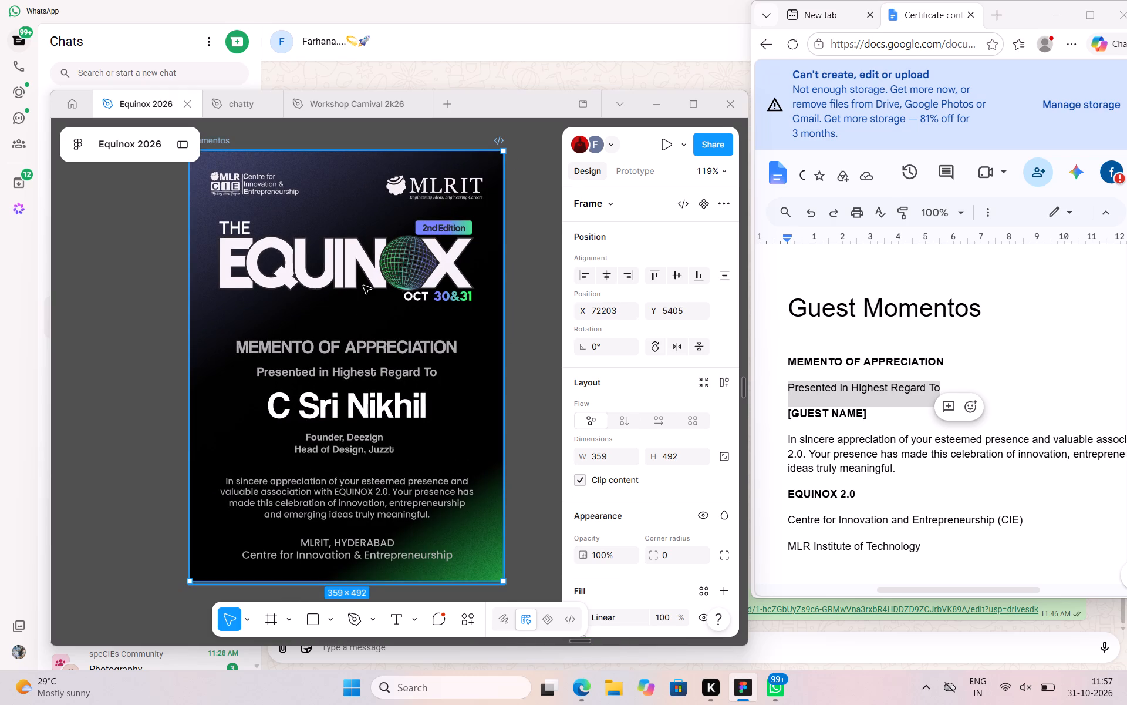
pyautogui.click(363, 286)
pyautogui.click(364, 250)
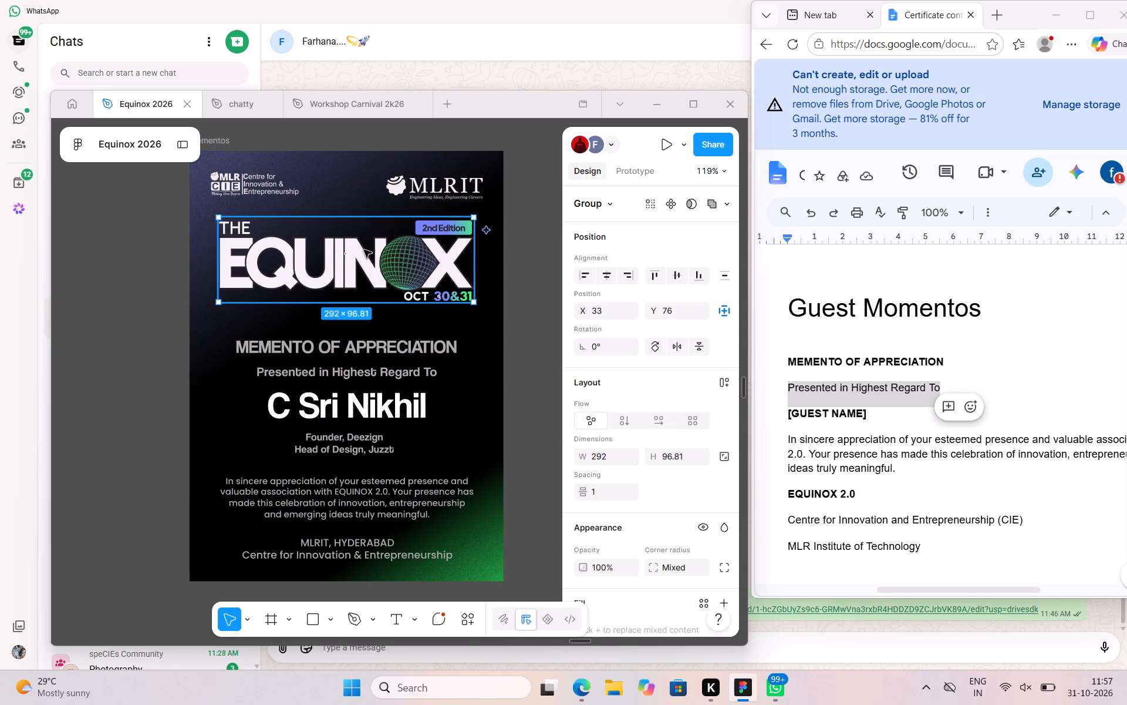
pyautogui.press('Down')
pyautogui.press('Down')
pyautogui.press('Down')
pyautogui.press('Down')
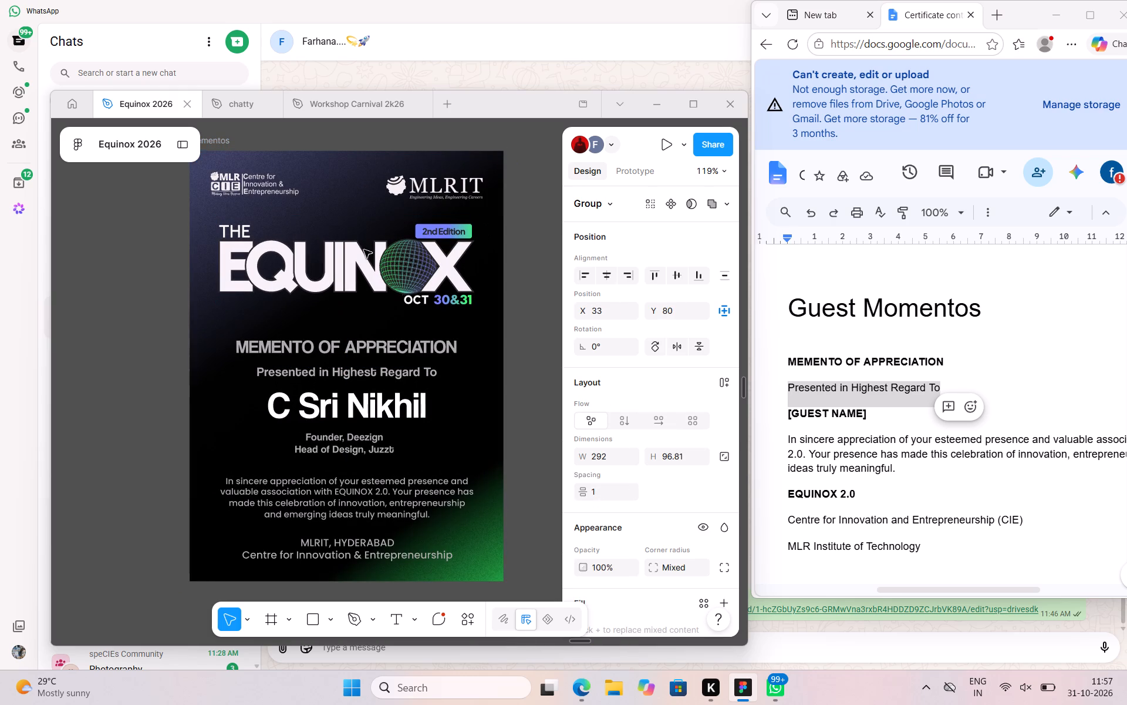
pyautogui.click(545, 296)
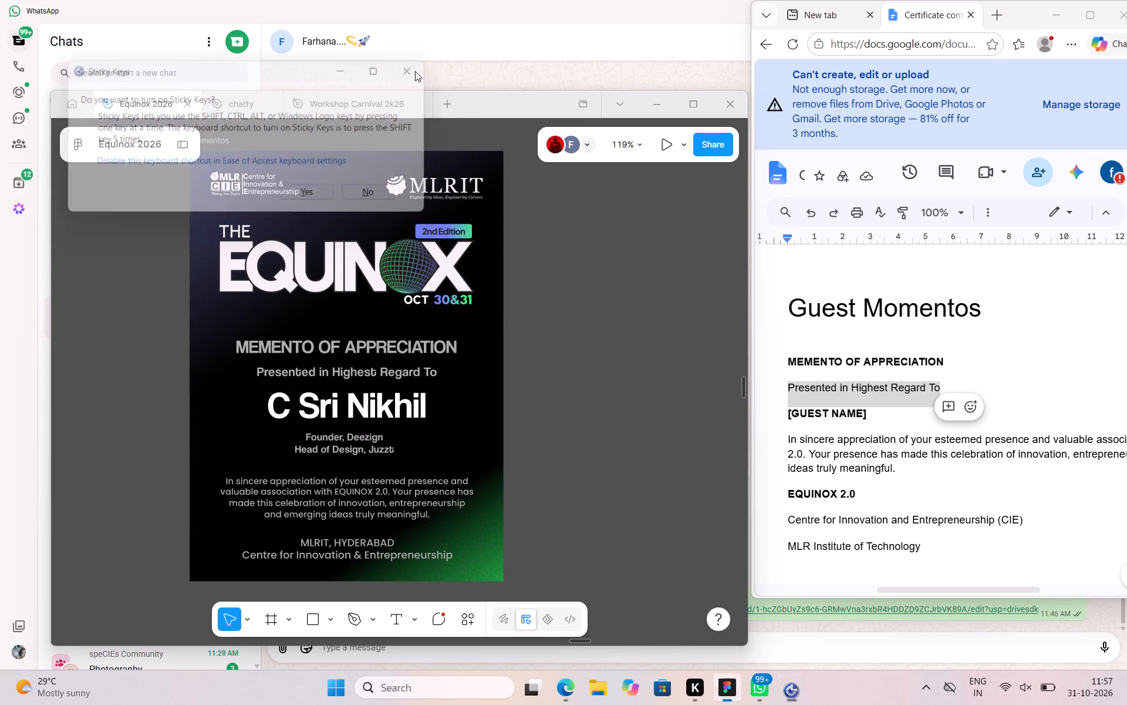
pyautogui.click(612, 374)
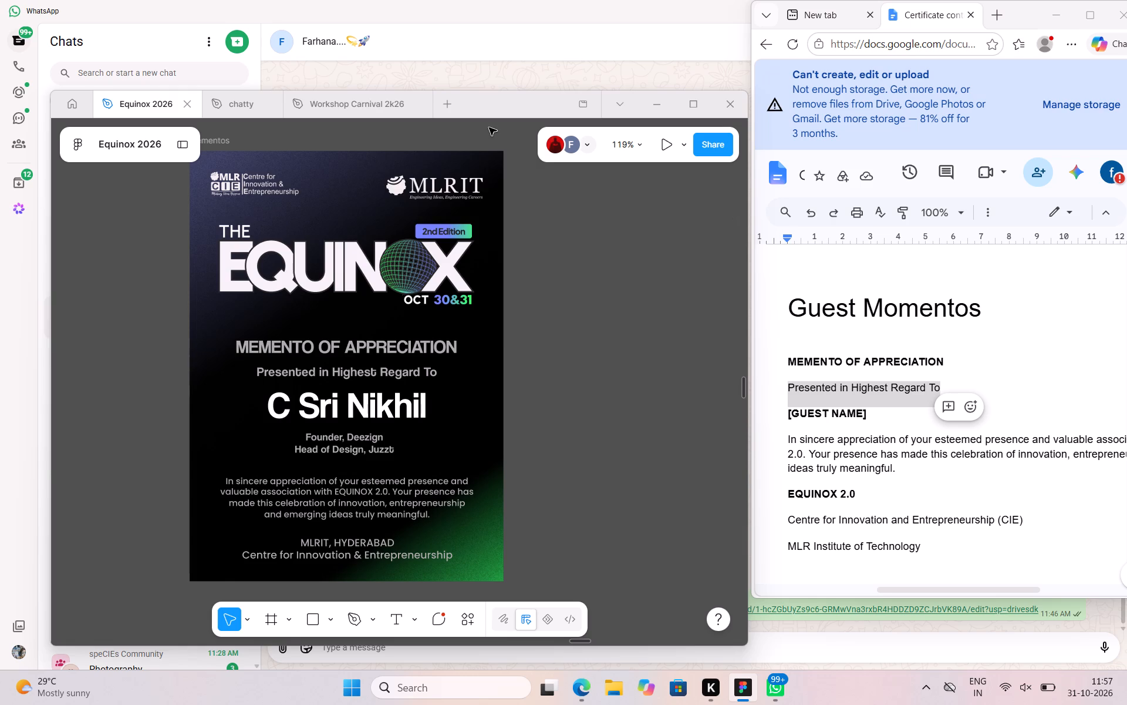
pyautogui.click(393, 104)
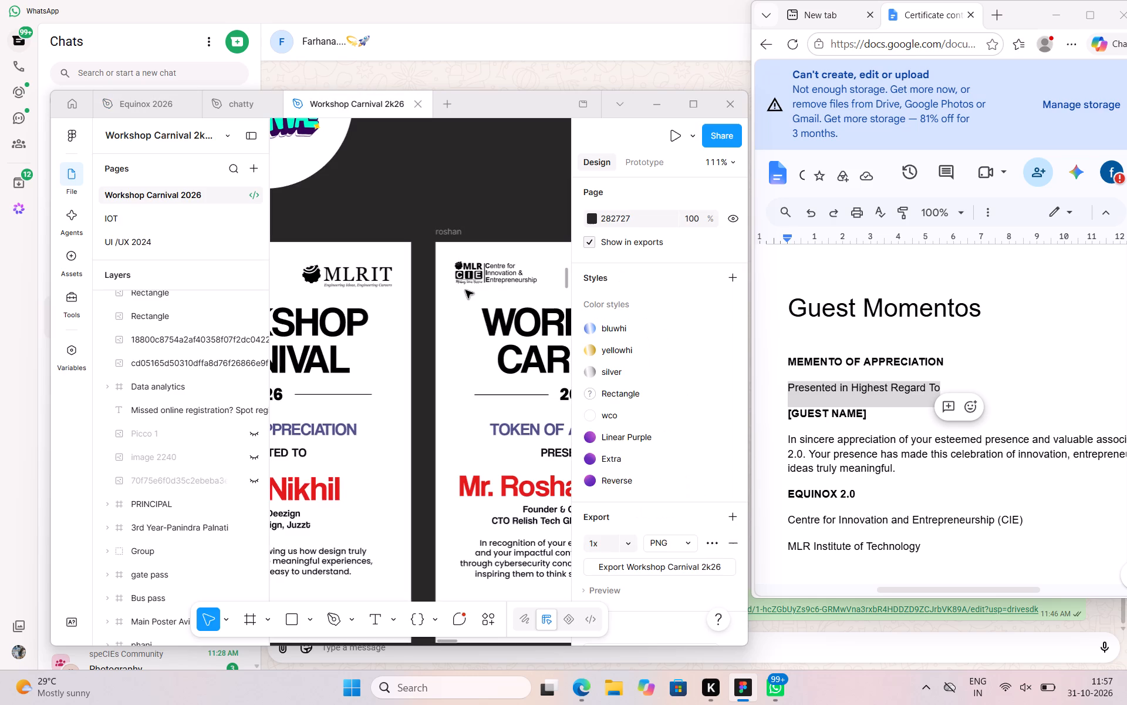
pyautogui.hscroll(2, 465, 290)
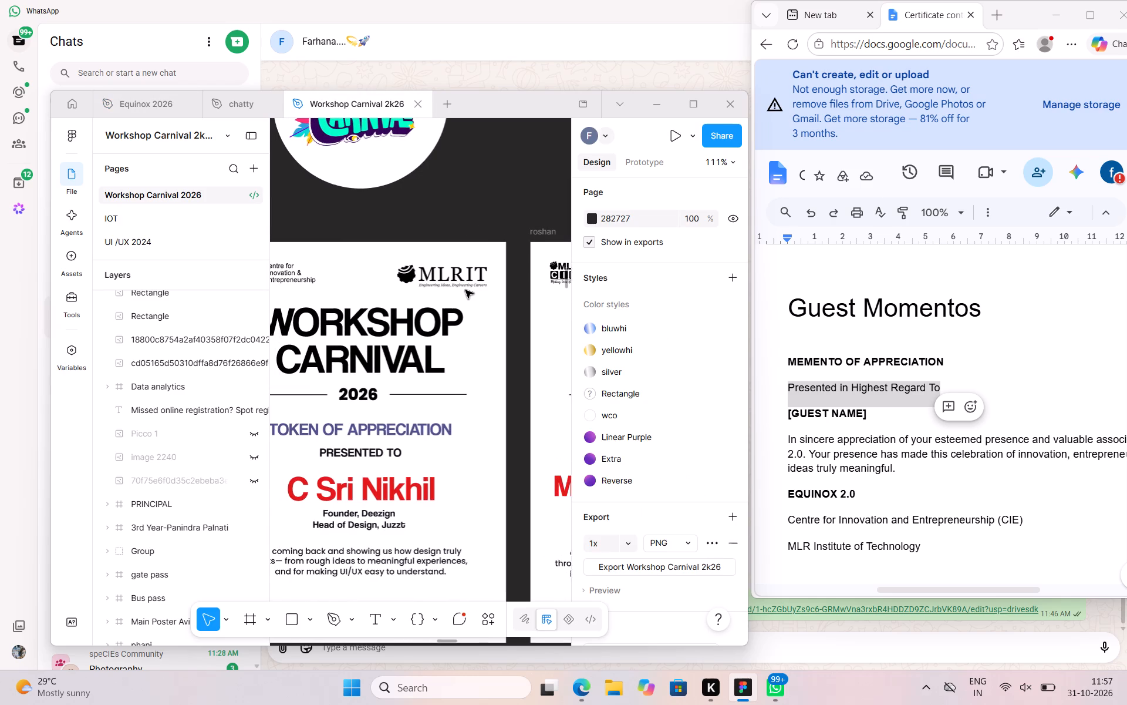
pyautogui.doubleClick(304, 387)
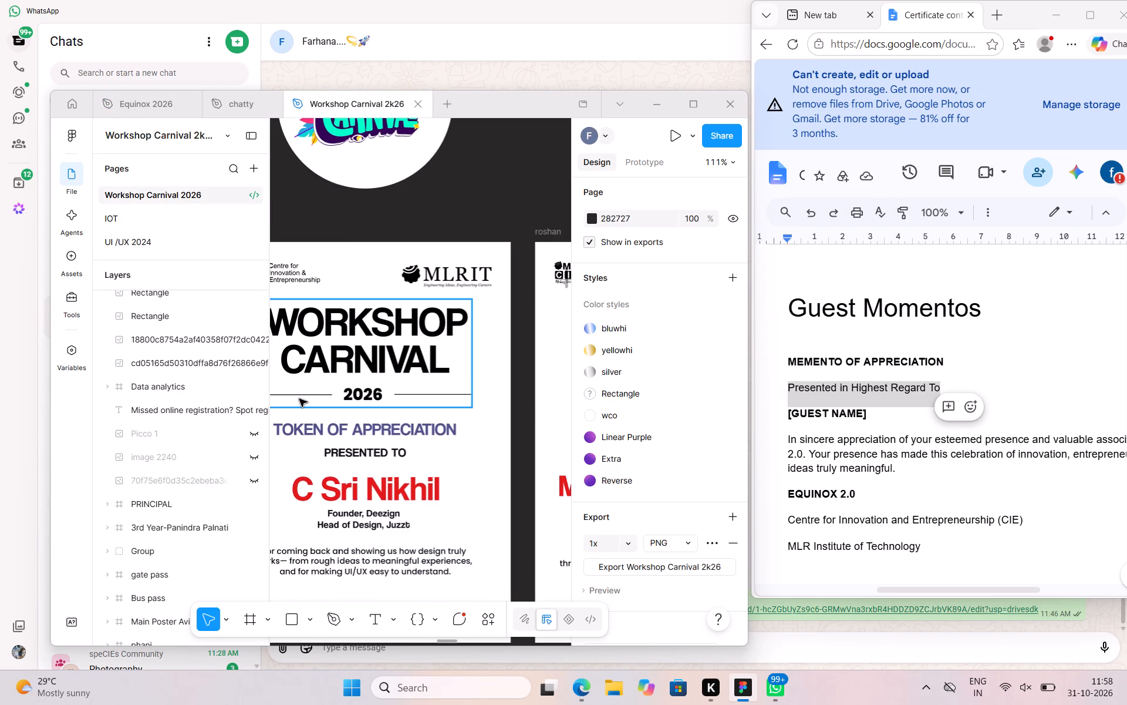
pyautogui.tripleClick(299, 399)
pyautogui.tripleClick(302, 396)
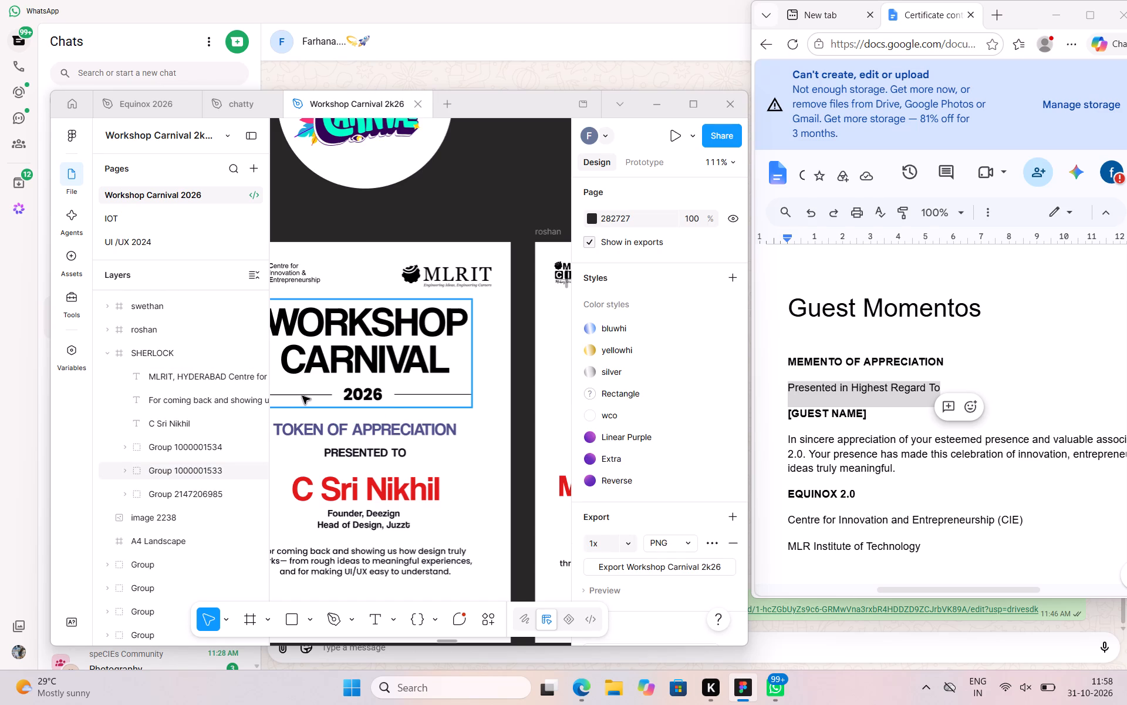
pyautogui.click(302, 396)
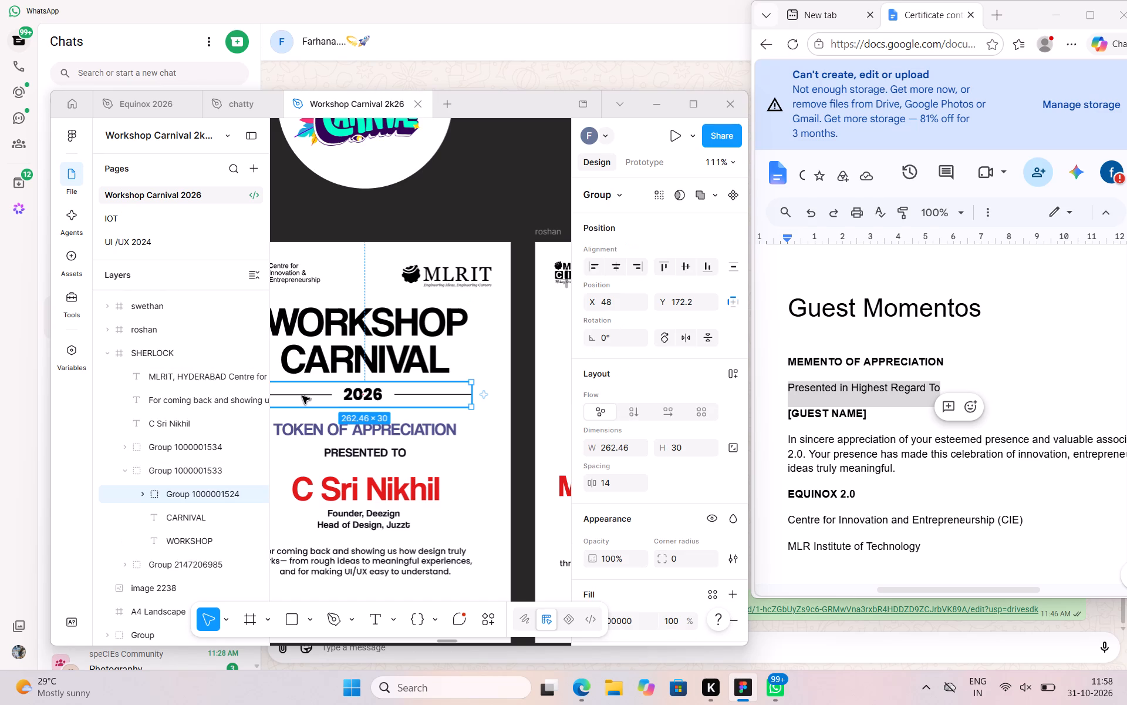
pyautogui.hotkey('ctrl', 'c')
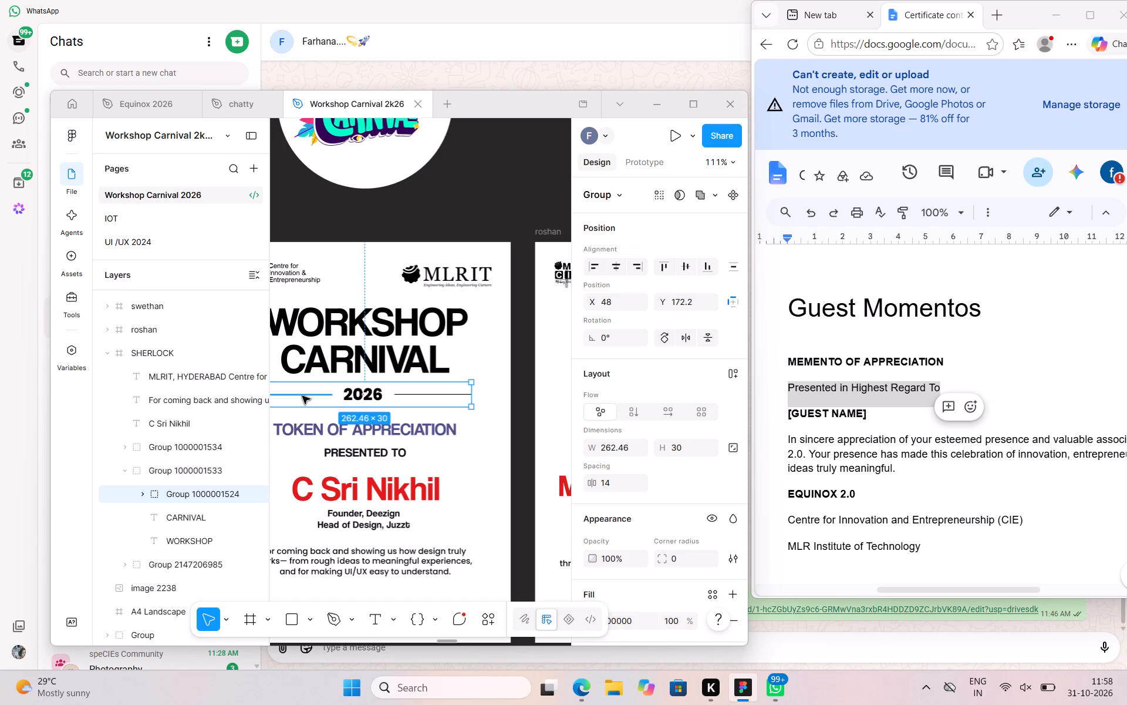
pyautogui.click(347, 397)
pyautogui.hotkey('ctrl', 'c')
# Paste the "2026" divider group into the Equinox 2026 file and place it between the EQUINOX logo and the "MEMENTO OF APPRECIATION" heading.
pyautogui.click(168, 104)
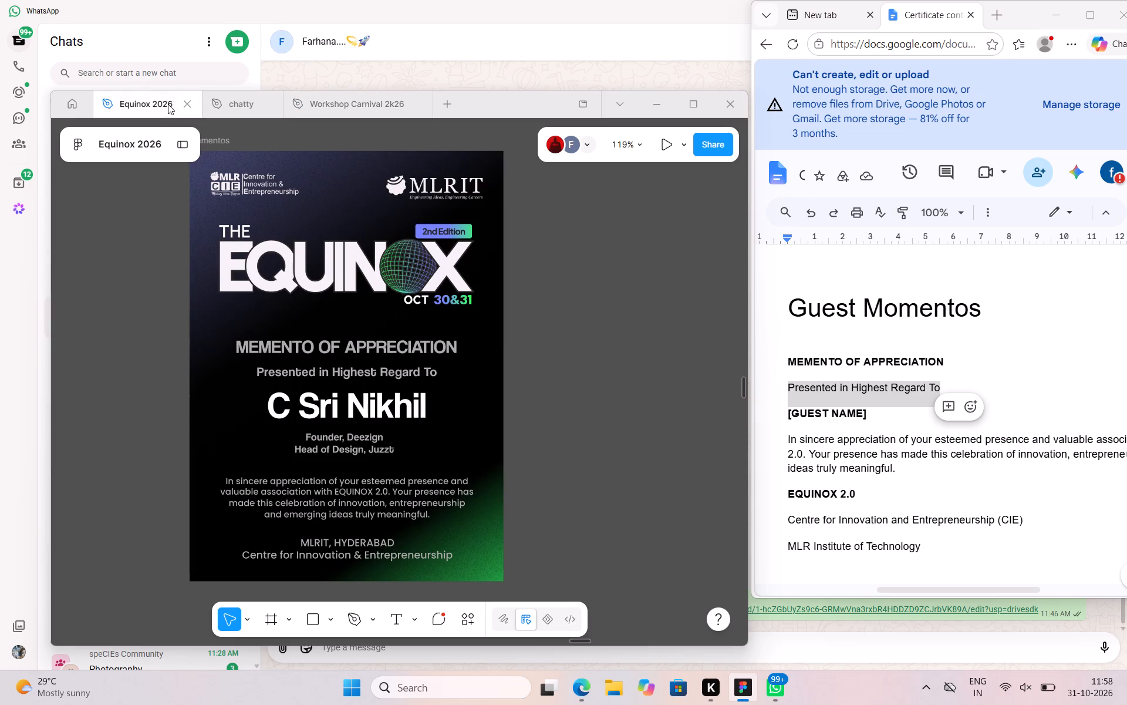
pyautogui.click(557, 377)
pyautogui.hotkey('ctrl', 'v')
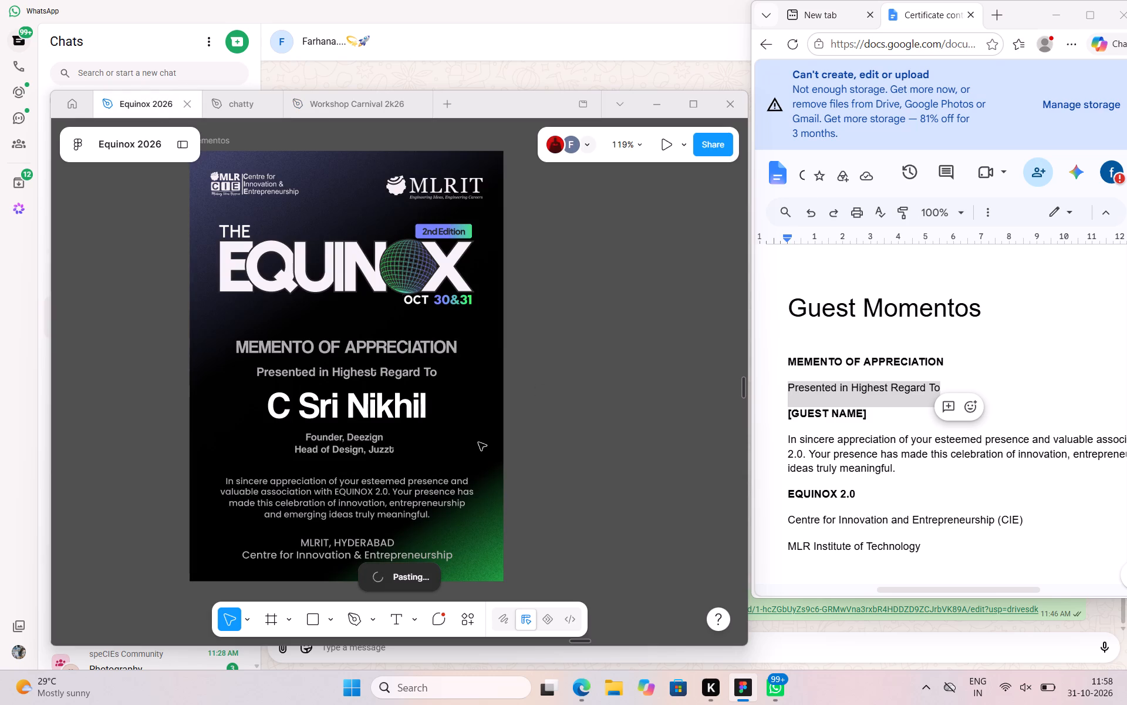
pyautogui.moveTo(434, 387); pyautogui.dragTo(412, 342)
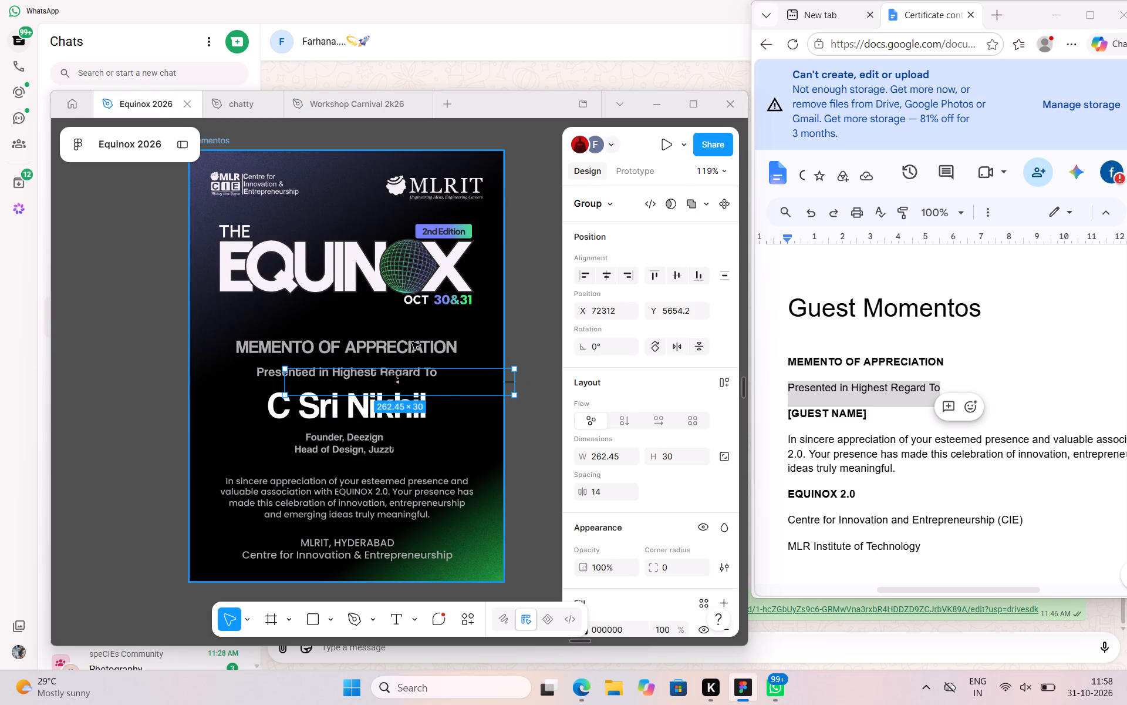
pyautogui.moveTo(412, 342); pyautogui.dragTo(392, 324)
# Set the fill colour of the pasted "2026" divider group to white, FFFFFF.
pyautogui.scroll(-4, 681, 519)
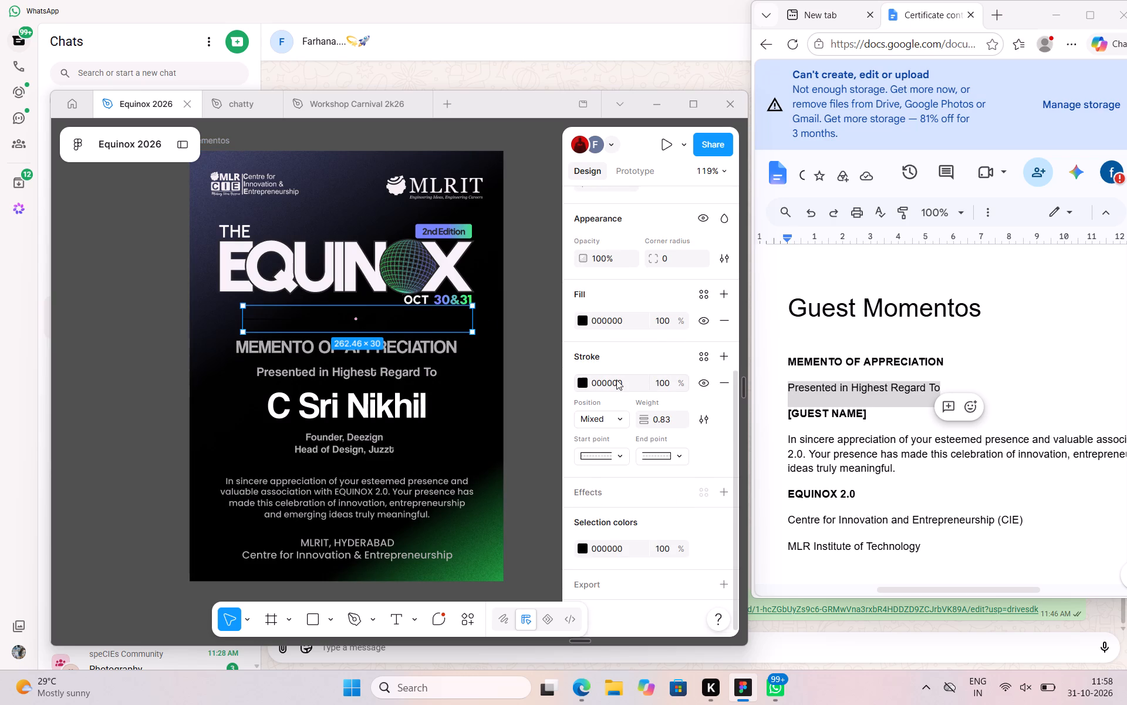
pyautogui.click(584, 322)
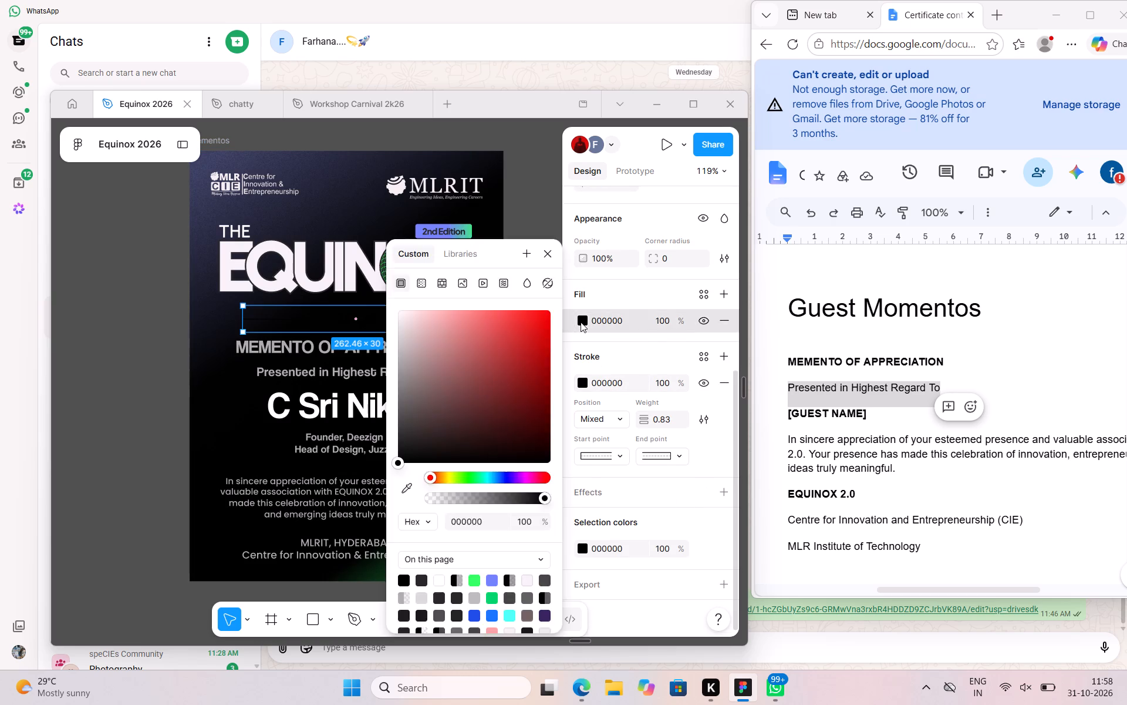
pyautogui.click(581, 322)
pyautogui.click(581, 322)
pyautogui.moveTo(457, 351); pyautogui.dragTo(402, 290)
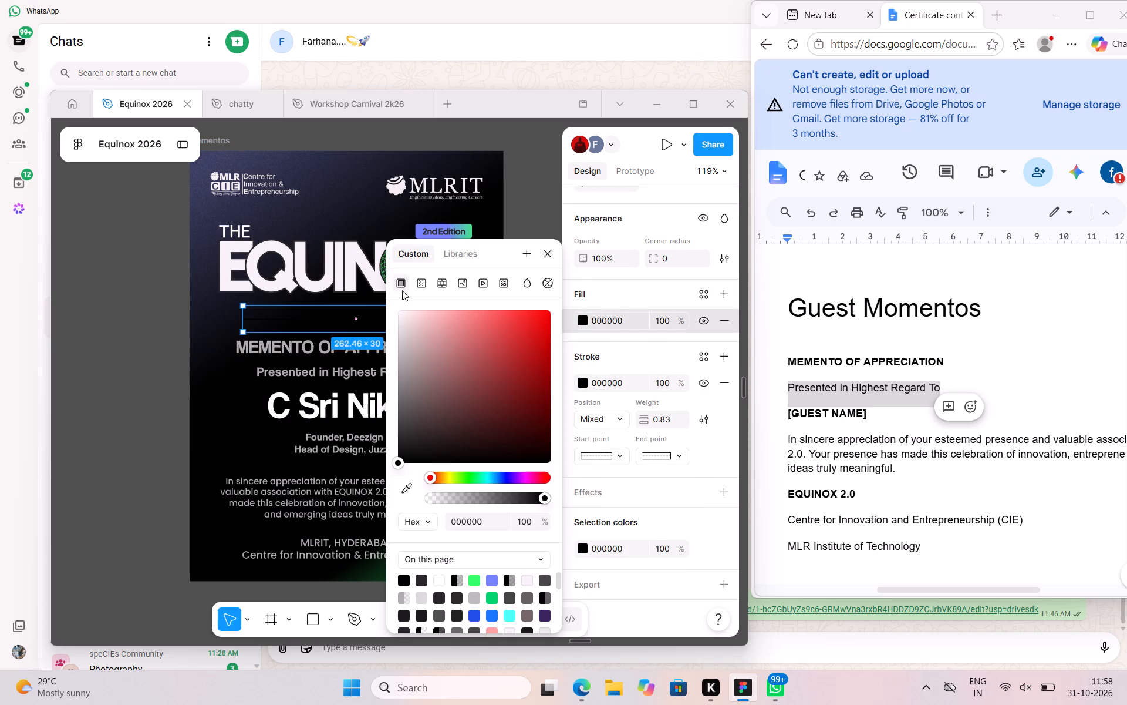
pyautogui.moveTo(402, 290); pyautogui.dragTo(377, 302)
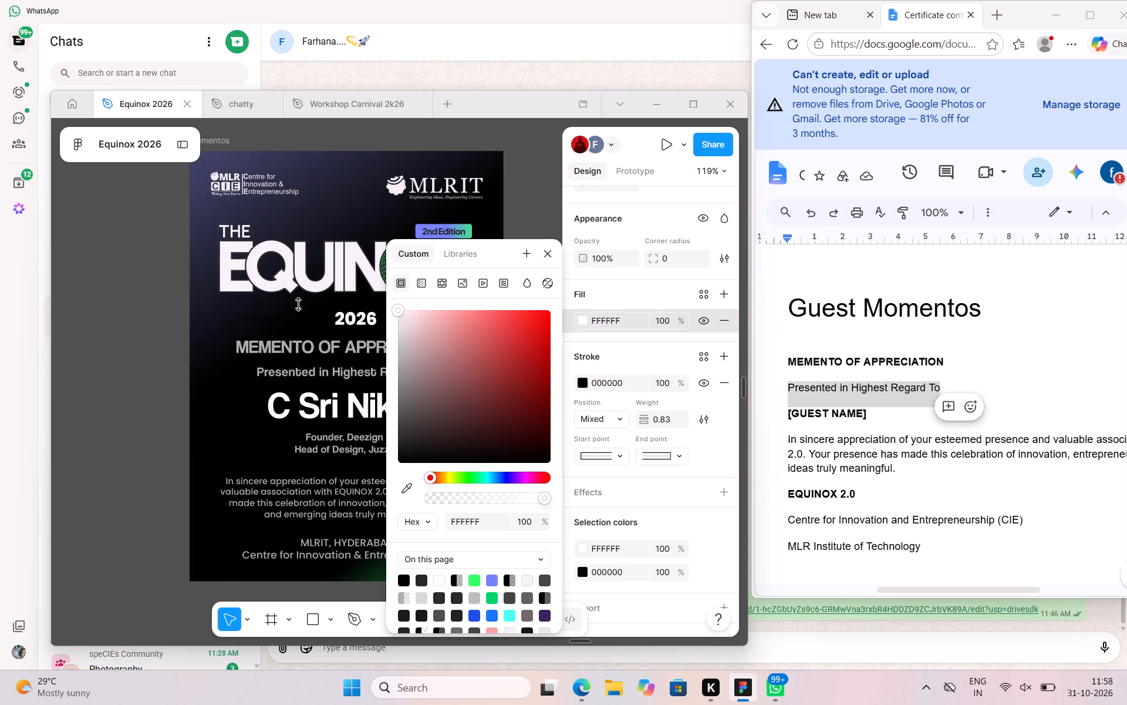
# Set the stroke colour of the "2026" divider group's lines to white, FFFFFF.
pyautogui.click(581, 377)
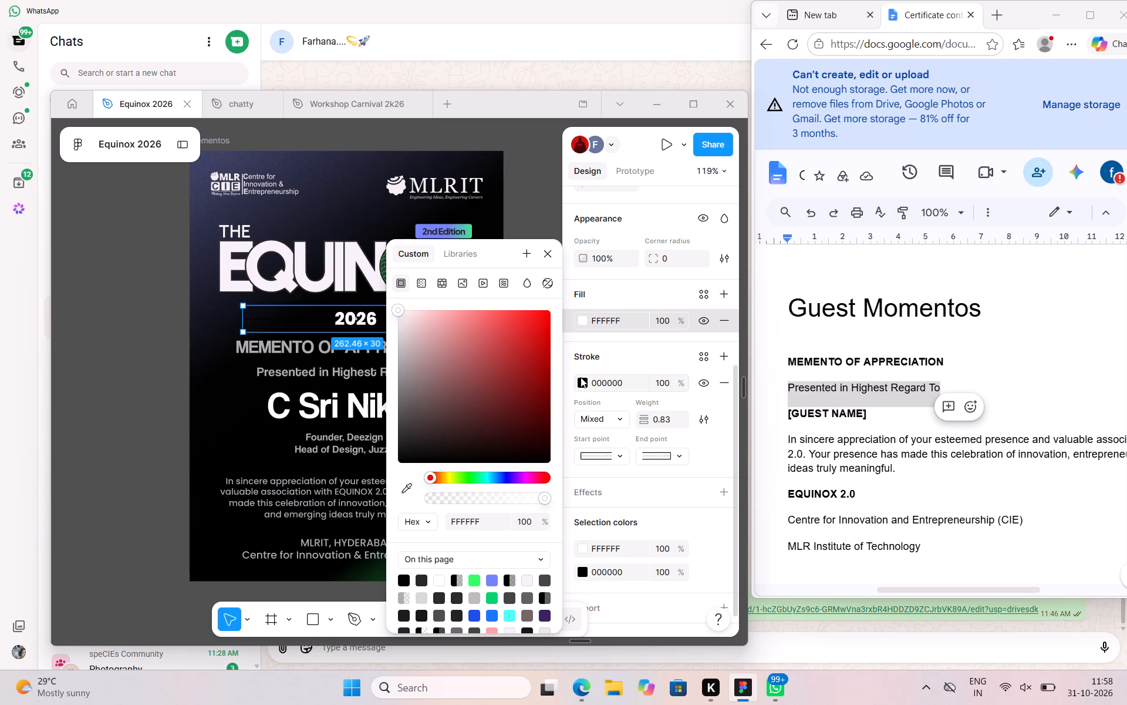
pyautogui.moveTo(423, 435); pyautogui.dragTo(404, 266)
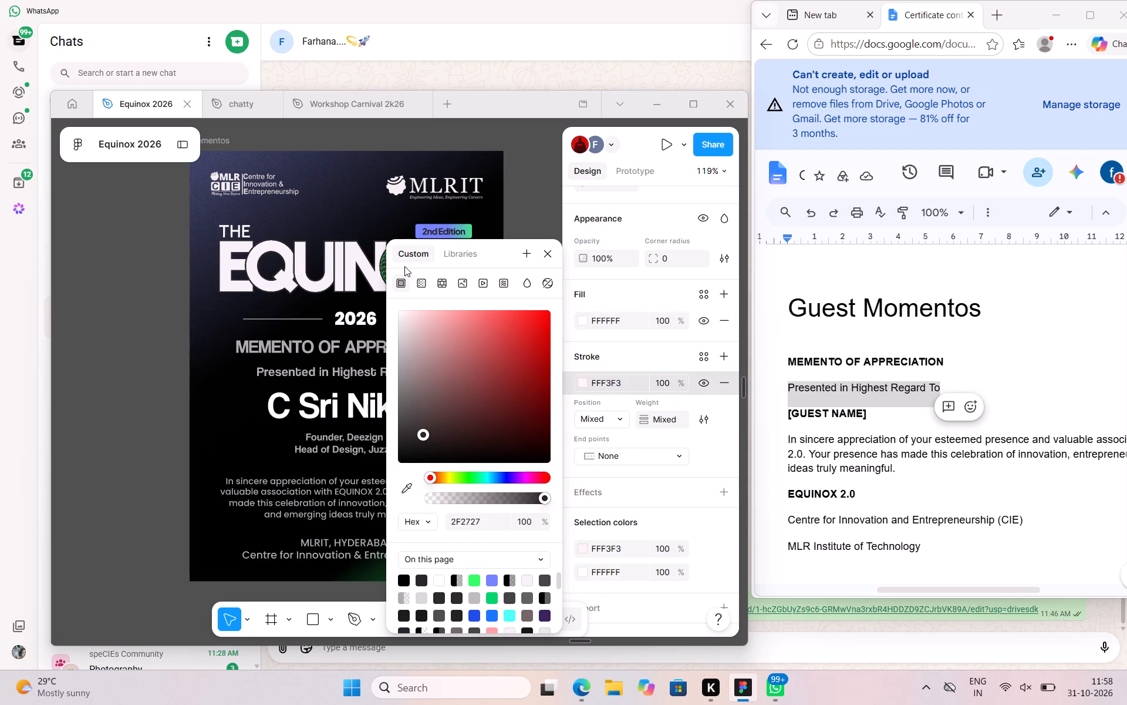
pyautogui.moveTo(404, 266); pyautogui.dragTo(383, 301)
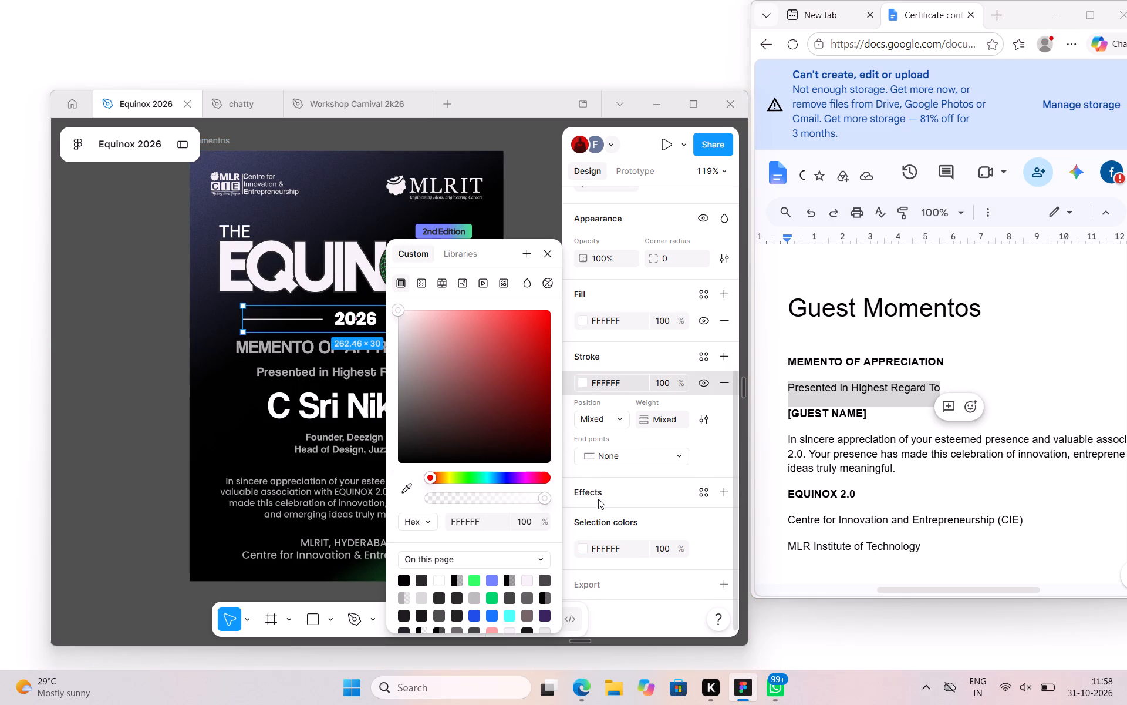
pyautogui.click(153, 390)
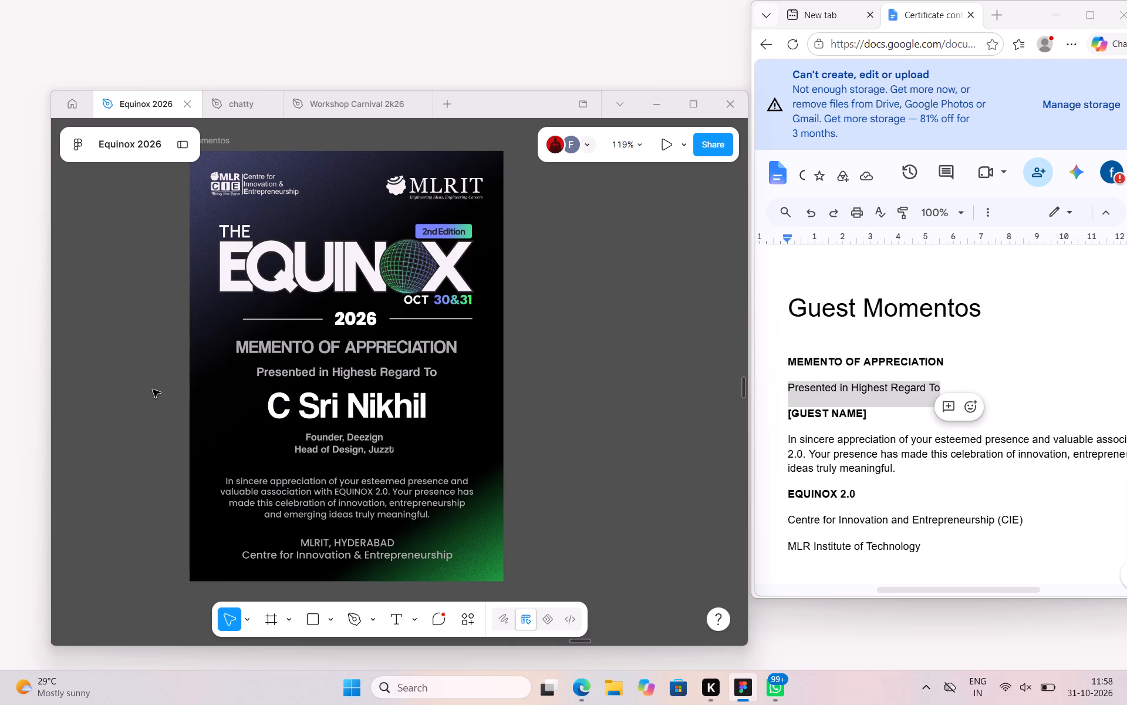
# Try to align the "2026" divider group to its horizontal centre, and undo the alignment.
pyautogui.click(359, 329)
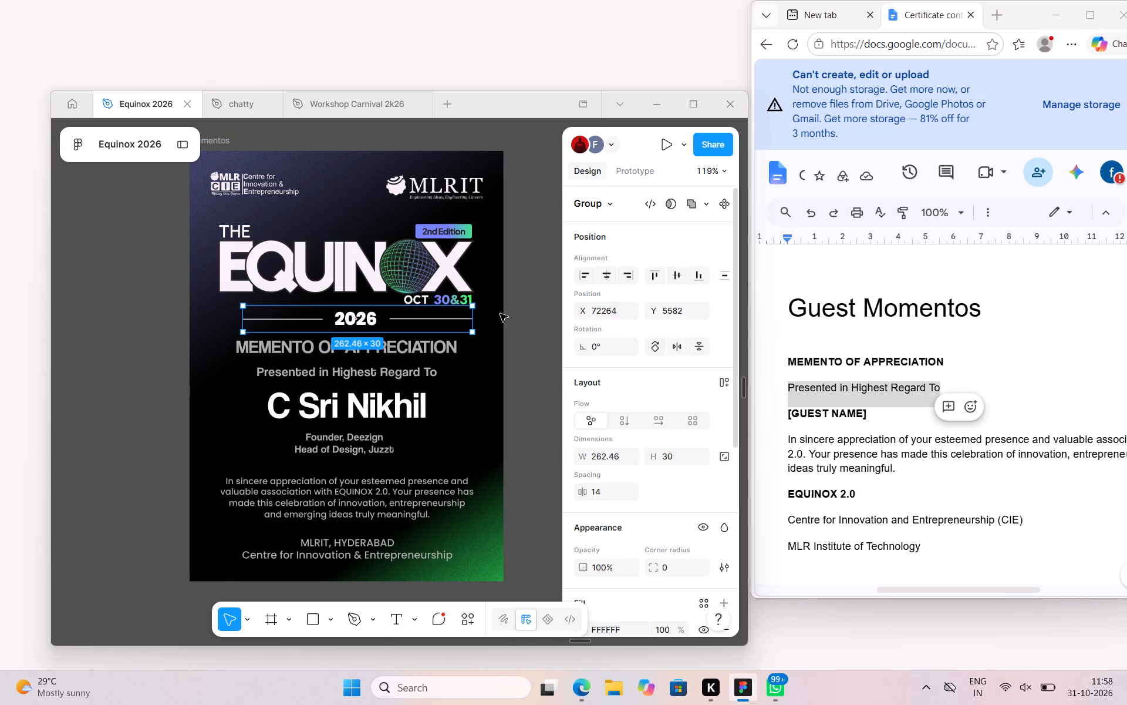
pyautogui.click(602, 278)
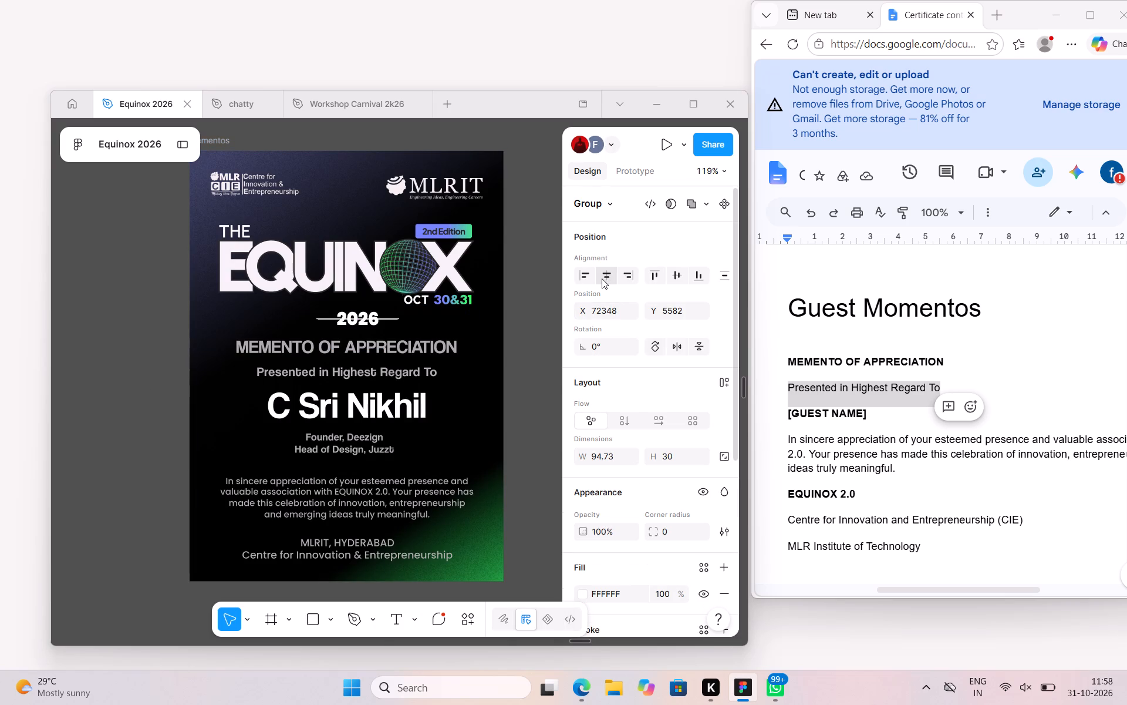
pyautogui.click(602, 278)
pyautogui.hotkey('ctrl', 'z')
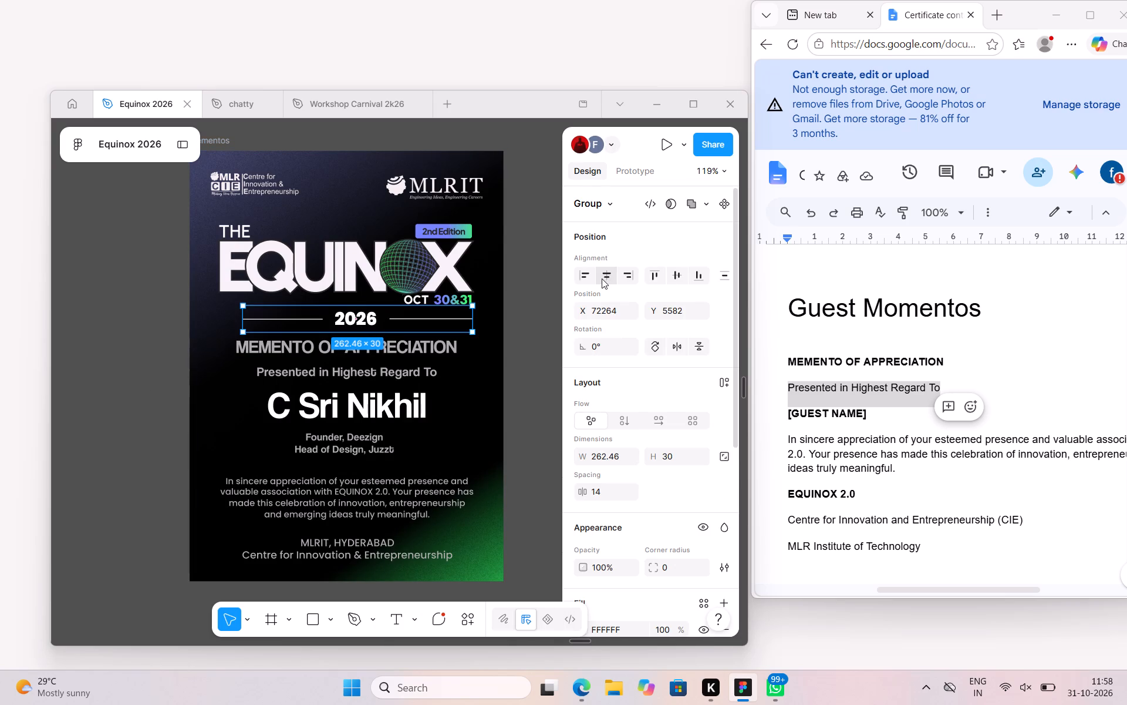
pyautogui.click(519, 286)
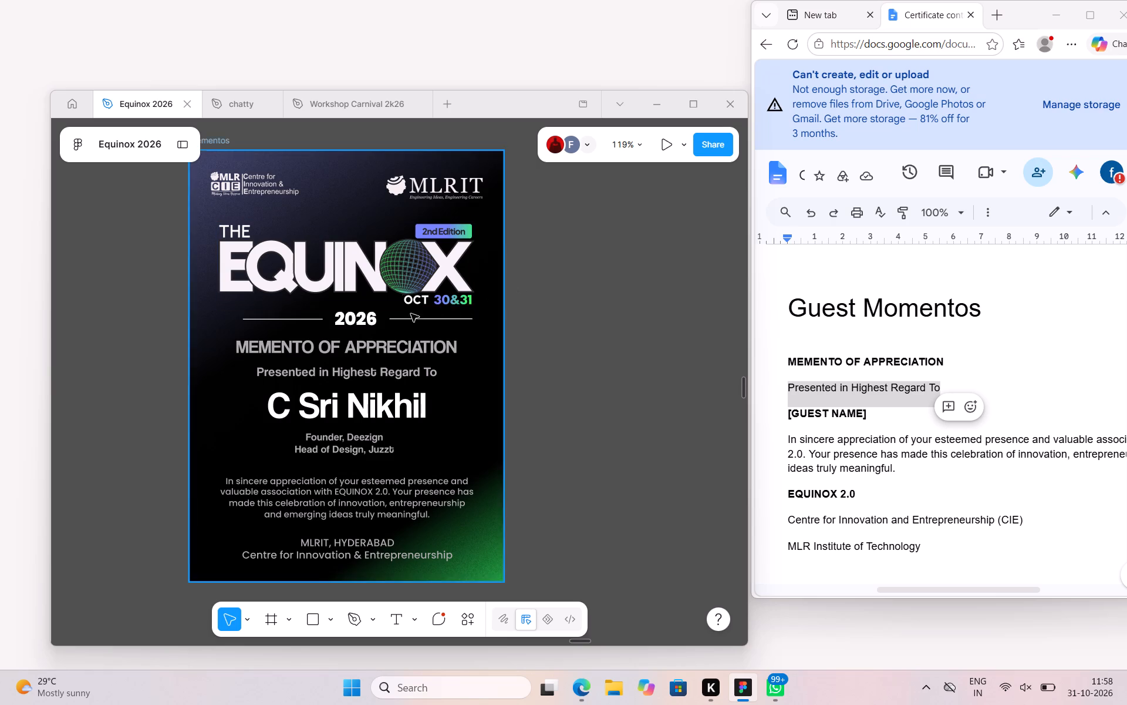
# Centre the "2026" text horizontally between the two lines of its divider group.
pyautogui.click(355, 319)
pyautogui.doubleClick(355, 319)
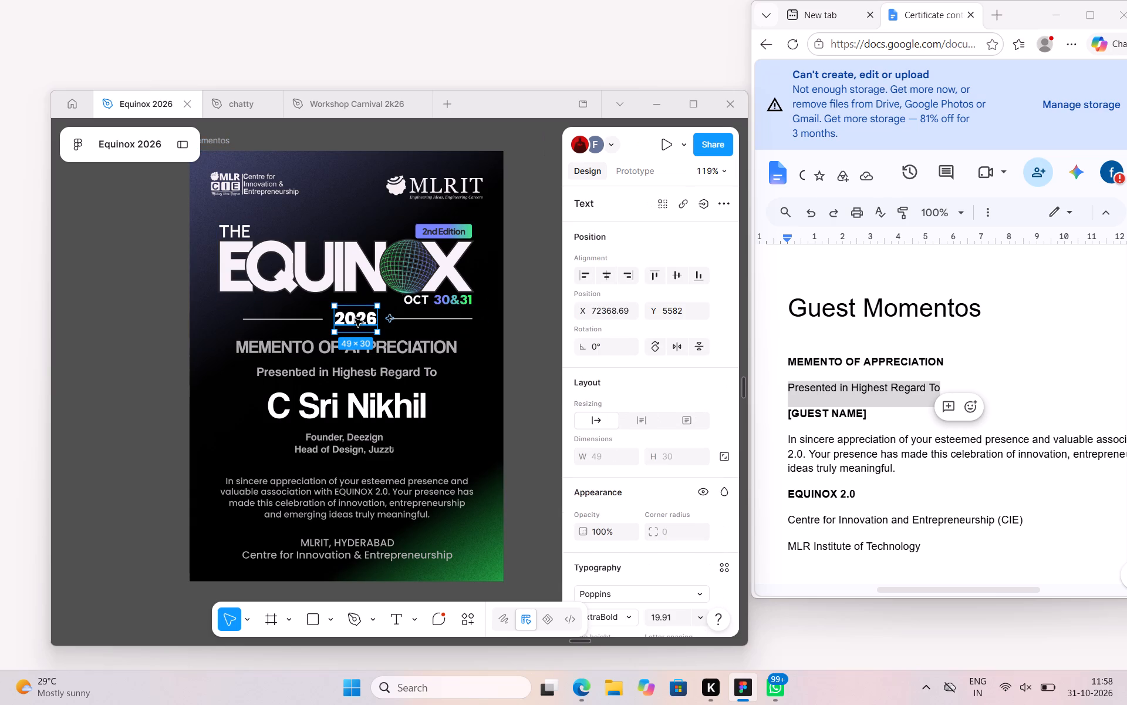
pyautogui.click(606, 269)
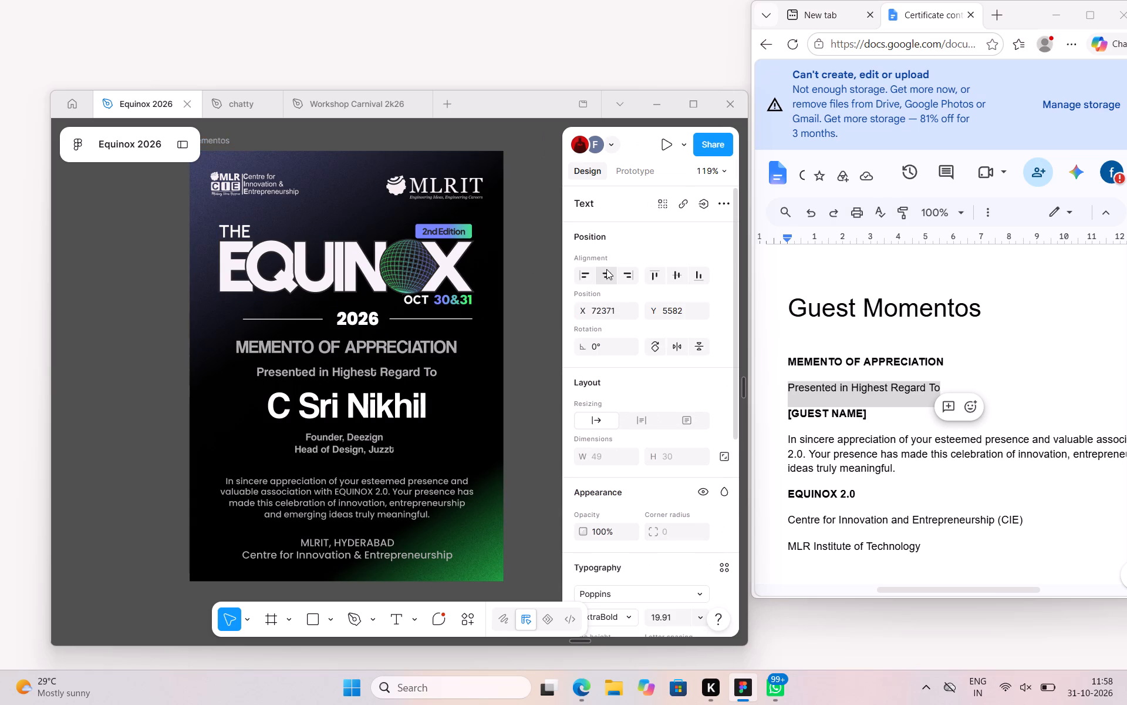
pyautogui.click(524, 313)
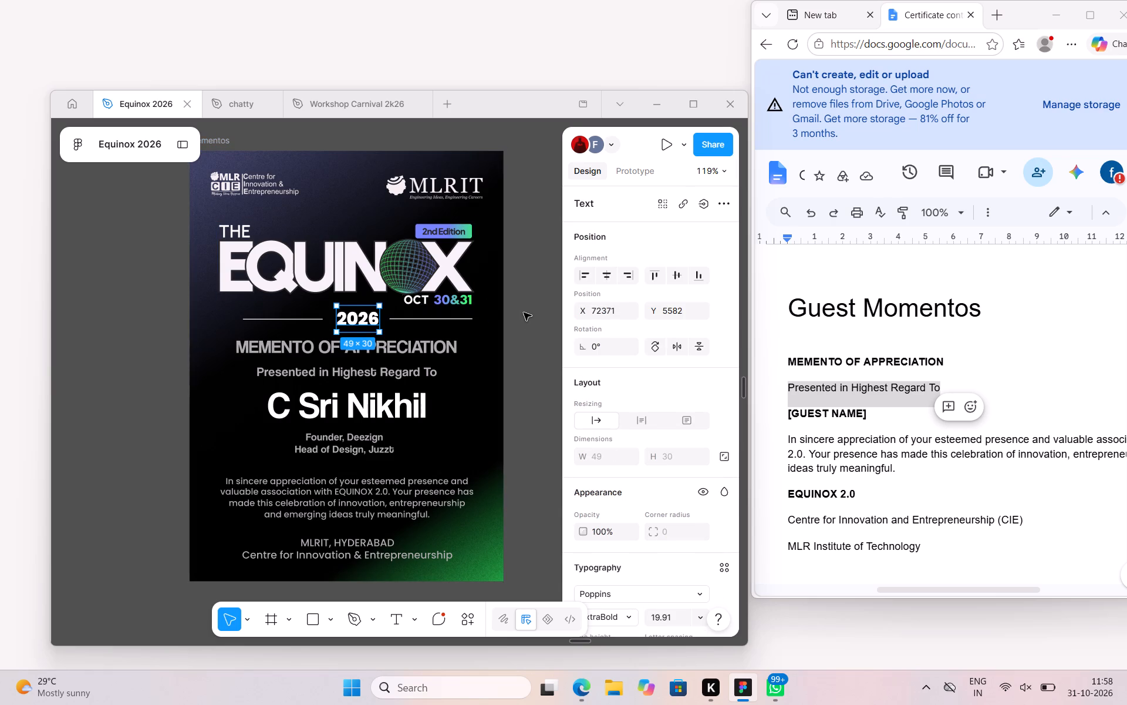
# Nudge the whole "2026" divider group to X 72252 so it sits centred on the memento beneath the EQUINOX logo.
pyautogui.click(286, 318)
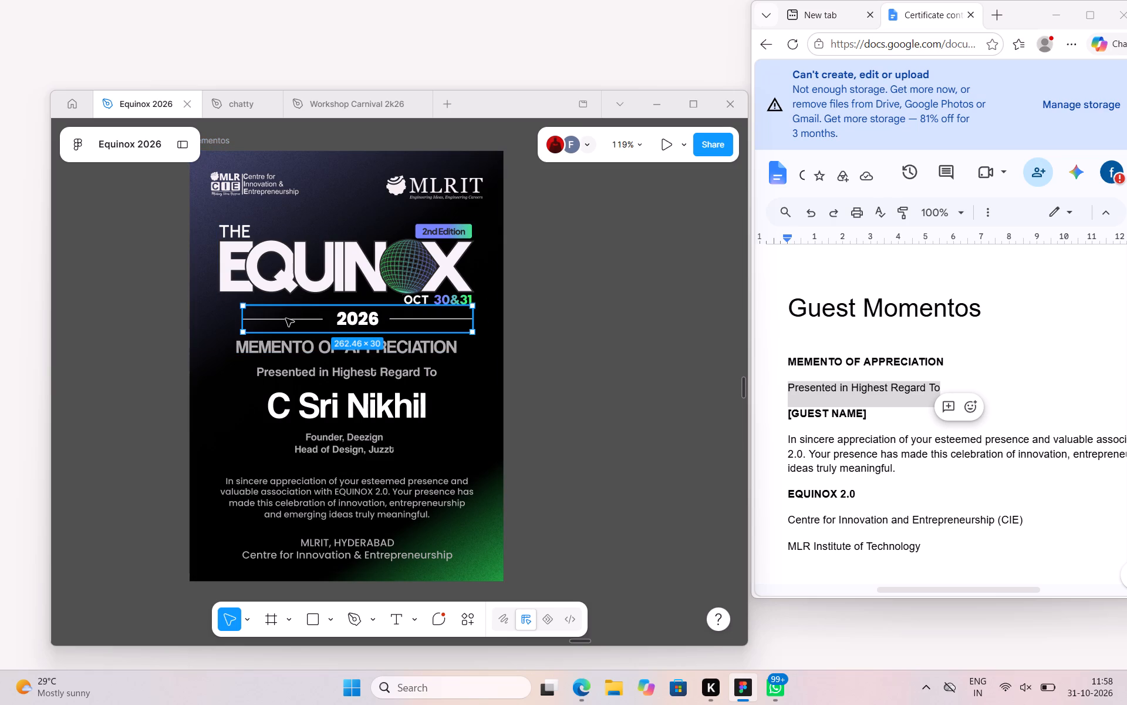
pyautogui.press('Left')
pyautogui.press('Left')
pyautogui.press('Left')
pyautogui.press('Left')
pyautogui.press('Left')
pyautogui.press('Left')
pyautogui.press('Left')
pyautogui.press('Left')
pyautogui.press('Left')
pyautogui.press('Left')
pyautogui.press('Left')
pyautogui.press('Left')
pyautogui.press('Left')
pyautogui.press('Left')
pyautogui.press('Left')
pyautogui.press('Left')
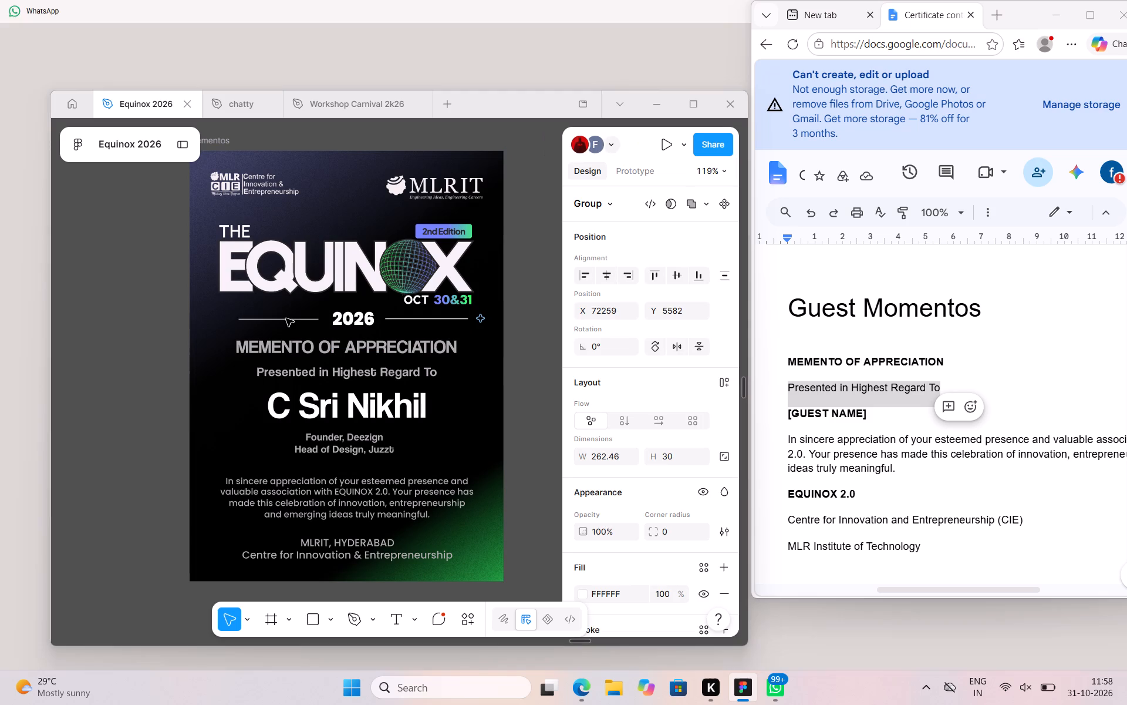
pyautogui.press('Left')
pyautogui.press('Left')
pyautogui.press('Left')
pyautogui.press('Right')
pyautogui.press('Right')
pyautogui.press('Right')
pyautogui.press('Right')
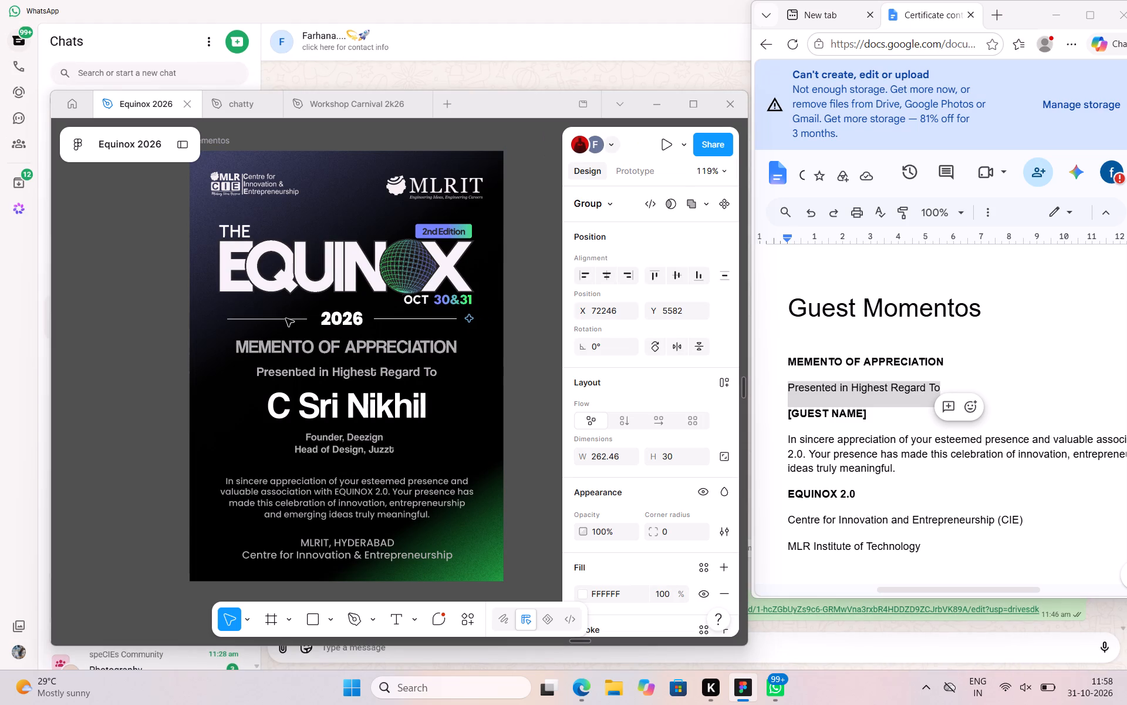
pyautogui.press('Right')
pyautogui.press('Right')
pyautogui.press('Right')
pyautogui.press('Right')
pyautogui.press('Right')
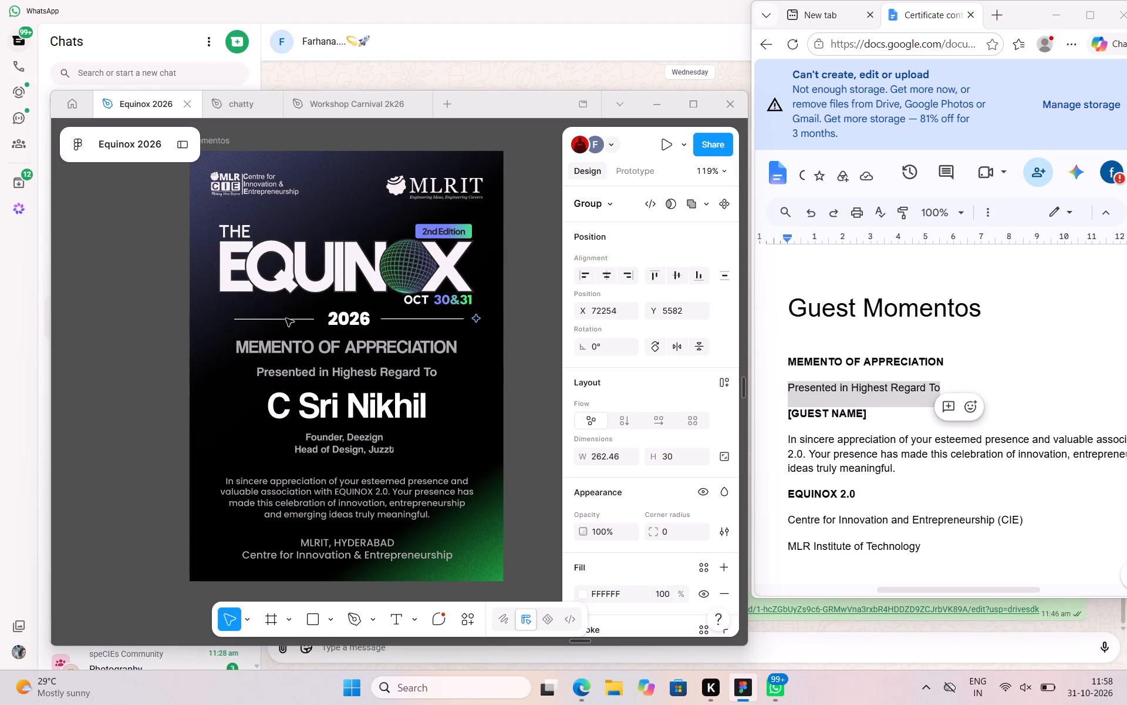
pyautogui.press('Left')
pyautogui.press('Left')
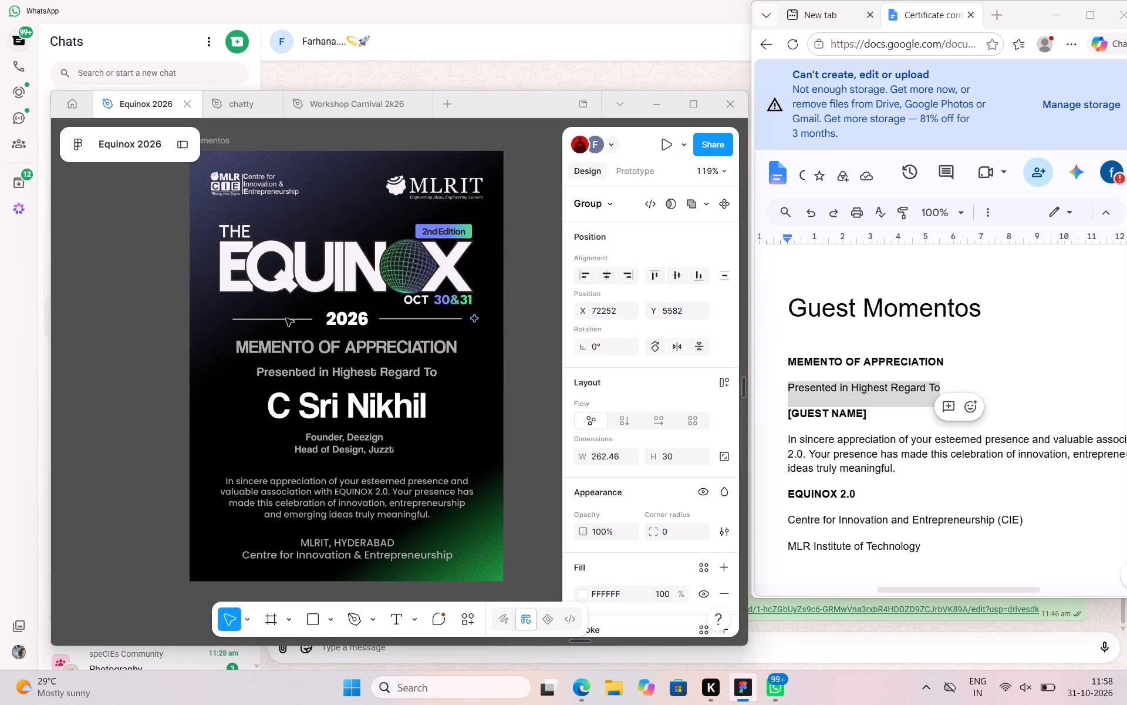
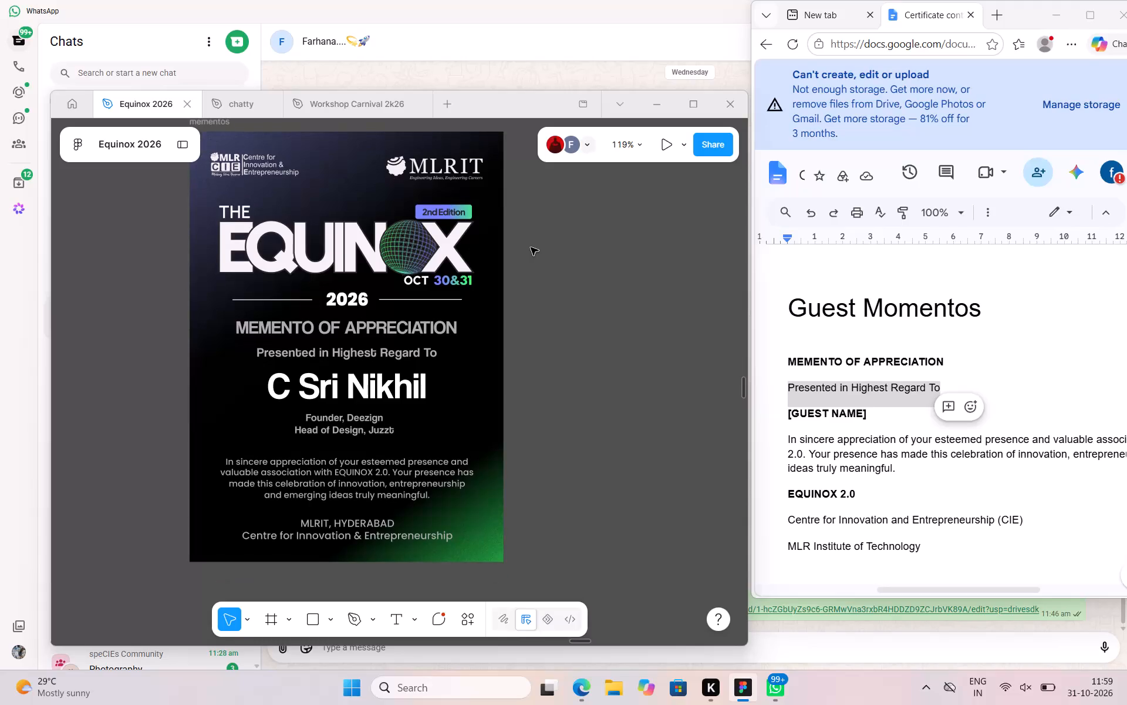
# Nudge the "In sincere appreciation" paragraph up to Y 361, closer to the guest's title lines.
pyautogui.click(381, 498)
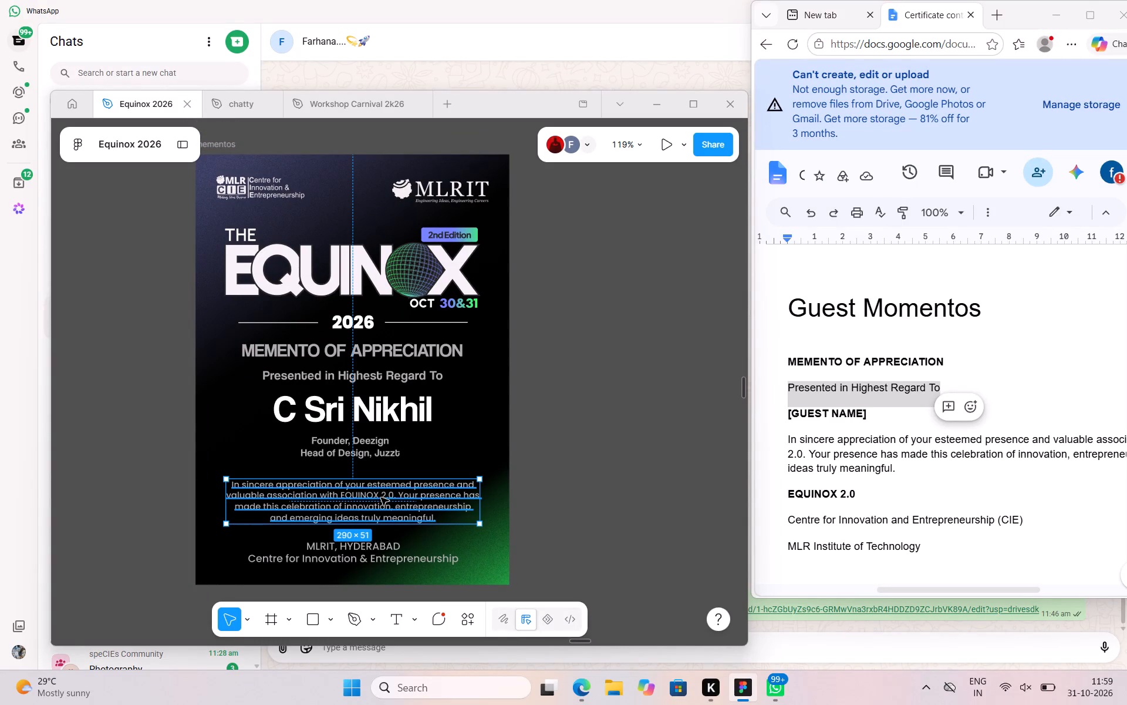
pyautogui.press('Up')
pyautogui.press('Up')
pyautogui.press('Up')
pyautogui.press('Up')
pyautogui.press('Up')
pyautogui.press('Up')
pyautogui.press('Up')
pyautogui.press('Up')
pyautogui.press('Up')
pyautogui.press('Up')
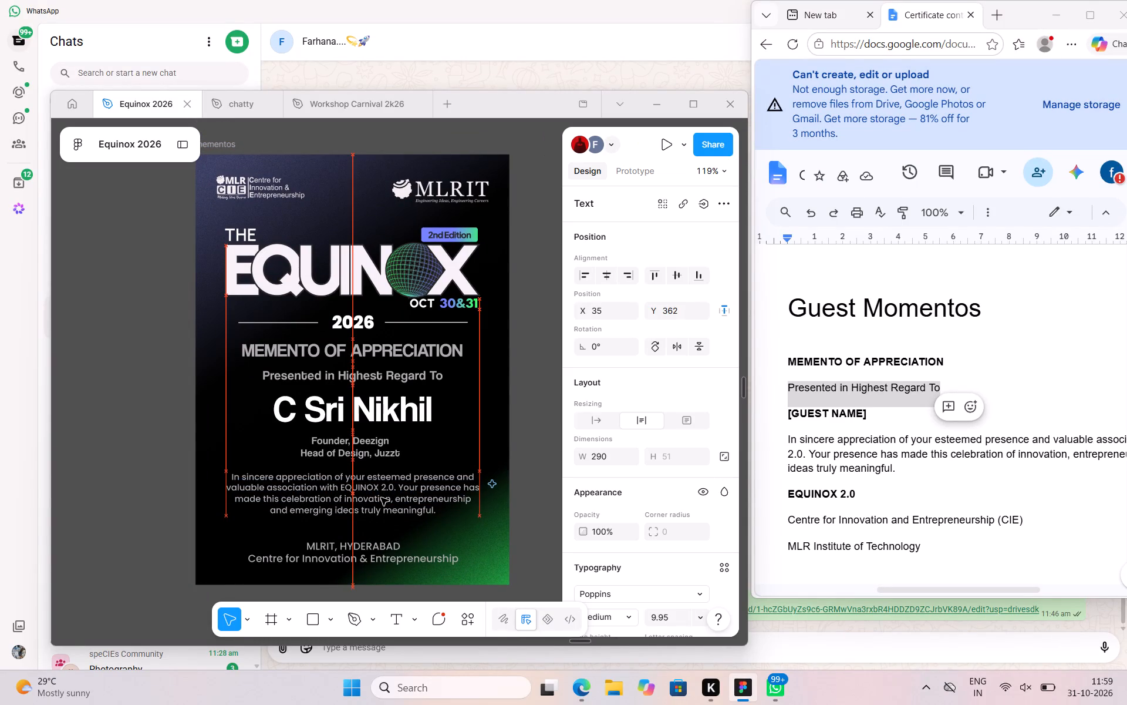
# Nudge the "MLRIT, HYDERABAD / Centre for Innovation & Entrepreneurship" text up to Y 434.
pyautogui.click(380, 553)
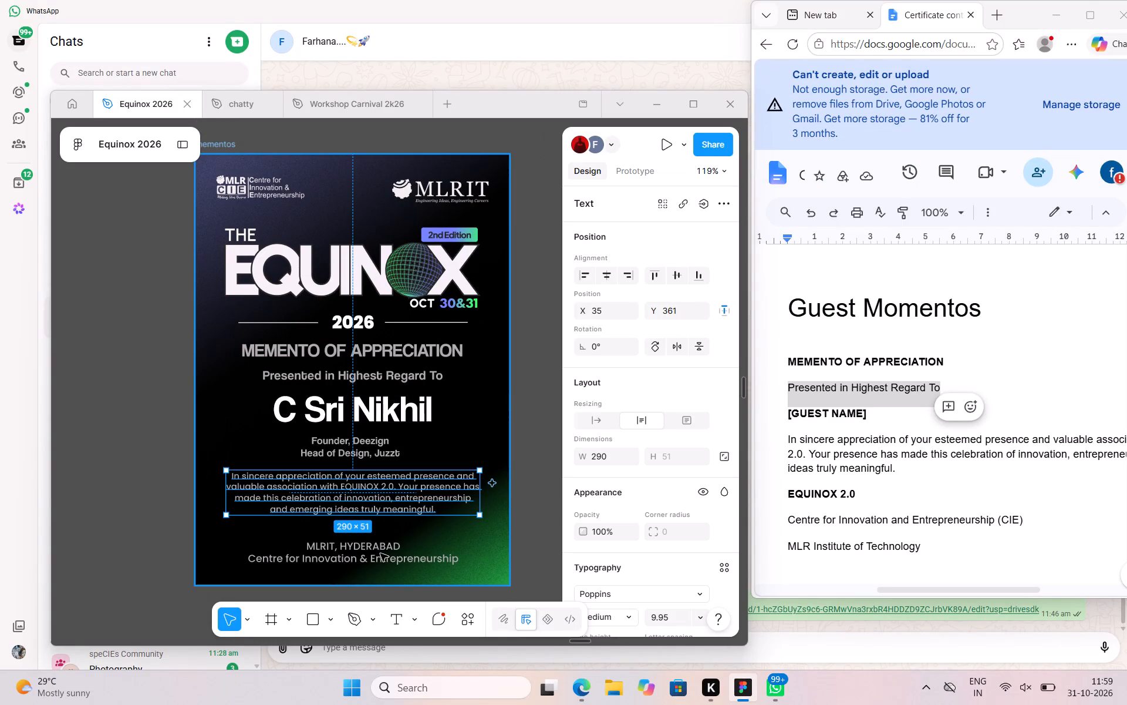
pyautogui.click(365, 559)
pyautogui.press('Up')
pyautogui.press('Up')
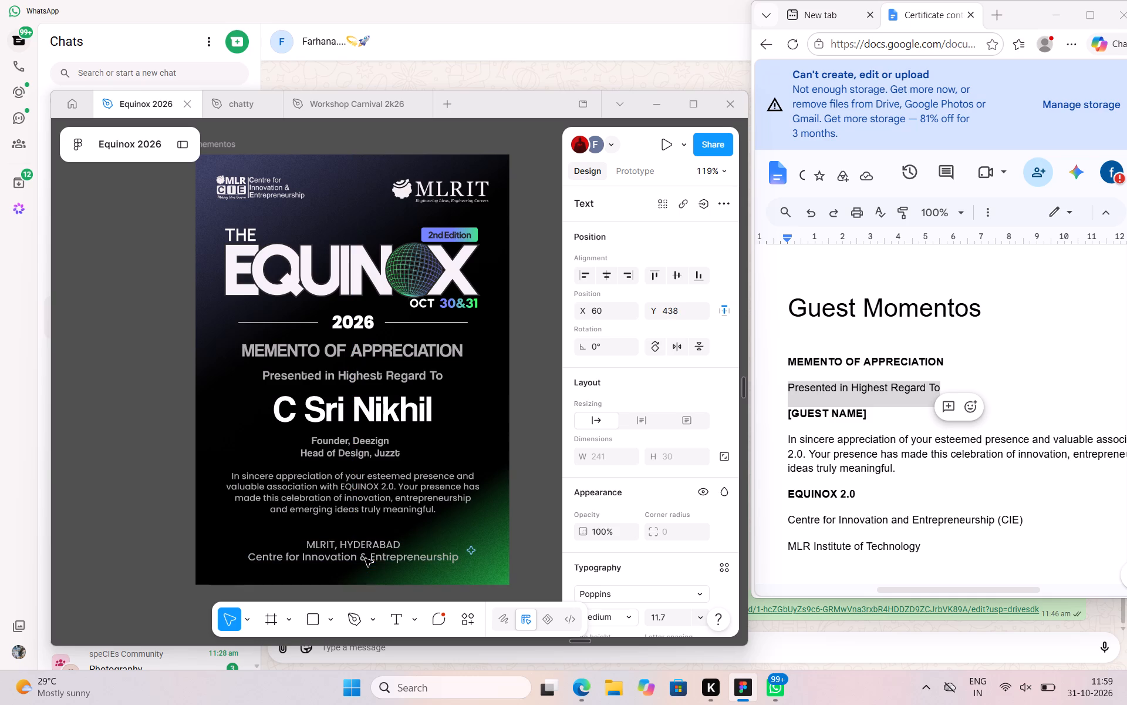
pyautogui.press('Up')
pyautogui.press('Up')
pyautogui.press('Up')
pyautogui.press('Up')
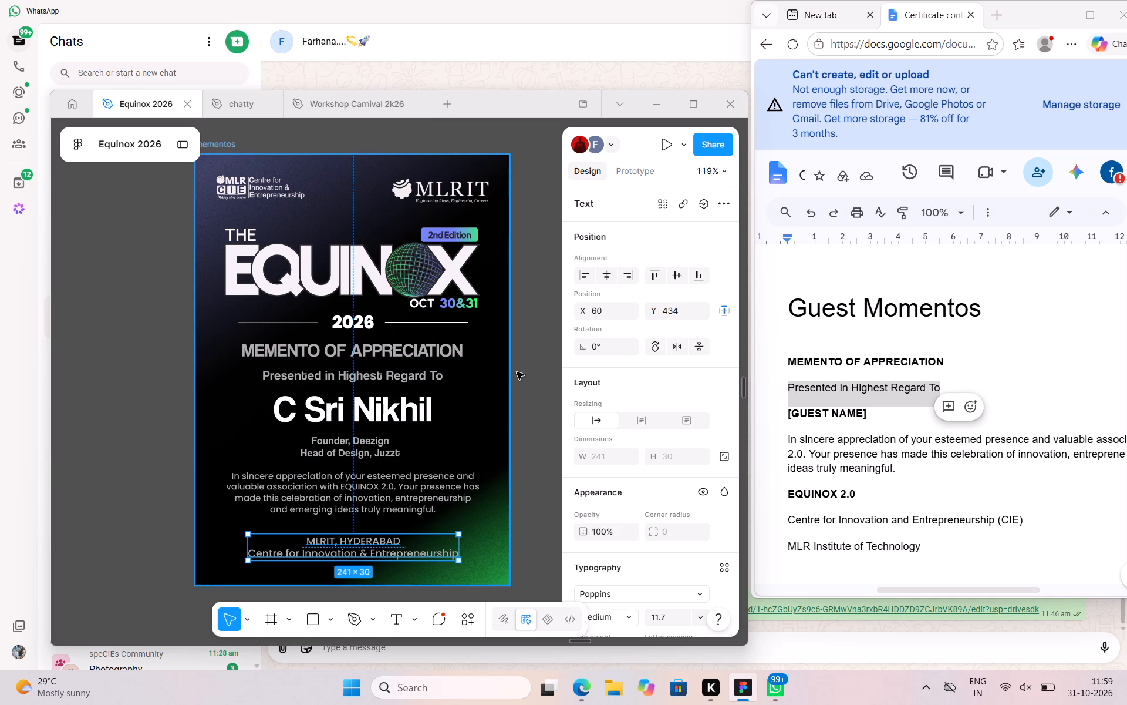
pyautogui.click(536, 365)
# Nudge the "MEMENTO OF APPRECIATION" heading down to Y 216, giving it more space below the "2026" divider.
pyautogui.scroll(1, 536, 365)
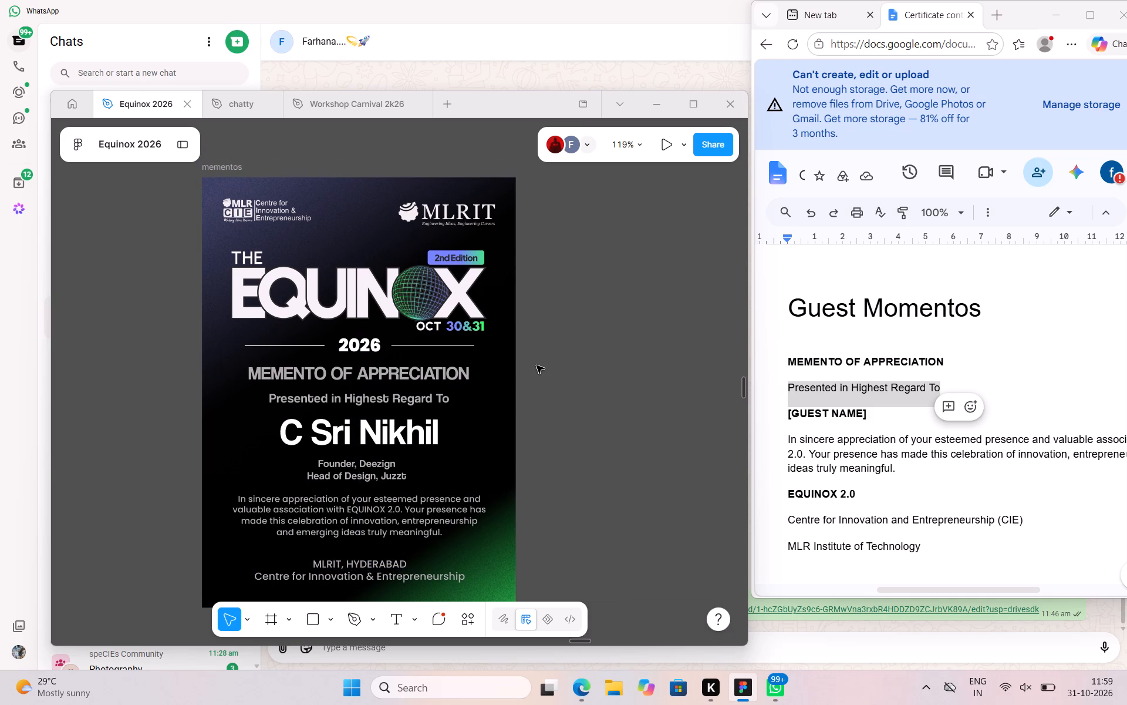
pyautogui.scroll(1, 536, 365)
pyautogui.scroll(-1, 536, 365)
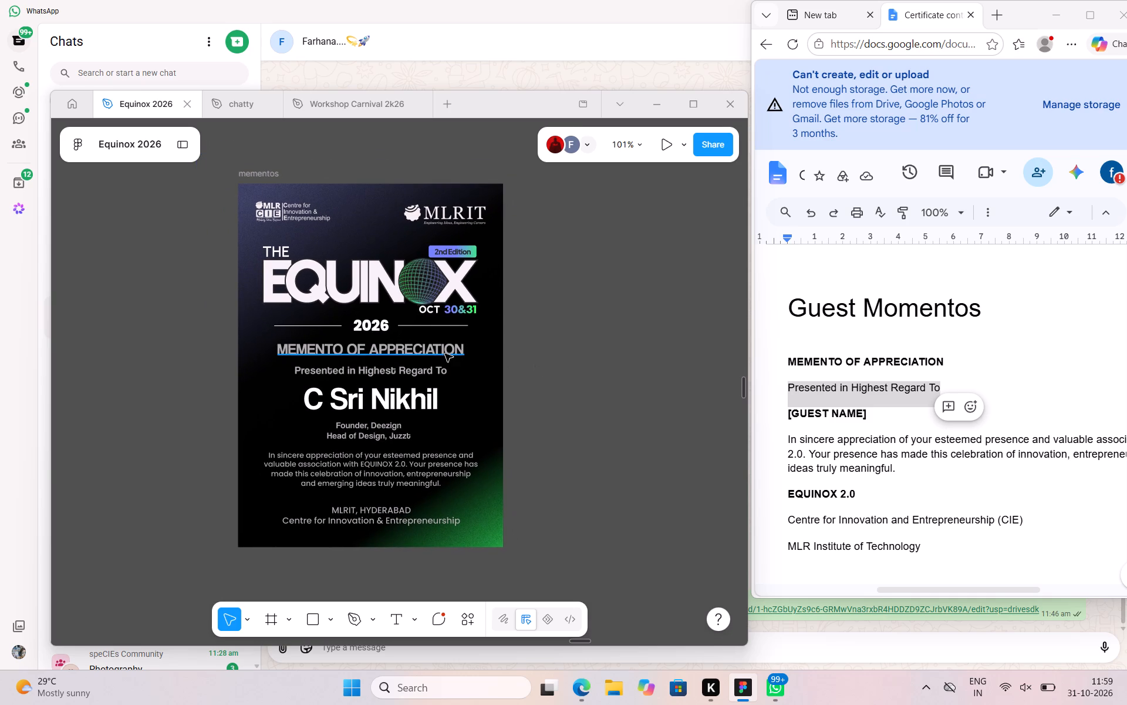
pyautogui.click(426, 351)
pyautogui.press('Down')
pyautogui.press('Down')
pyautogui.press('Down')
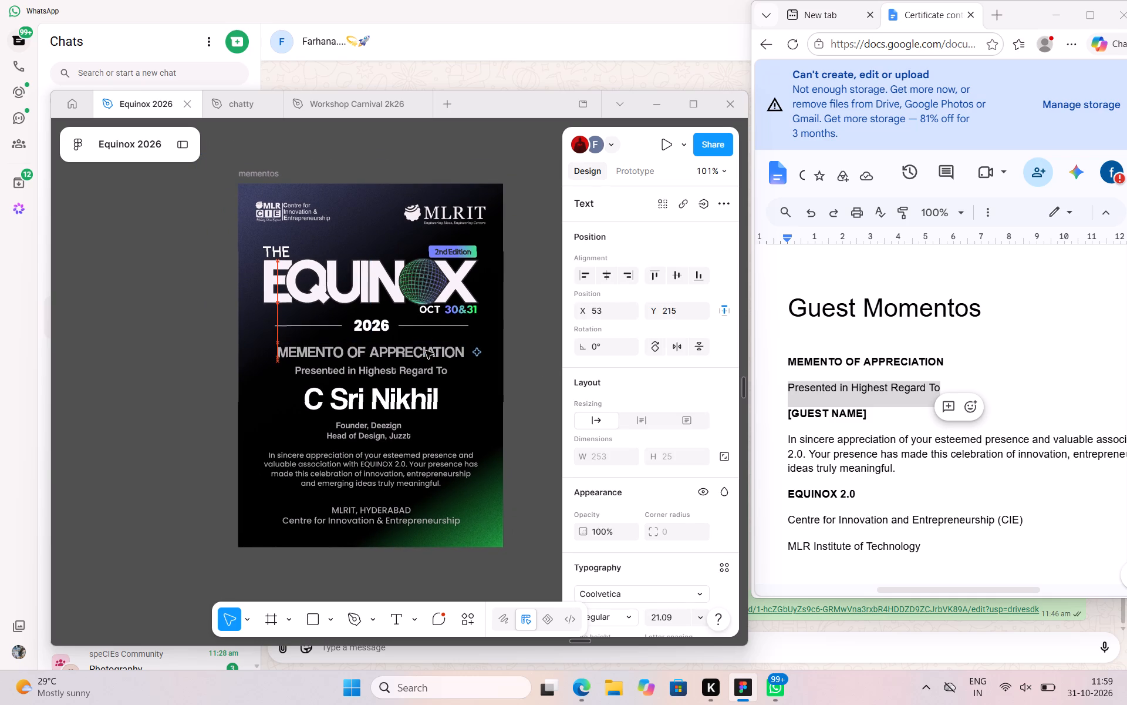
pyautogui.press('Down')
pyautogui.click(518, 383)
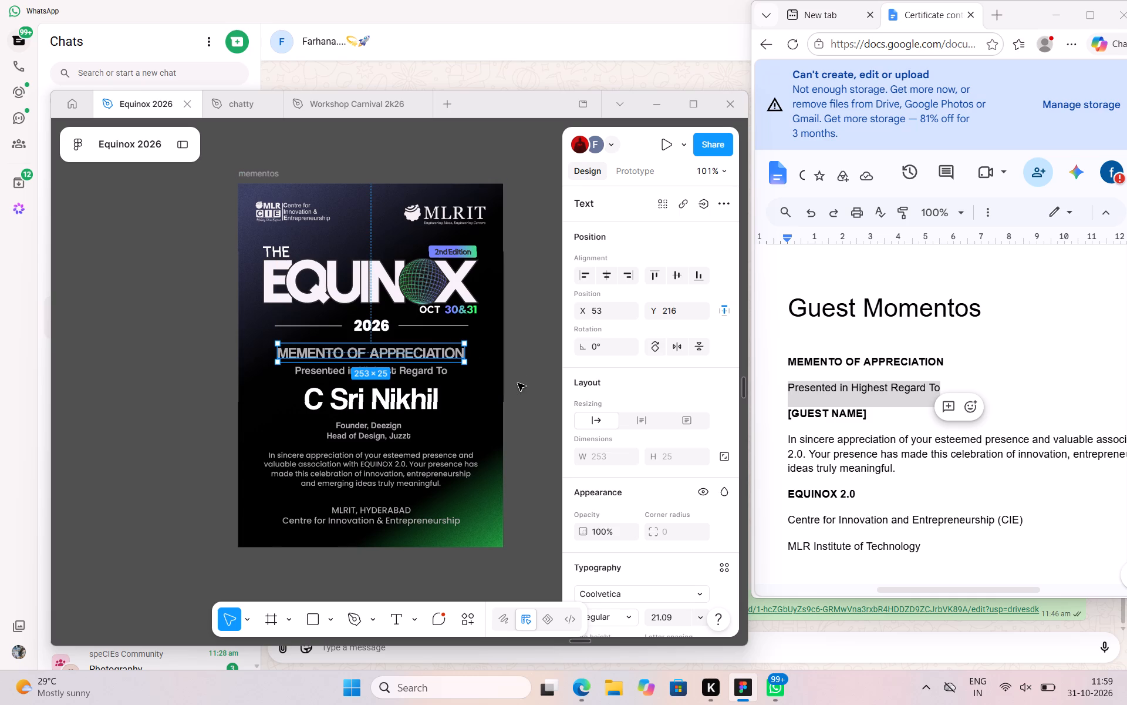
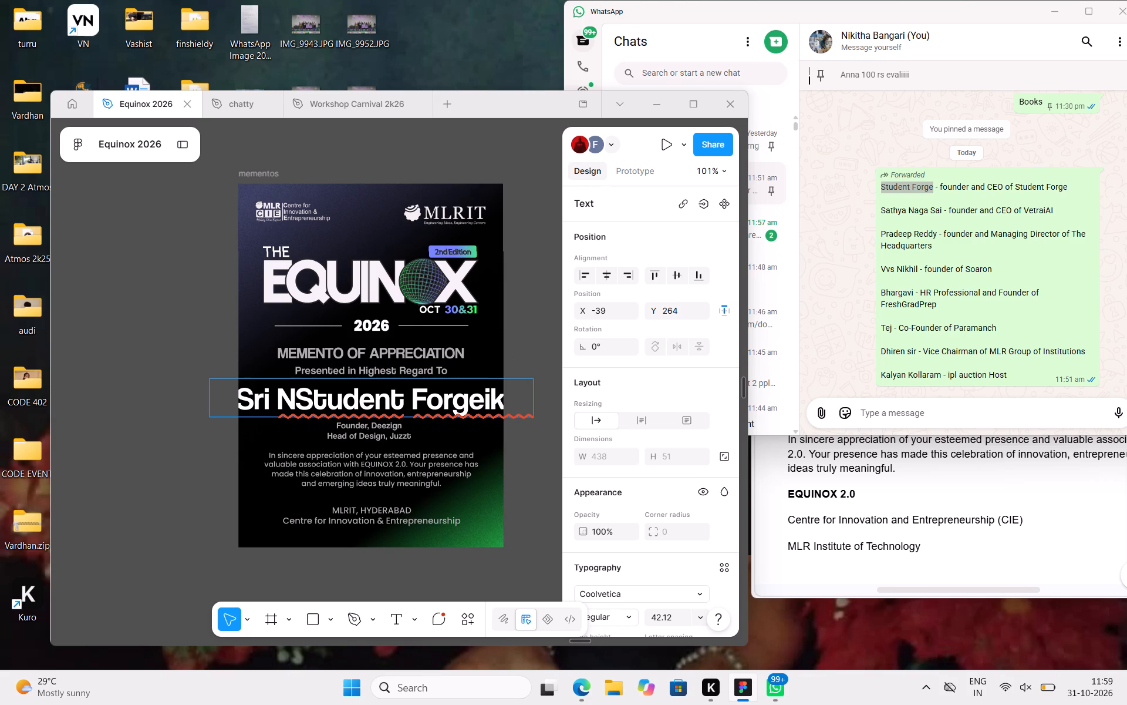
# Delete the leftover characters of the previous guest's name in front of "Student Forge" in the large name line.
pyautogui.click(290, 398)
pyautogui.press('BackSpace')
pyautogui.press('BackSpace')
pyautogui.press('BackSpace')
pyautogui.press('BackSpace')
pyautogui.press('BackSpace')
pyautogui.press('BackSpace')
pyautogui.press('BackSpace')
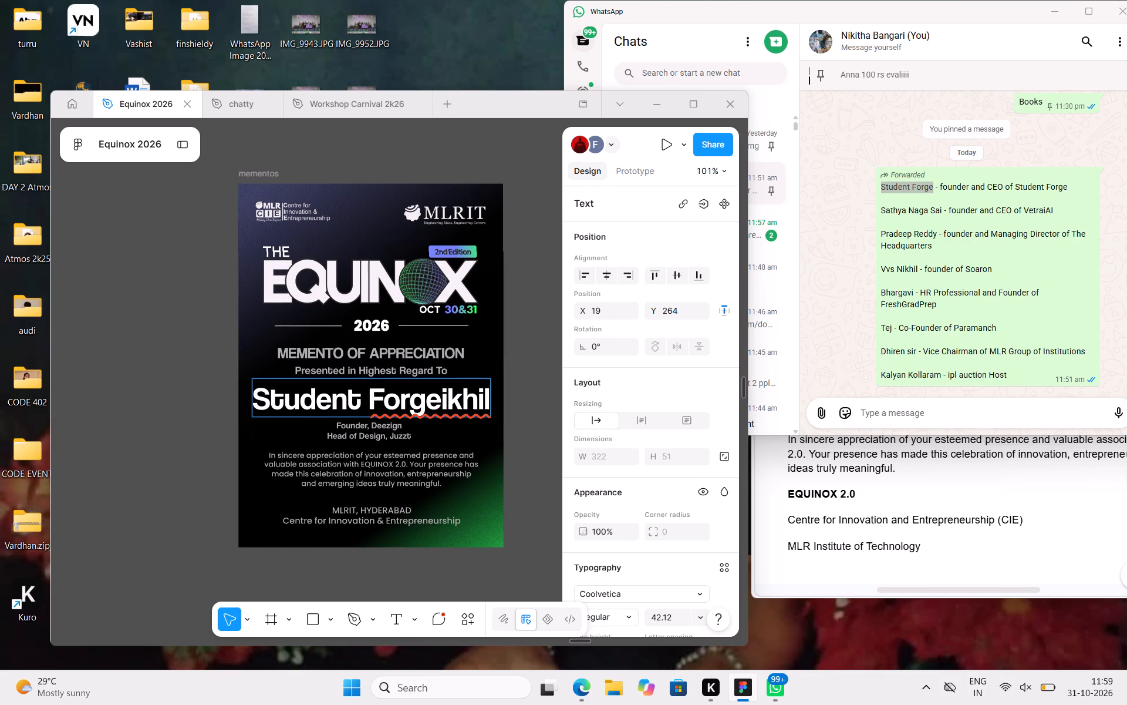
# Delete the leftover letters after "Student Forge" so the large name line reads only "Student Forge".
pyautogui.click(440, 399)
pyautogui.press('Right')
pyautogui.press('Right')
pyautogui.press('Right')
pyautogui.press('Right')
pyautogui.press('Right')
pyautogui.press('BackSpace')
pyautogui.press('BackSpace')
pyautogui.press('BackSpace')
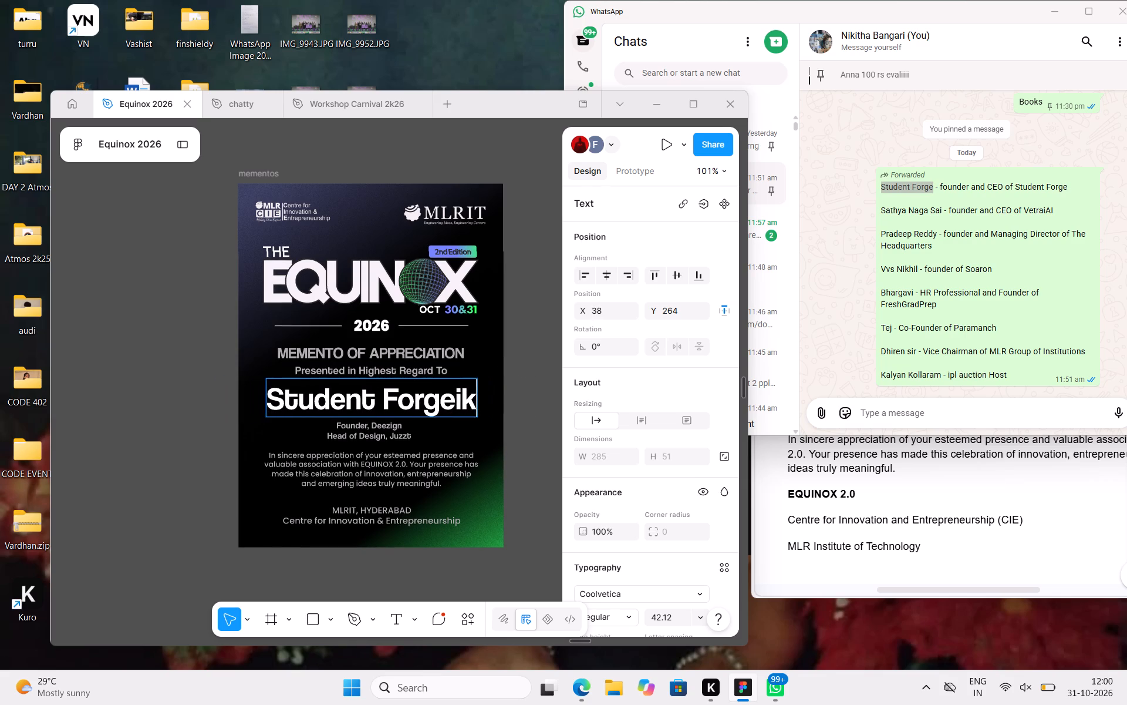
pyautogui.press('BackSpace')
pyautogui.press('BackSpace')
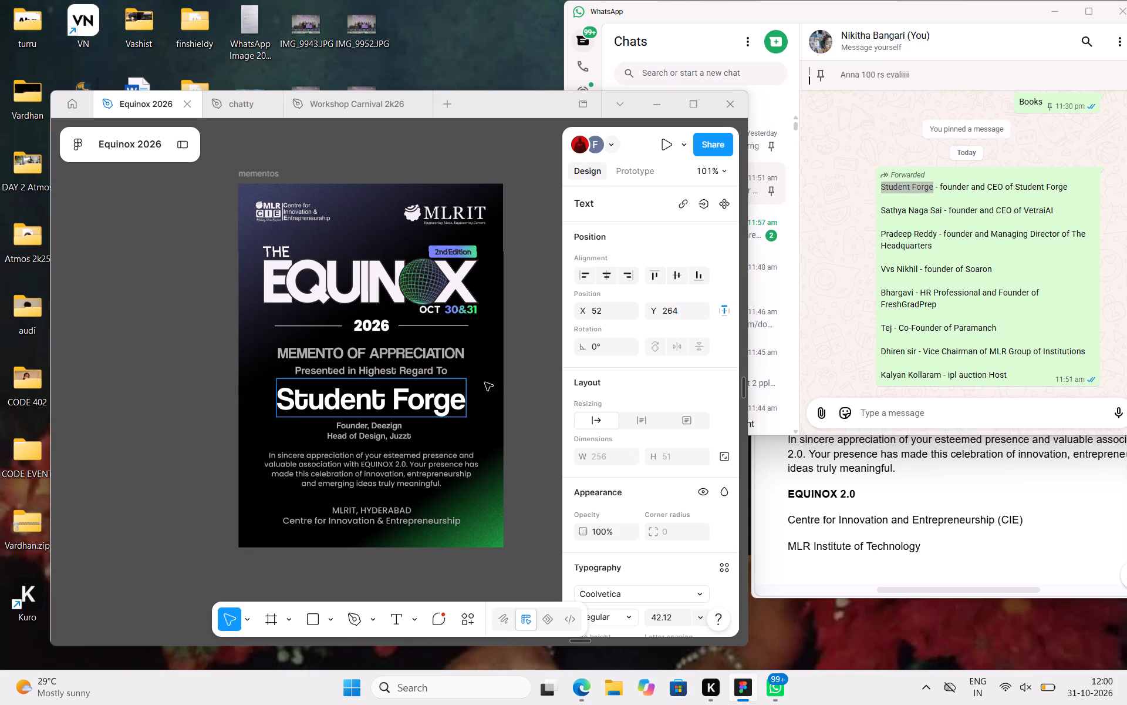
pyautogui.click(493, 382)
pyautogui.click(493, 382)
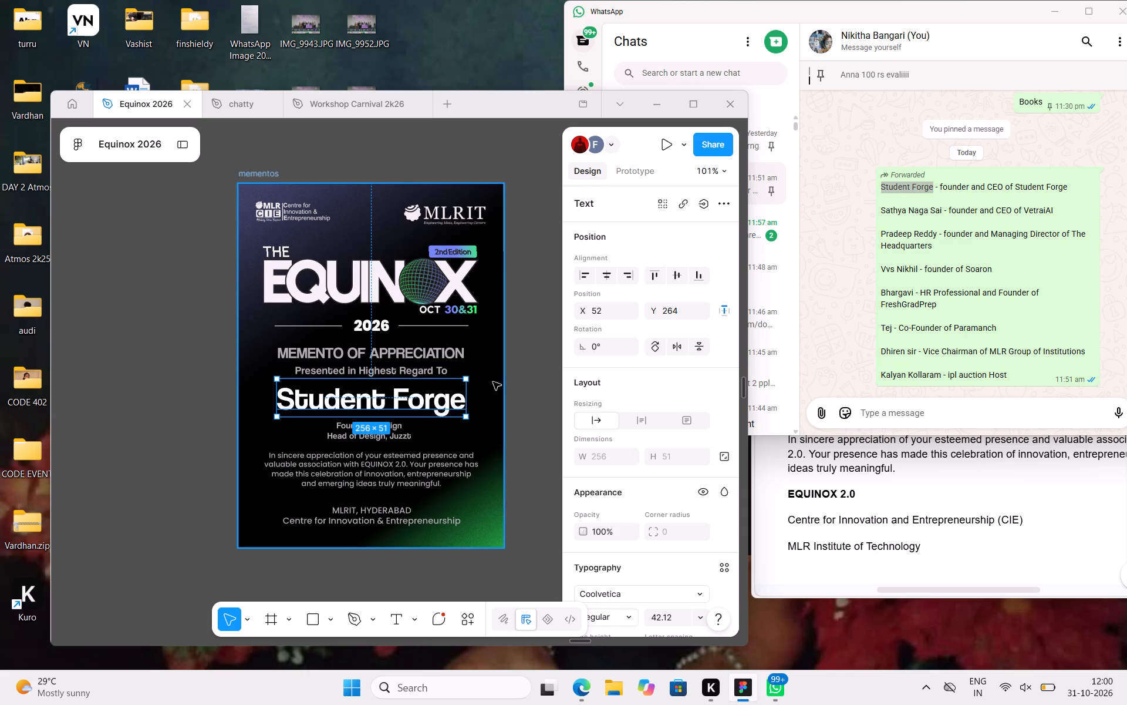
pyautogui.doubleClick(524, 362)
pyautogui.tripleClick(524, 362)
pyautogui.click(524, 362)
# Set the font size of the "Student Forge" name text to 40.
pyautogui.click(434, 404)
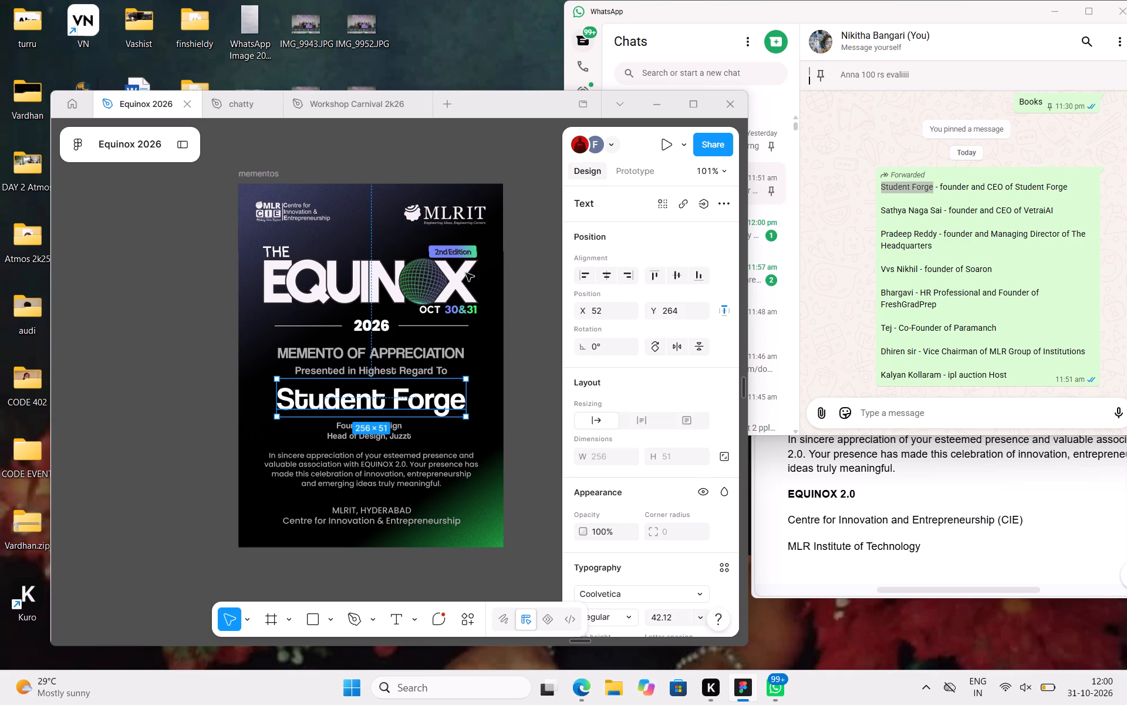
pyautogui.scroll(-3, 628, 409)
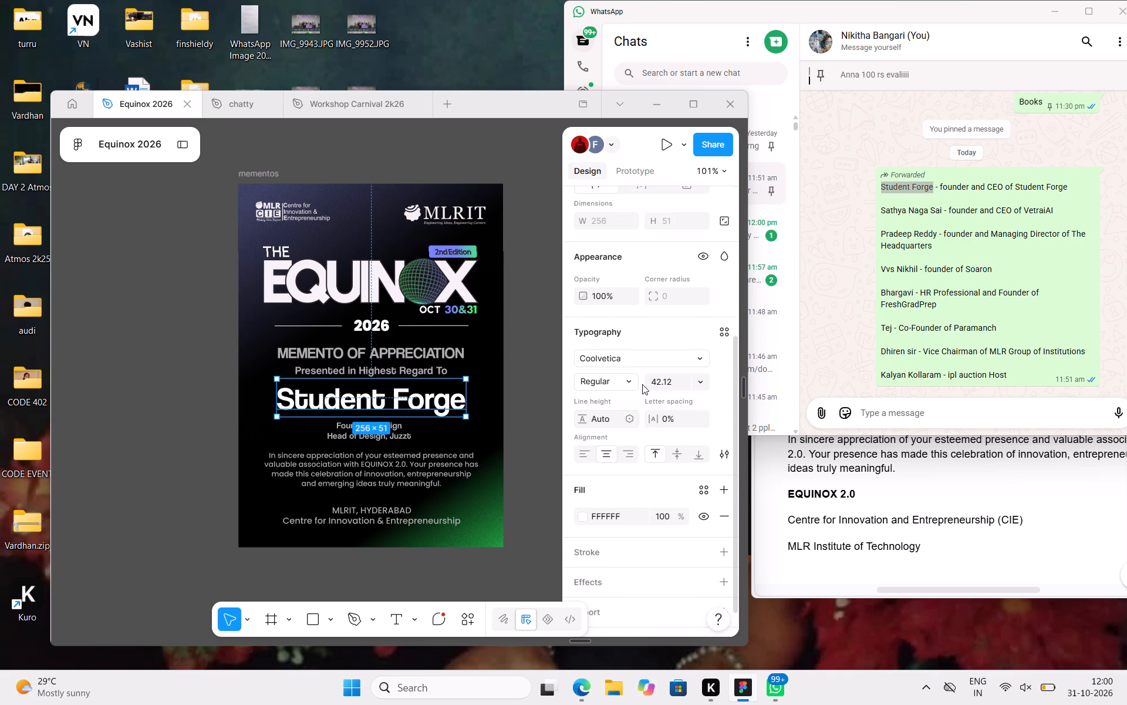
pyautogui.doubleClick(664, 380)
pyautogui.write('40')
pyautogui.press('Return')
pyautogui.click(524, 349)
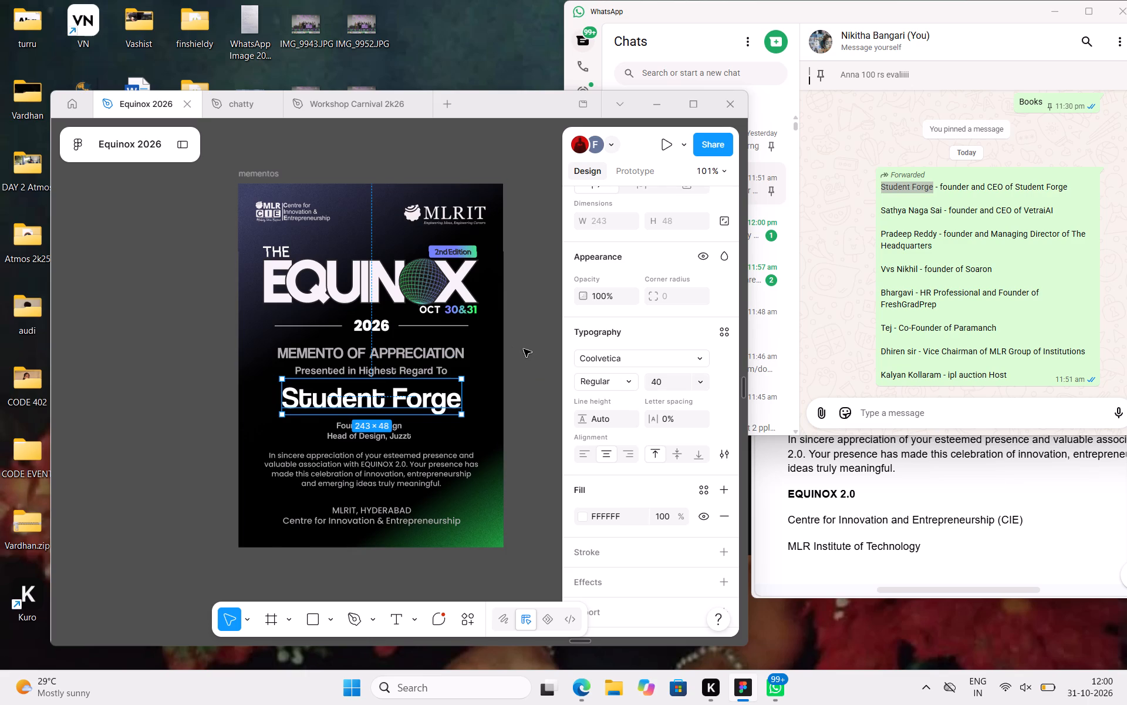
# Nudge the "Student Forge" name down to Y 266, between the "Presented in Highest Regard To" line and the title lines.
pyautogui.click(414, 401)
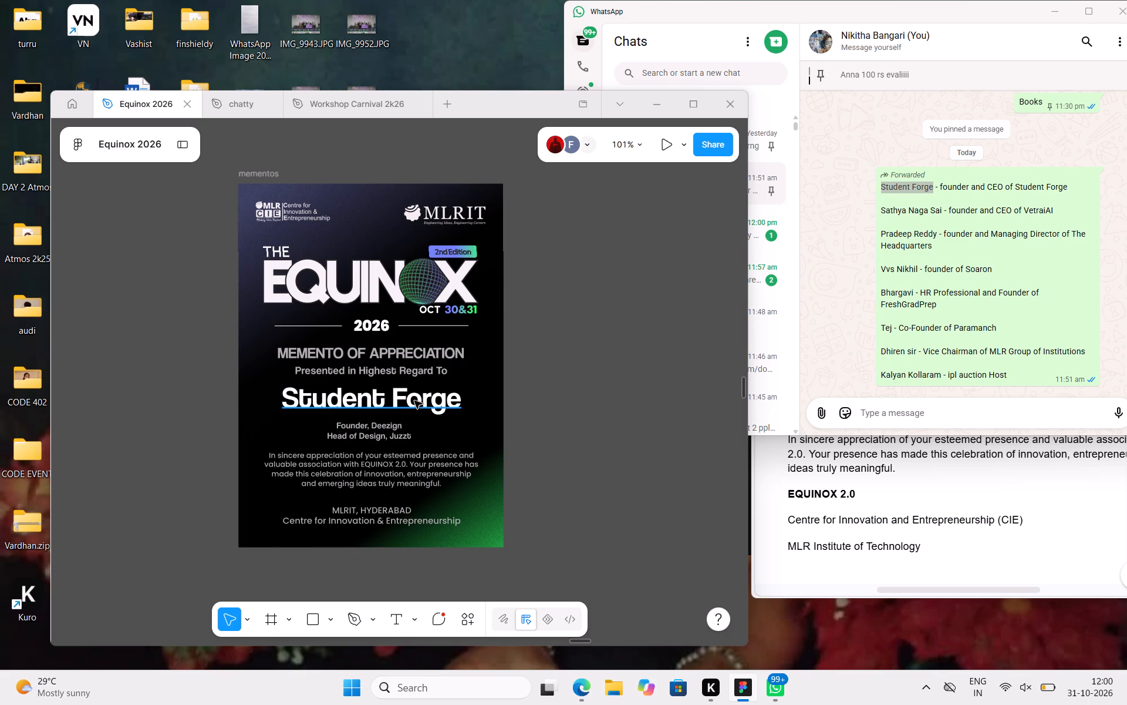
pyautogui.press('Down')
pyautogui.press('Down')
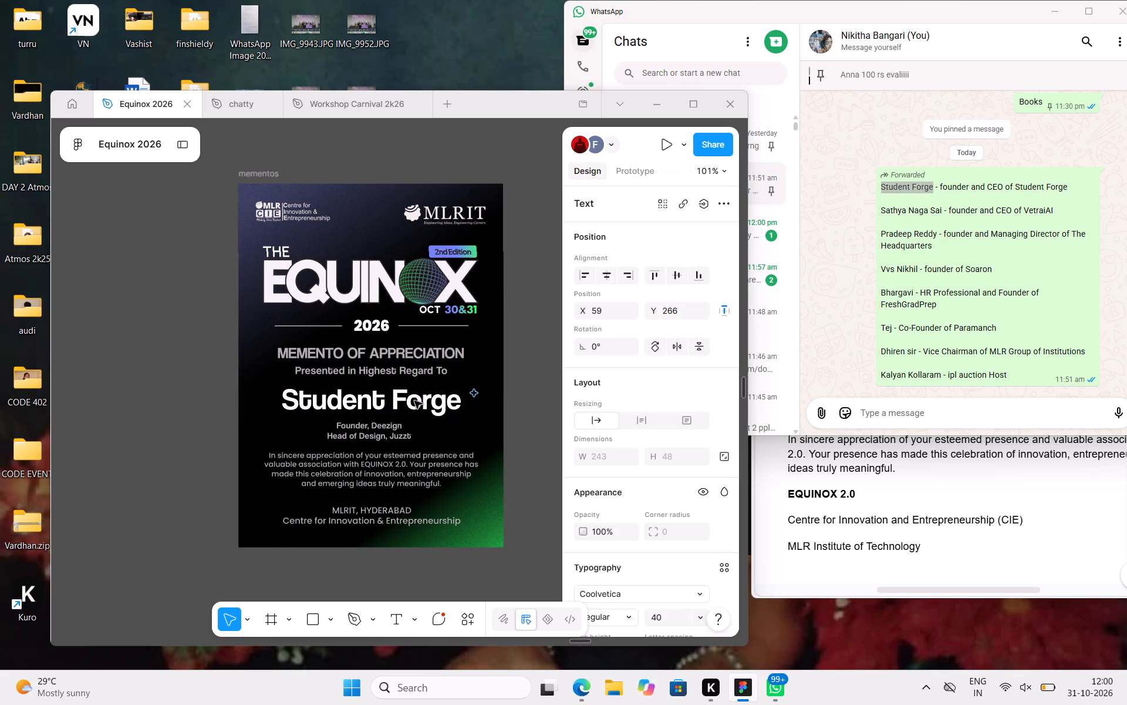
pyautogui.click(518, 341)
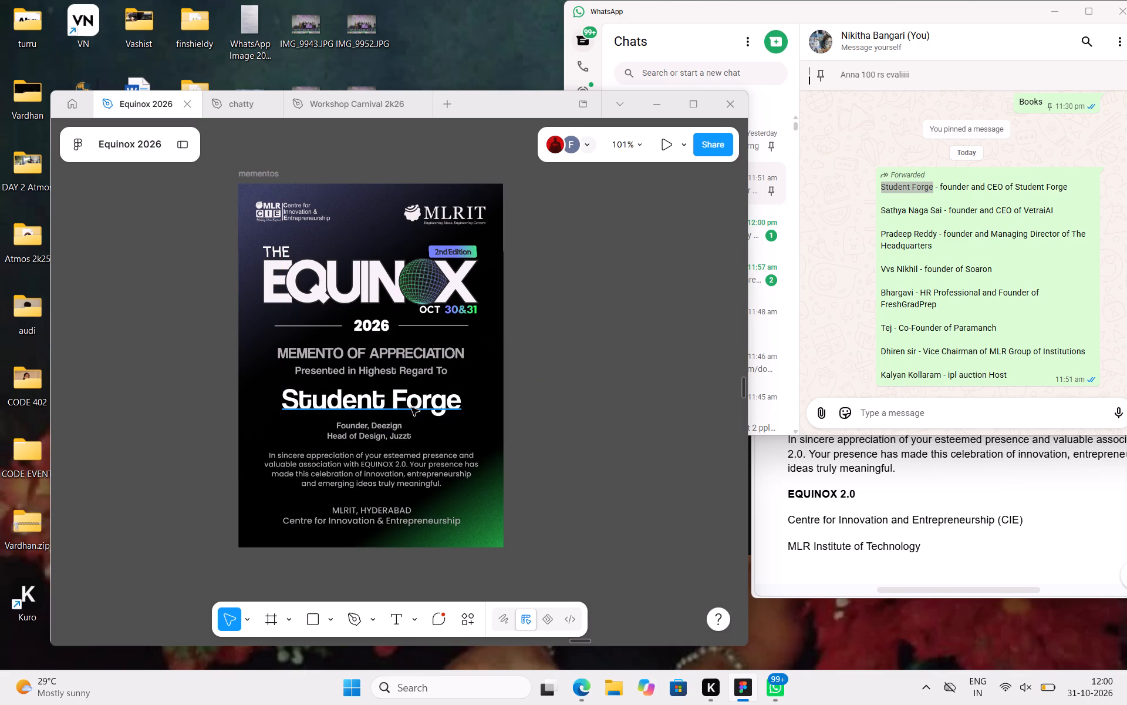
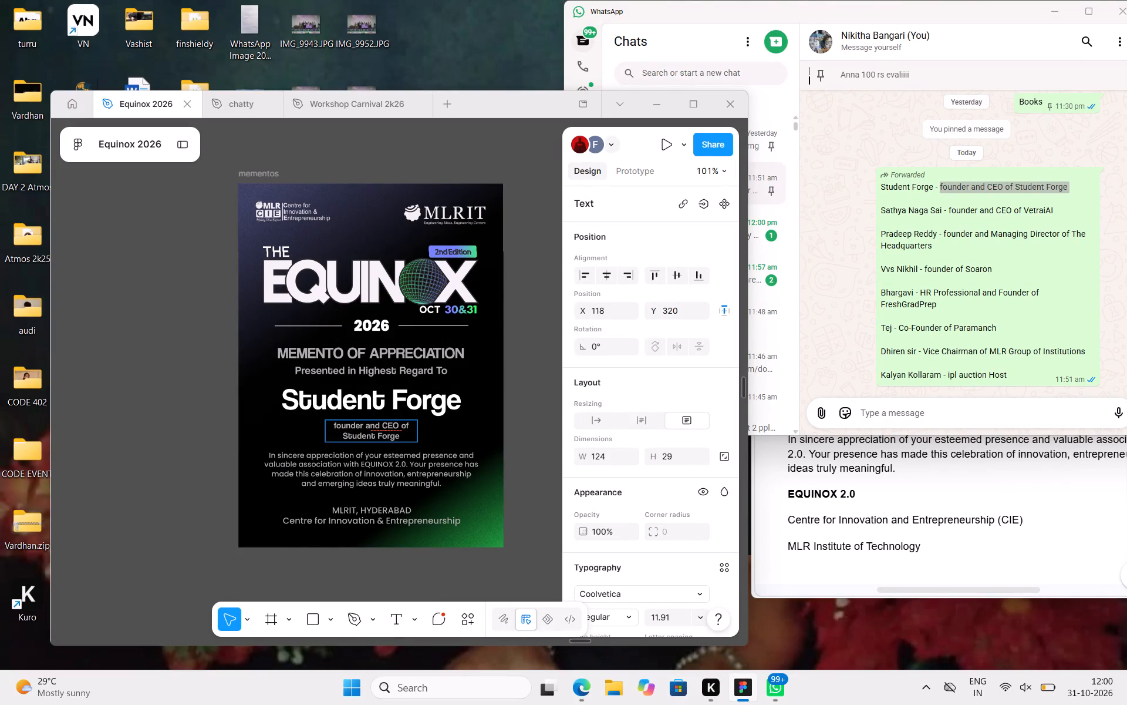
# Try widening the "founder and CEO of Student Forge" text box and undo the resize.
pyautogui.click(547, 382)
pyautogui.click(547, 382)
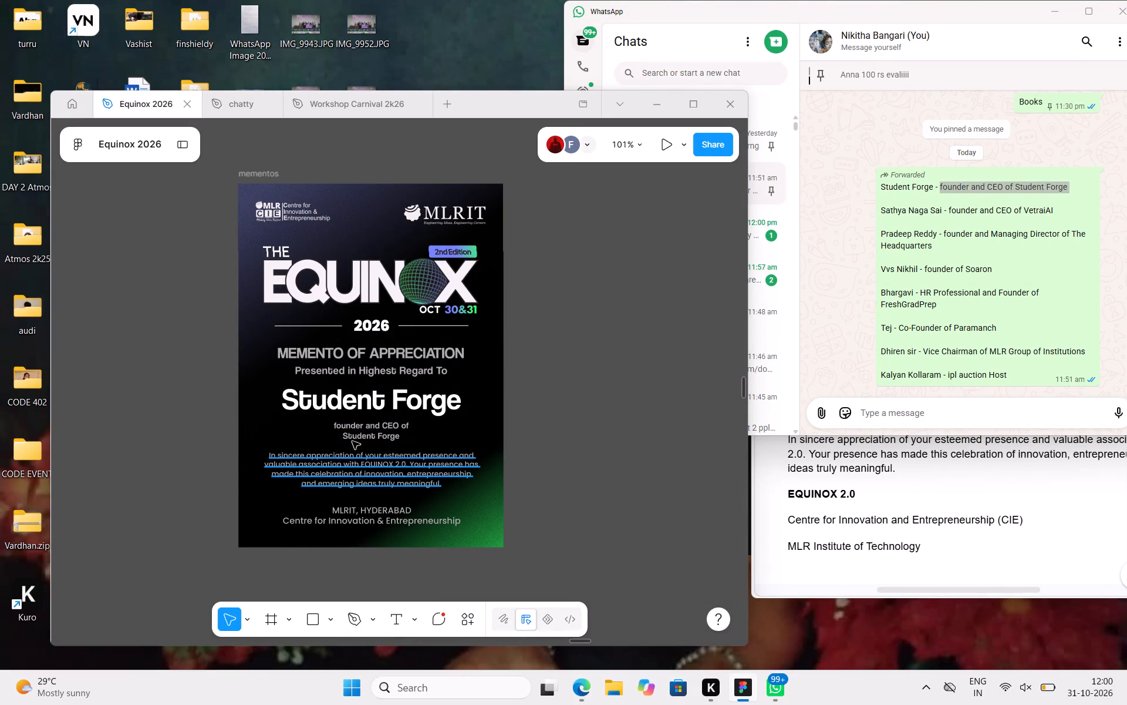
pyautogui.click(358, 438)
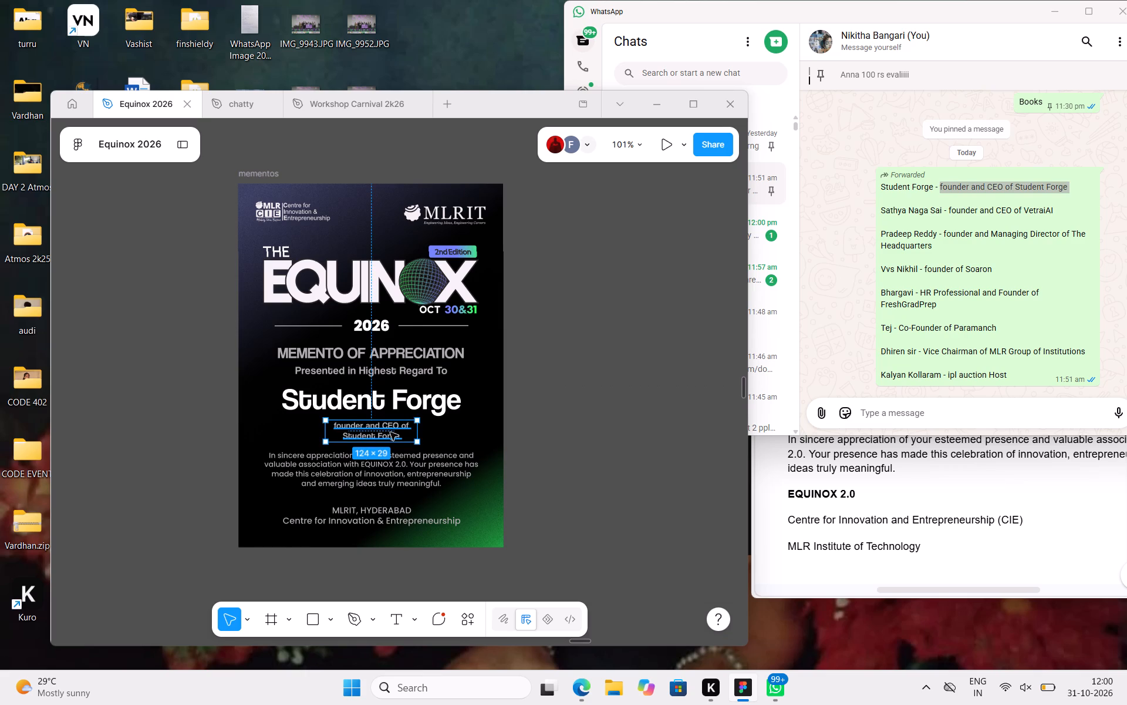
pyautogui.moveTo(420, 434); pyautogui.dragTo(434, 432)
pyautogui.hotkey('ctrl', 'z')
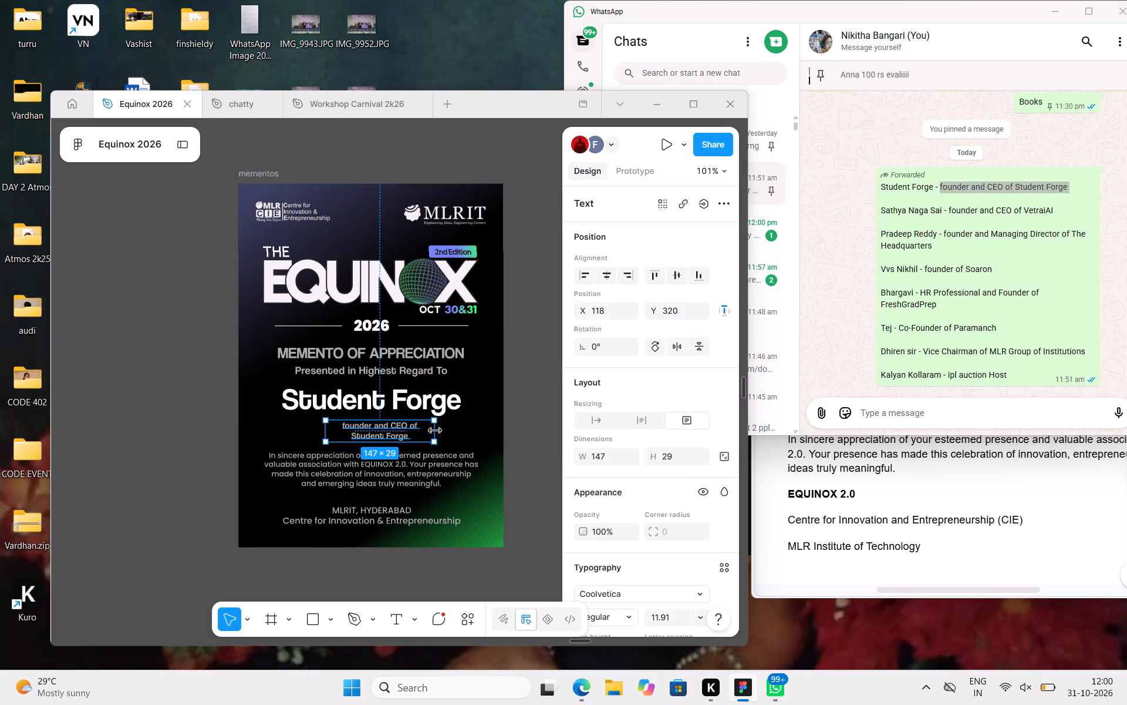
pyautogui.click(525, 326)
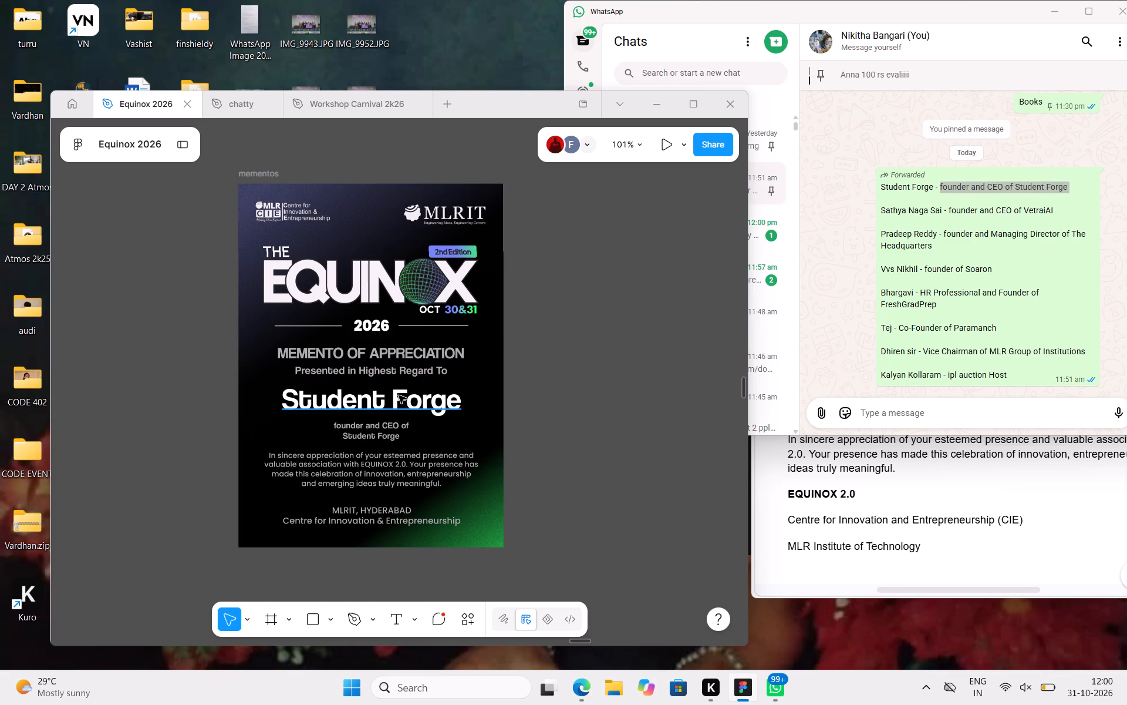
# Duplicate the mementos frame three times, placing the copies on the empty canvas below and beside the original.
pyautogui.click(270, 180)
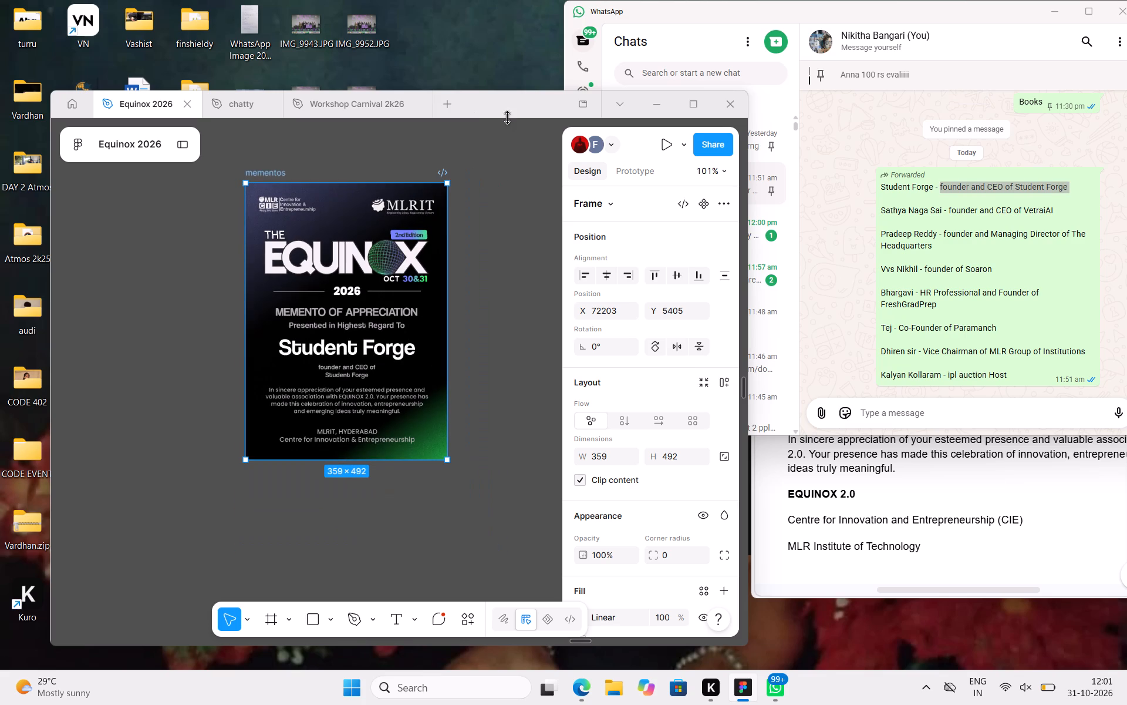
pyautogui.hscroll(-1, 433, 169)
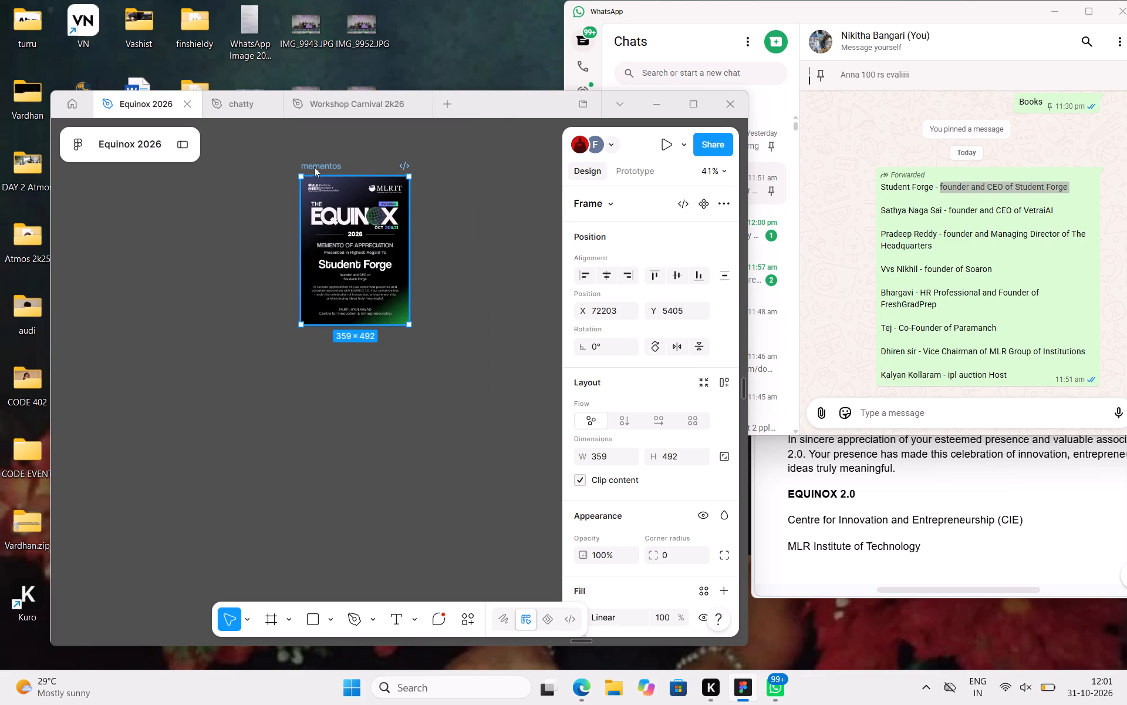
pyautogui.click(314, 167)
pyautogui.keyDown('alt'); pyautogui.moveTo(314, 167); pyautogui.dragTo(284, 200); pyautogui.keyUp('alt')
pyautogui.keyDown('alt'); pyautogui.moveTo(284, 200); pyautogui.dragTo(207, 343); pyautogui.keyUp('alt')
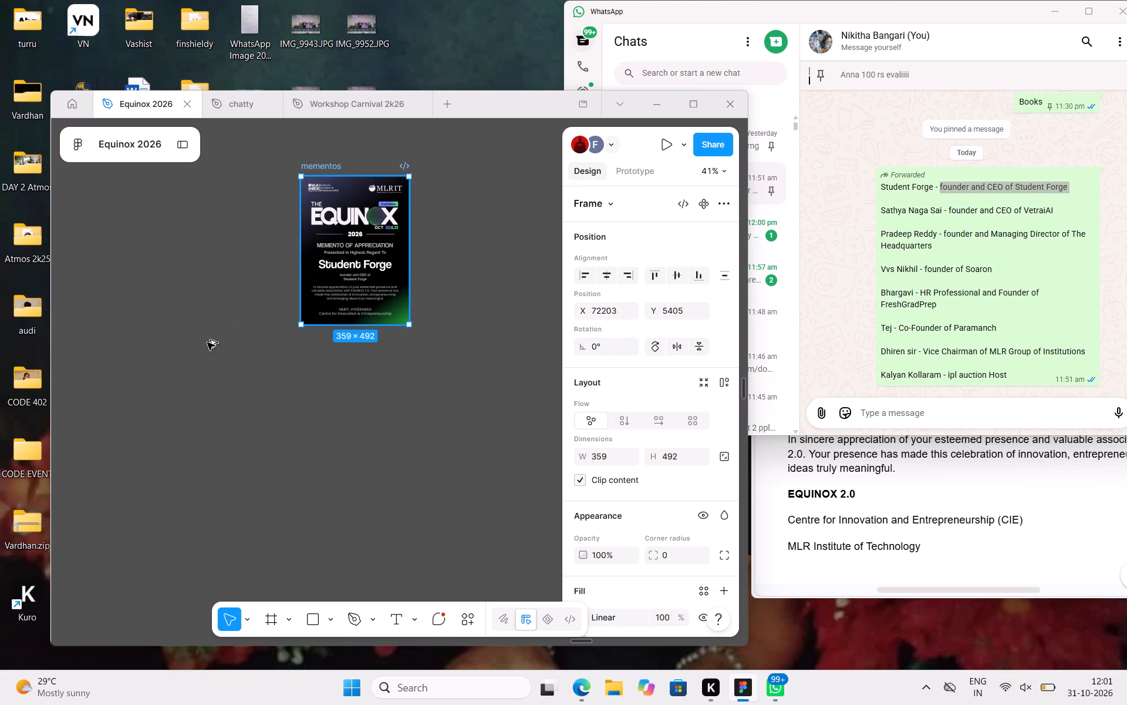
pyautogui.click(208, 340)
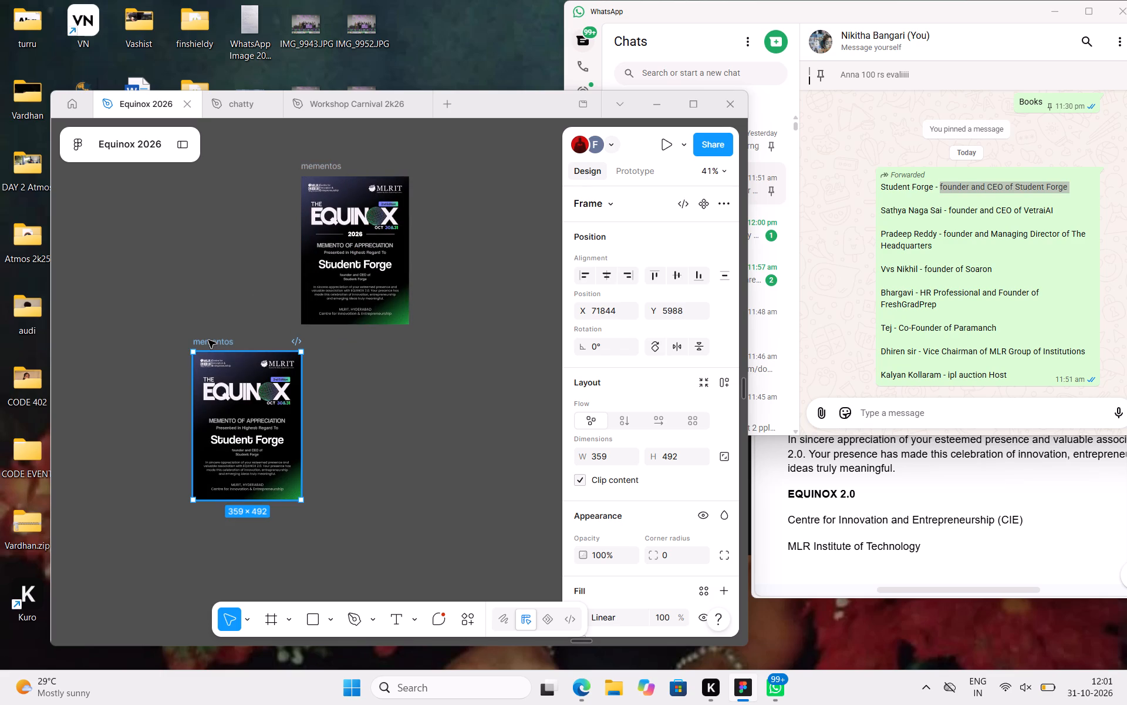
pyautogui.keyDown('alt'); pyautogui.moveTo(208, 340); pyautogui.dragTo(408, 380); pyautogui.keyUp('alt')
pyautogui.keyDown('alt'); pyautogui.moveTo(408, 380); pyautogui.dragTo(466, 271); pyautogui.keyUp('alt')
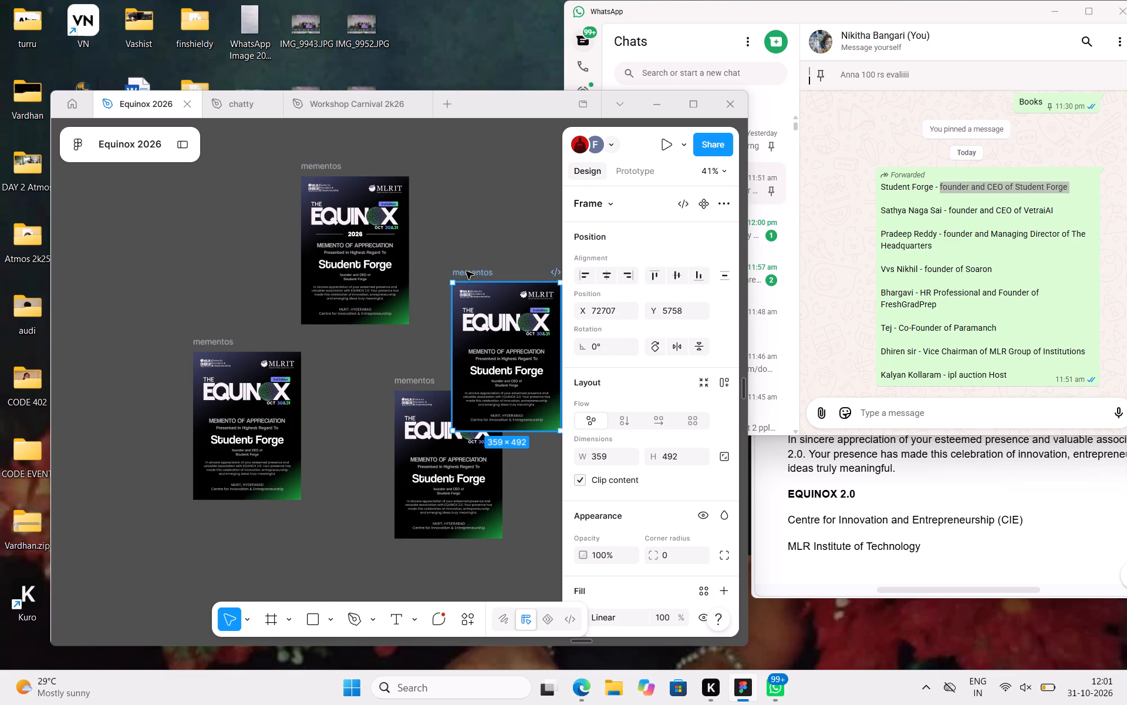
# Move the overlapping mementos copy to the right of the original, level with its top, at X 72600, Y 5405.
pyautogui.click(466, 271)
pyautogui.moveTo(466, 271); pyautogui.dragTo(467, 221)
pyautogui.click(467, 221)
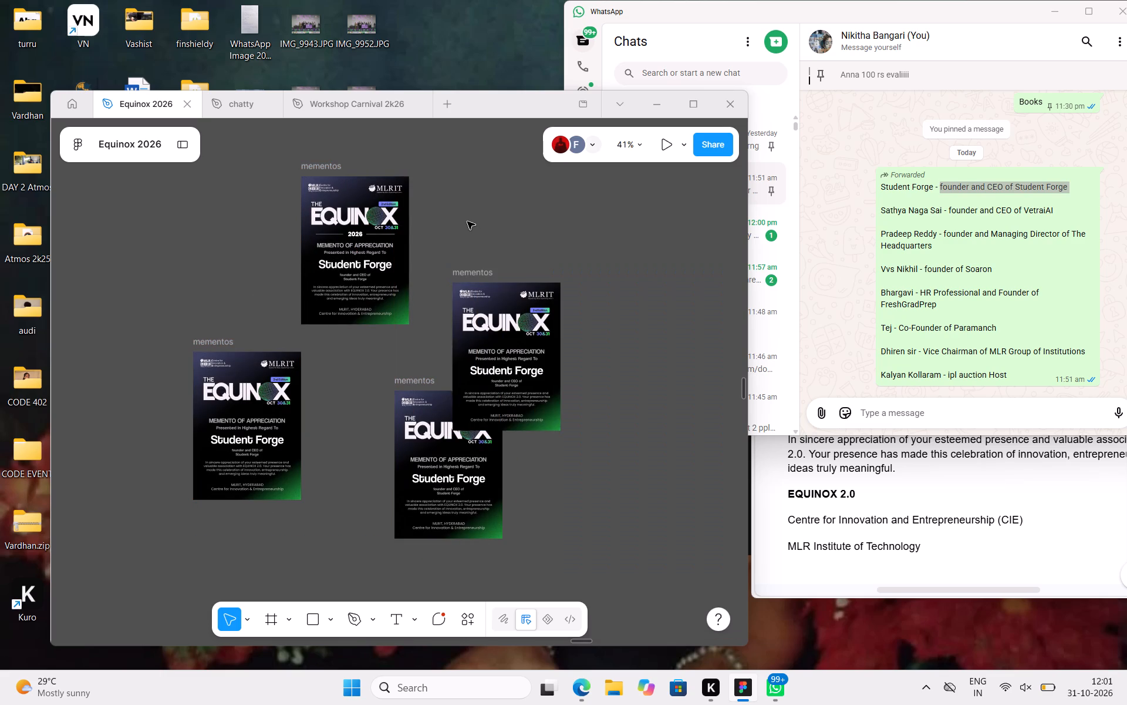
pyautogui.moveTo(469, 272); pyautogui.dragTo(455, 202)
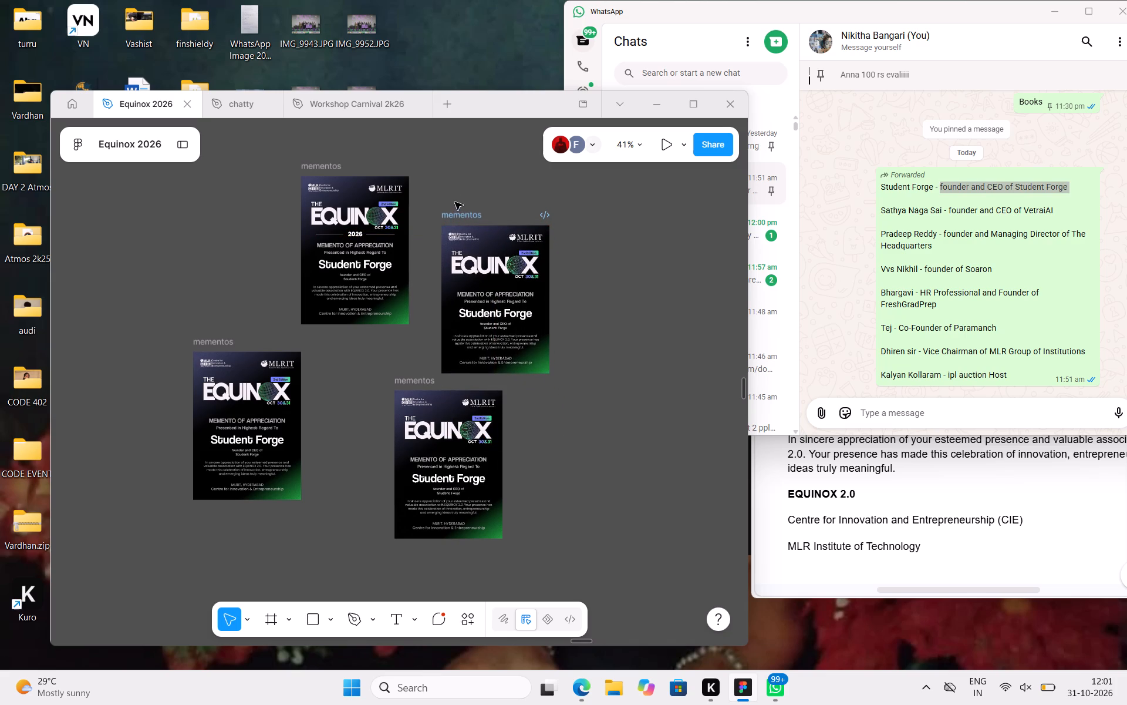
pyautogui.moveTo(455, 202); pyautogui.dragTo(449, 193)
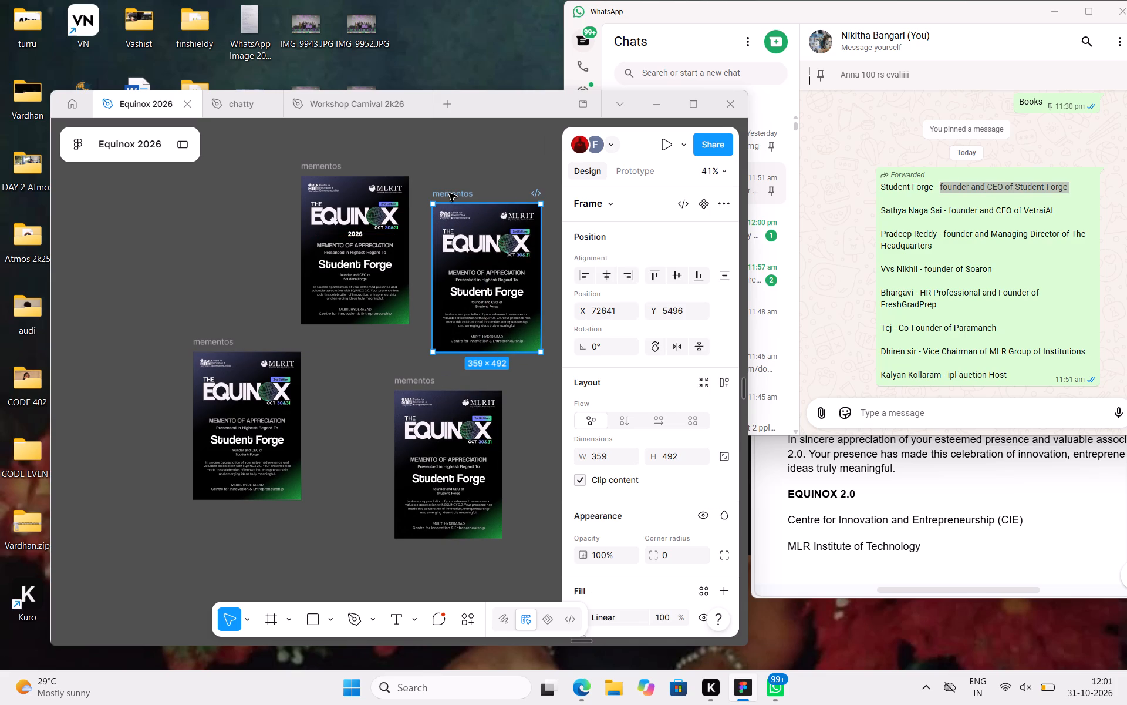
pyautogui.moveTo(449, 193); pyautogui.dragTo(436, 165)
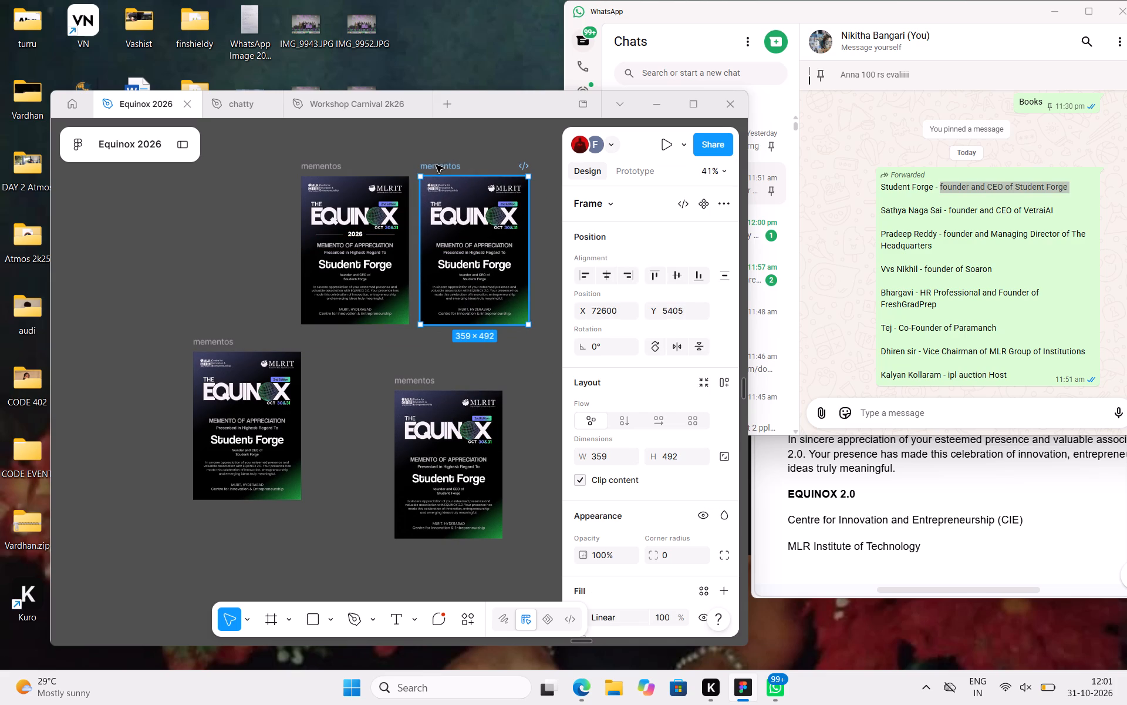
# Move the lower-left mementos copy up beside the original's left edge, at X 71829, Y 5419.
pyautogui.moveTo(222, 339); pyautogui.dragTo(218, 213)
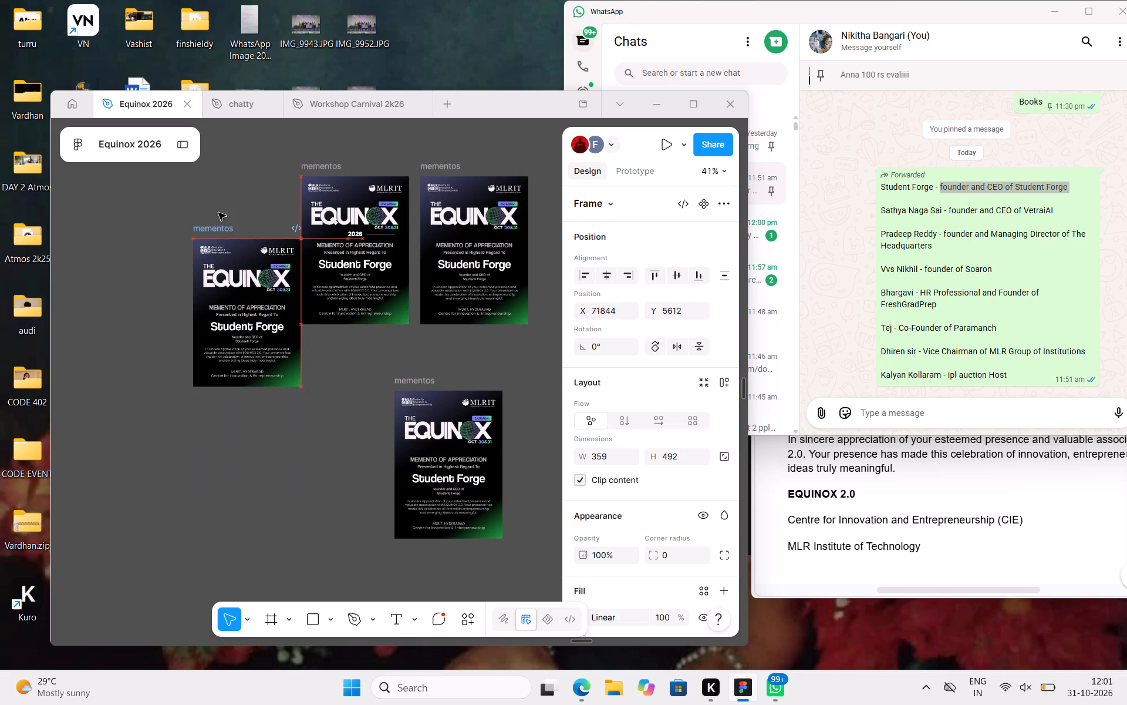
pyautogui.moveTo(218, 213); pyautogui.dragTo(217, 171)
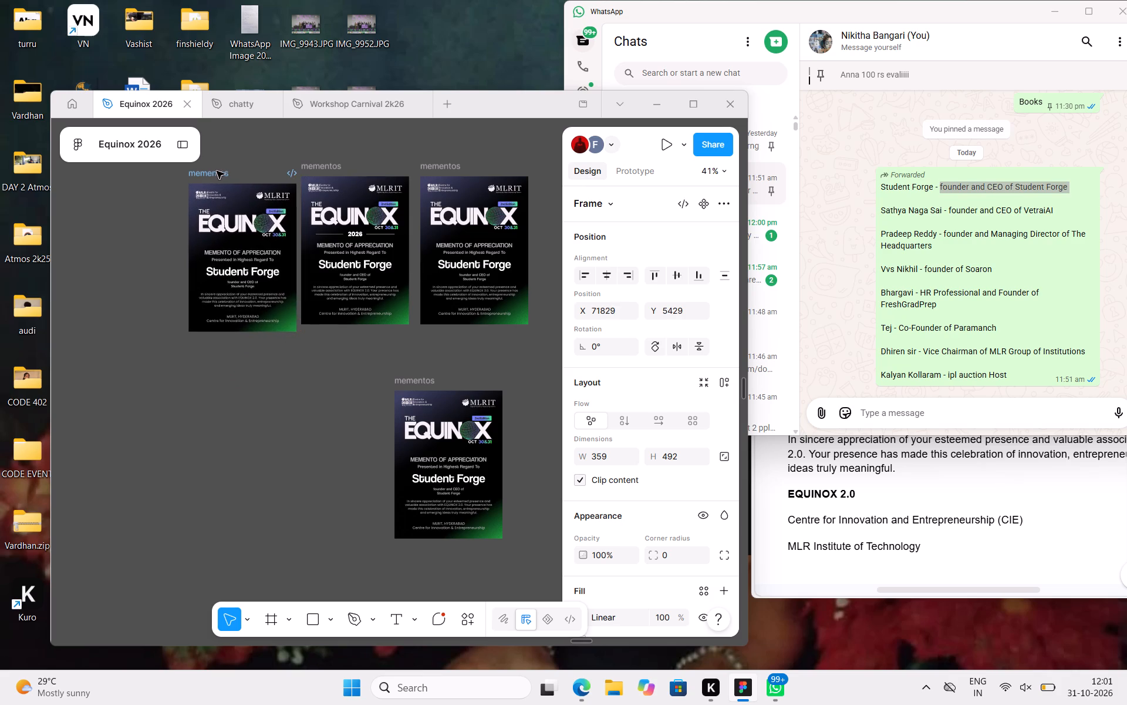
pyautogui.moveTo(217, 171); pyautogui.dragTo(218, 167)
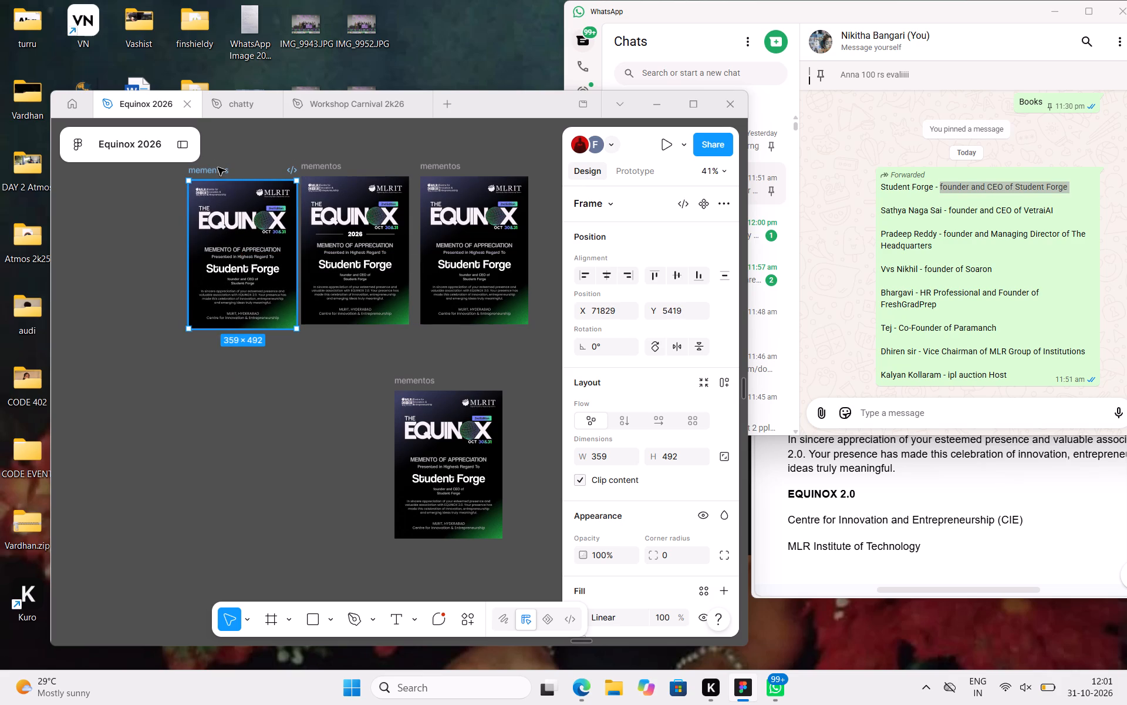
# Move the remaining lower mementos copy directly beneath the leftmost one, at X 71829, Y 5961, to start a second row.
pyautogui.scroll(-3, 897, 257)
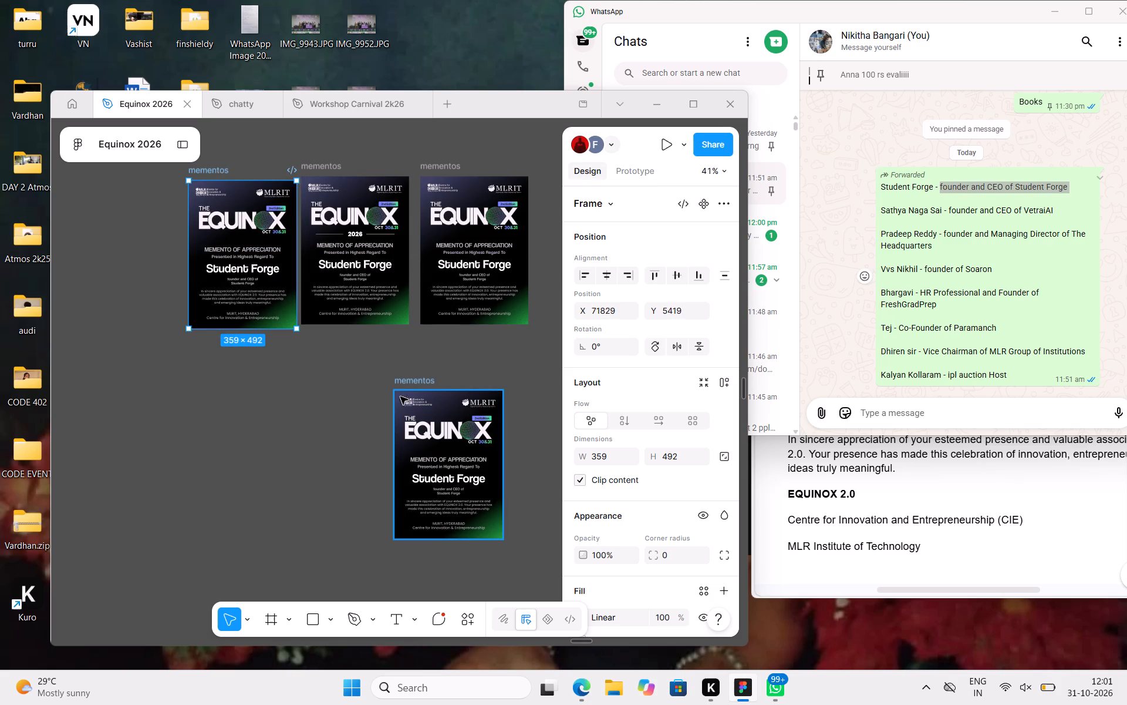
pyautogui.moveTo(402, 382); pyautogui.dragTo(276, 365)
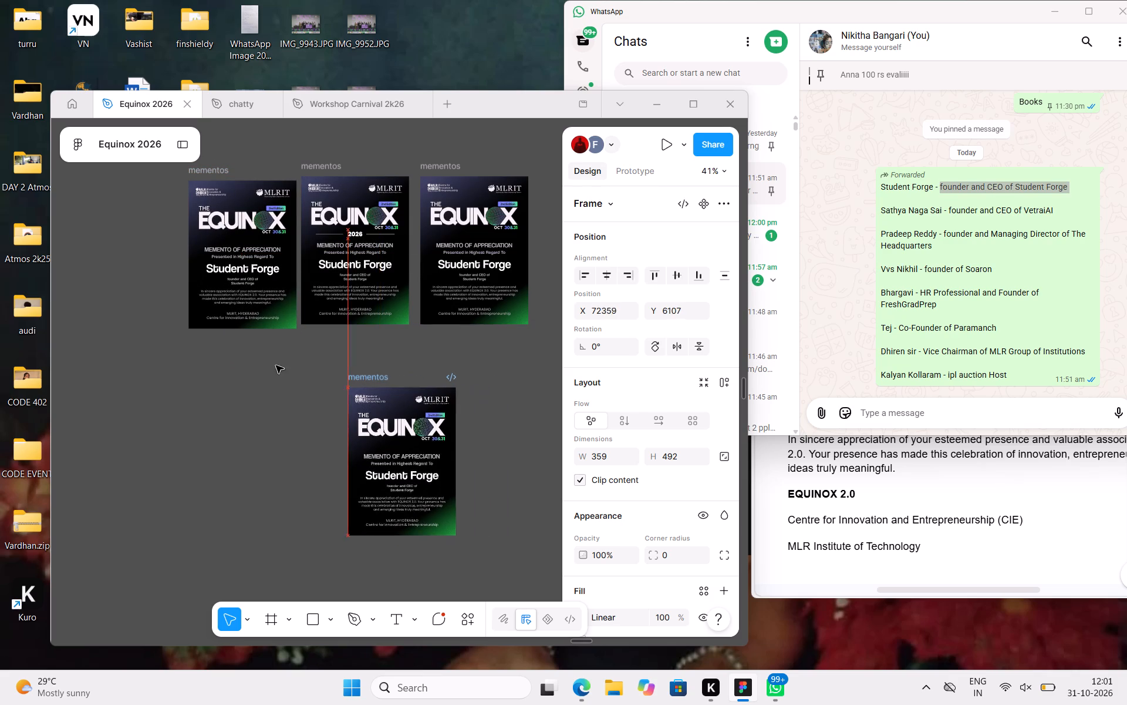
pyautogui.moveTo(276, 365); pyautogui.dragTo(196, 335)
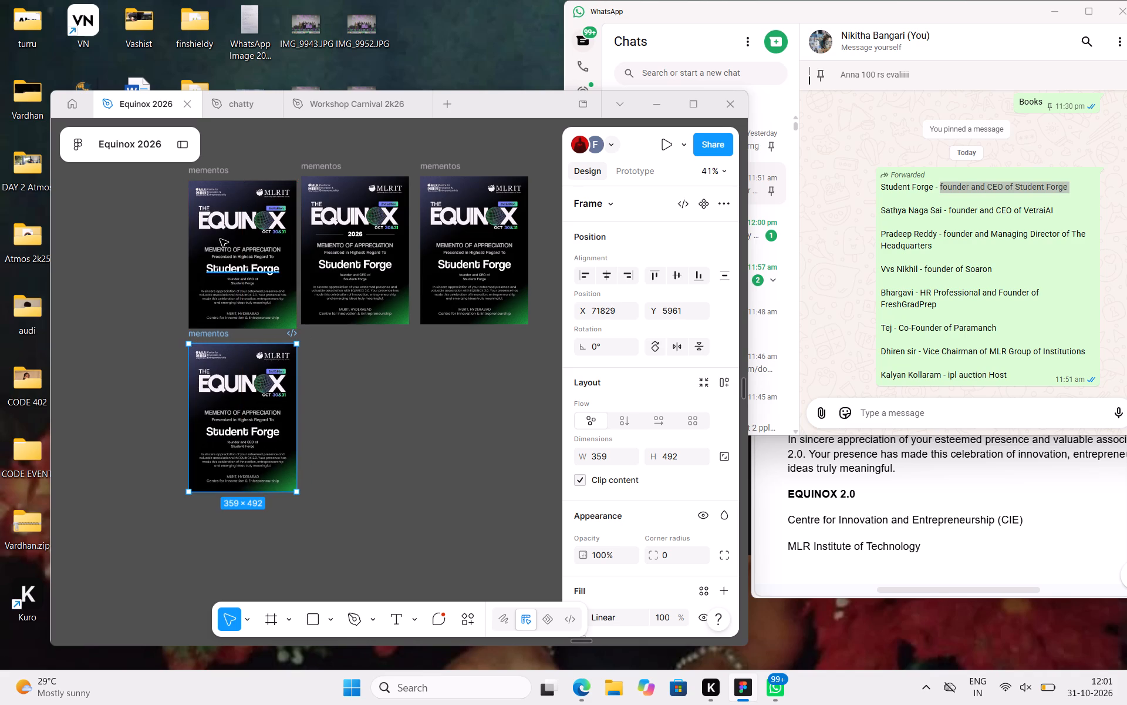
# Add another mementos copy as the second frame of the lower row, at X 72241, Y 5961.
pyautogui.click(196, 172)
pyautogui.keyDown('alt'); pyautogui.moveTo(196, 172); pyautogui.dragTo(326, 332); pyautogui.keyUp('alt')
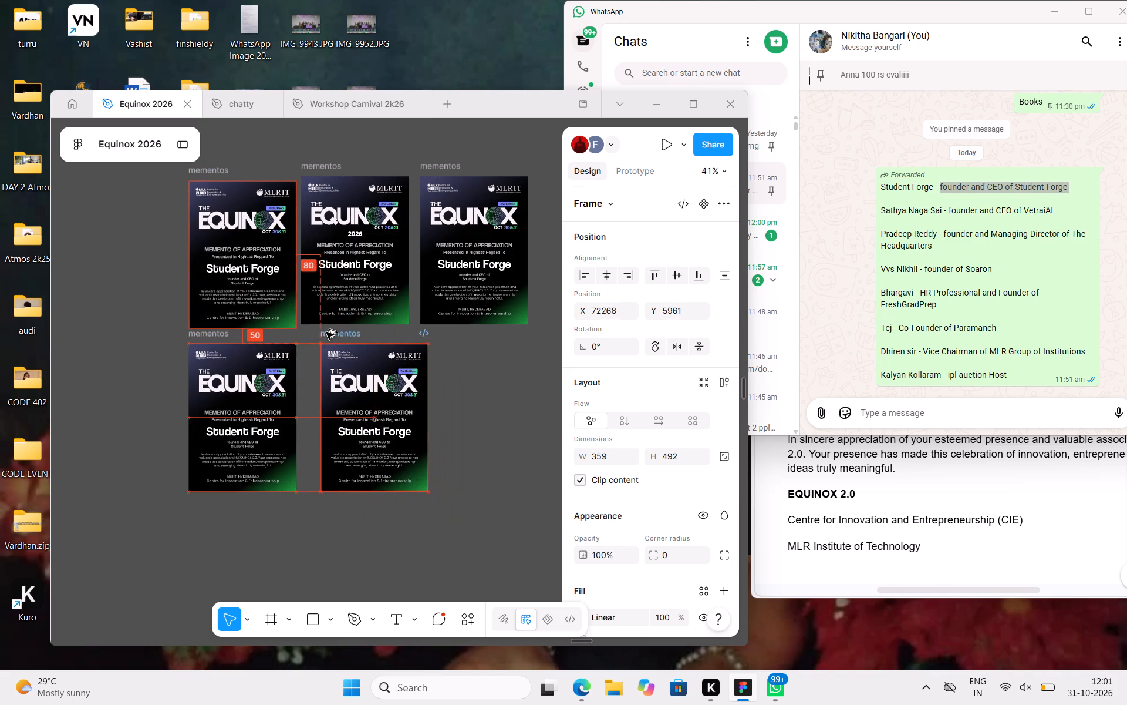
pyautogui.keyDown('alt'); pyautogui.moveTo(326, 332); pyautogui.dragTo(319, 333); pyautogui.keyUp('alt')
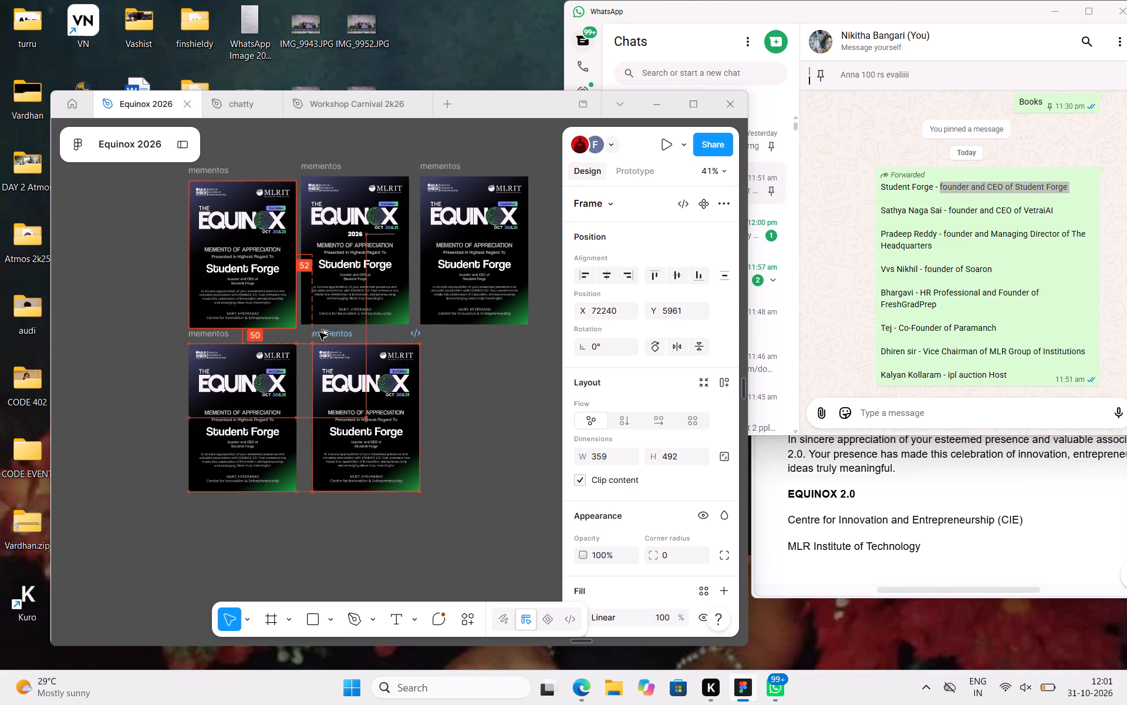
pyautogui.keyDown('alt'); pyautogui.moveTo(319, 333); pyautogui.dragTo(321, 334); pyautogui.keyUp('alt')
# Duplicate the second frame of the lower row and place the copy third in that row, at X 72634, Y 5961.
pyautogui.keyDown('alt'); pyautogui.moveTo(321, 334); pyautogui.dragTo(410, 357); pyautogui.keyUp('alt')
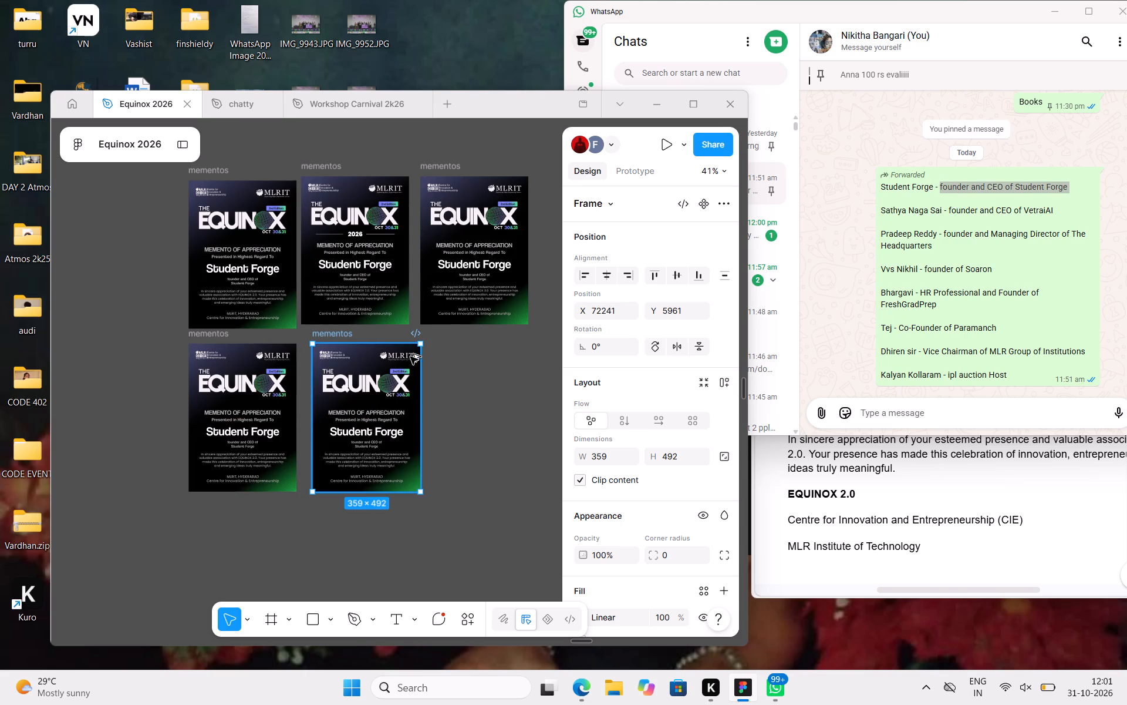
pyautogui.keyDown('alt'); pyautogui.moveTo(410, 357); pyautogui.dragTo(438, 327); pyautogui.keyUp('alt')
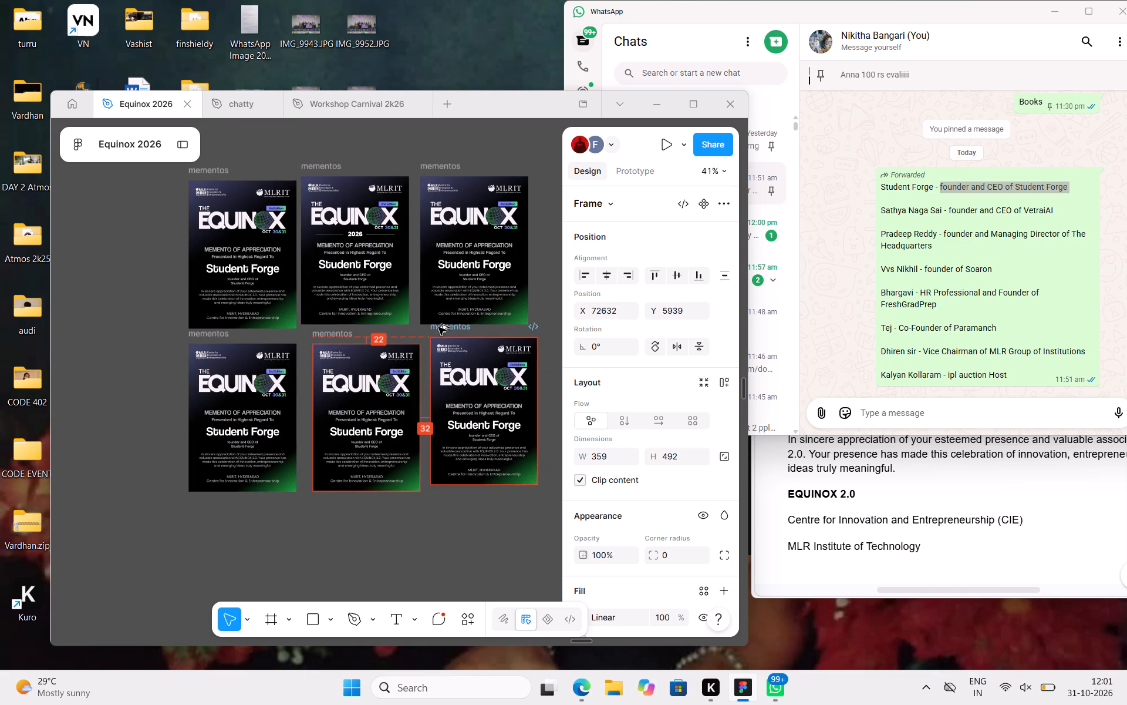
pyautogui.keyDown('alt'); pyautogui.moveTo(438, 327); pyautogui.dragTo(439, 333); pyautogui.keyUp('alt')
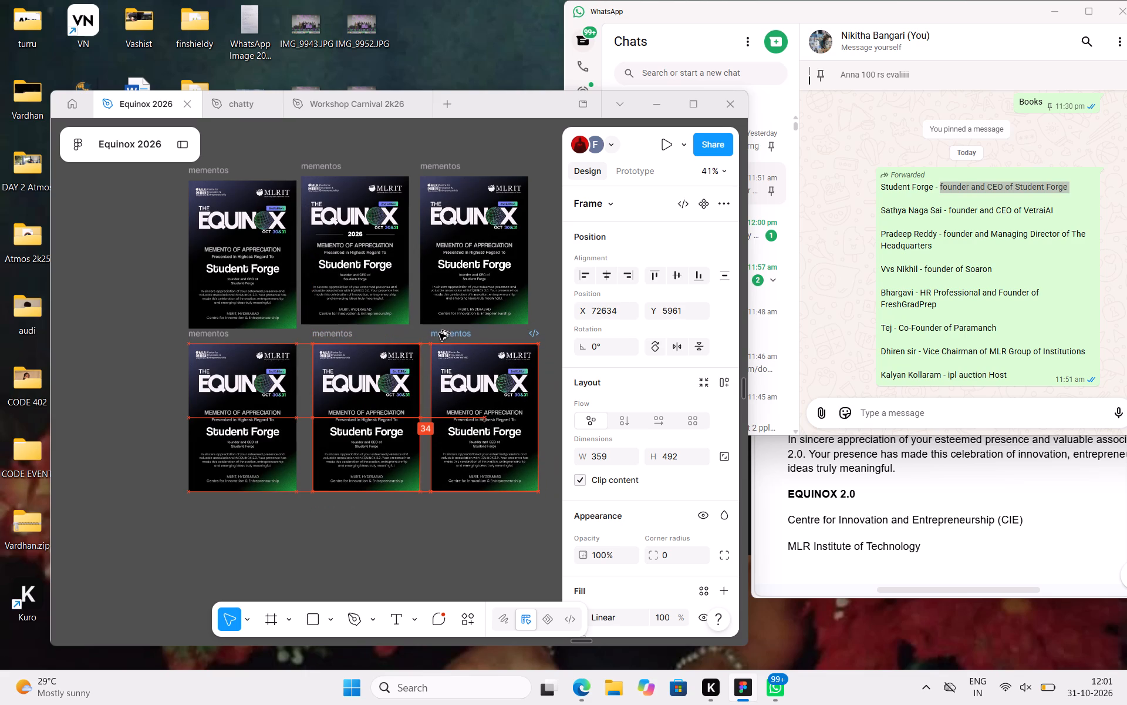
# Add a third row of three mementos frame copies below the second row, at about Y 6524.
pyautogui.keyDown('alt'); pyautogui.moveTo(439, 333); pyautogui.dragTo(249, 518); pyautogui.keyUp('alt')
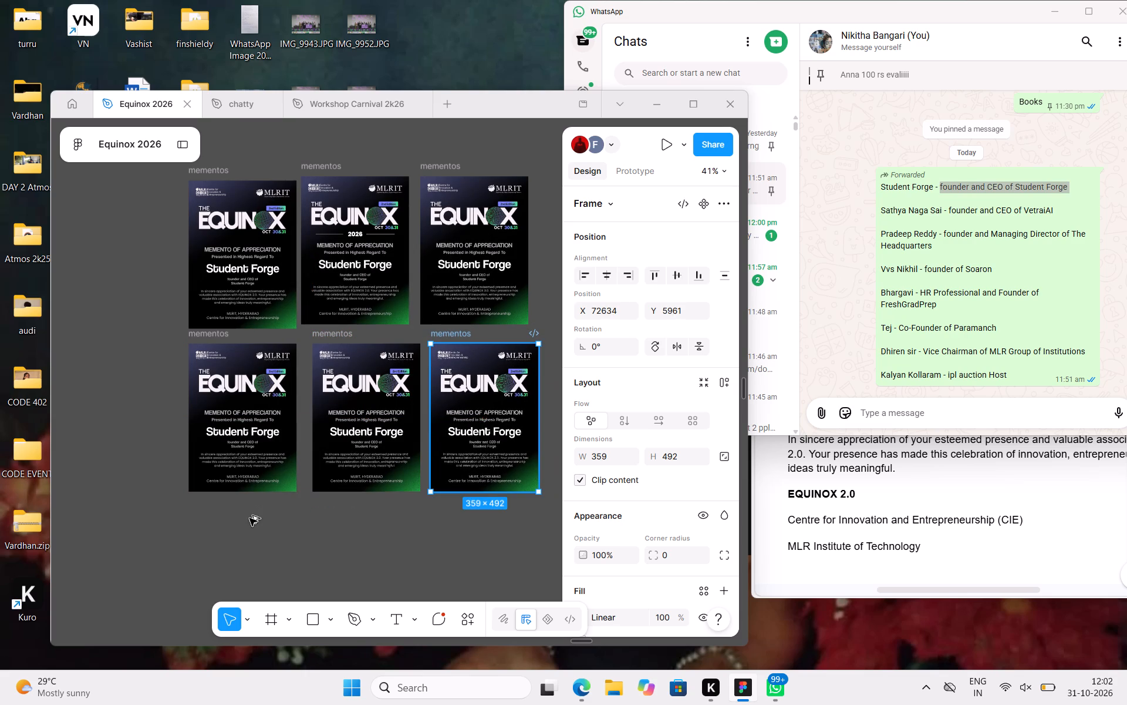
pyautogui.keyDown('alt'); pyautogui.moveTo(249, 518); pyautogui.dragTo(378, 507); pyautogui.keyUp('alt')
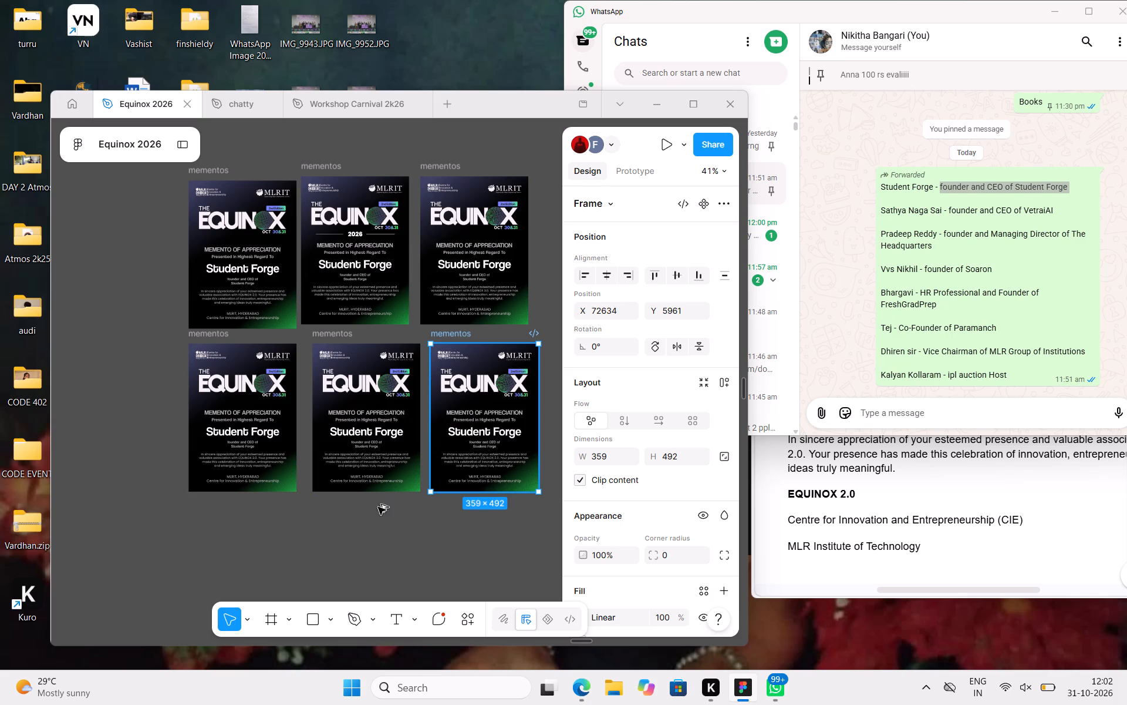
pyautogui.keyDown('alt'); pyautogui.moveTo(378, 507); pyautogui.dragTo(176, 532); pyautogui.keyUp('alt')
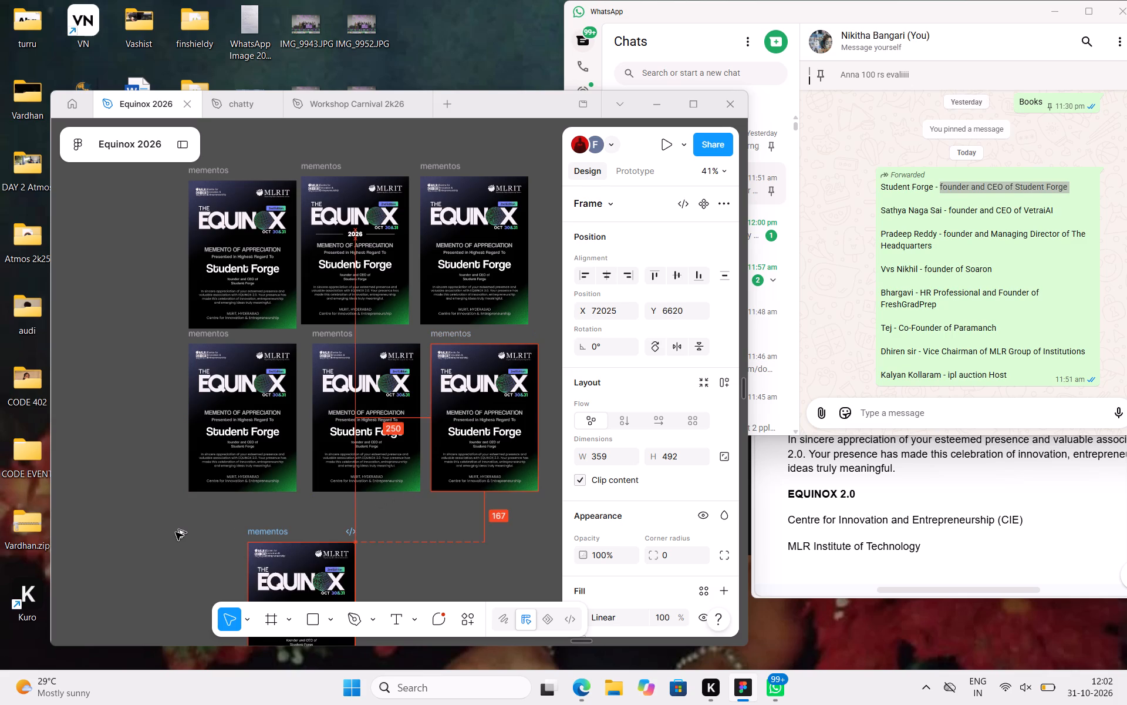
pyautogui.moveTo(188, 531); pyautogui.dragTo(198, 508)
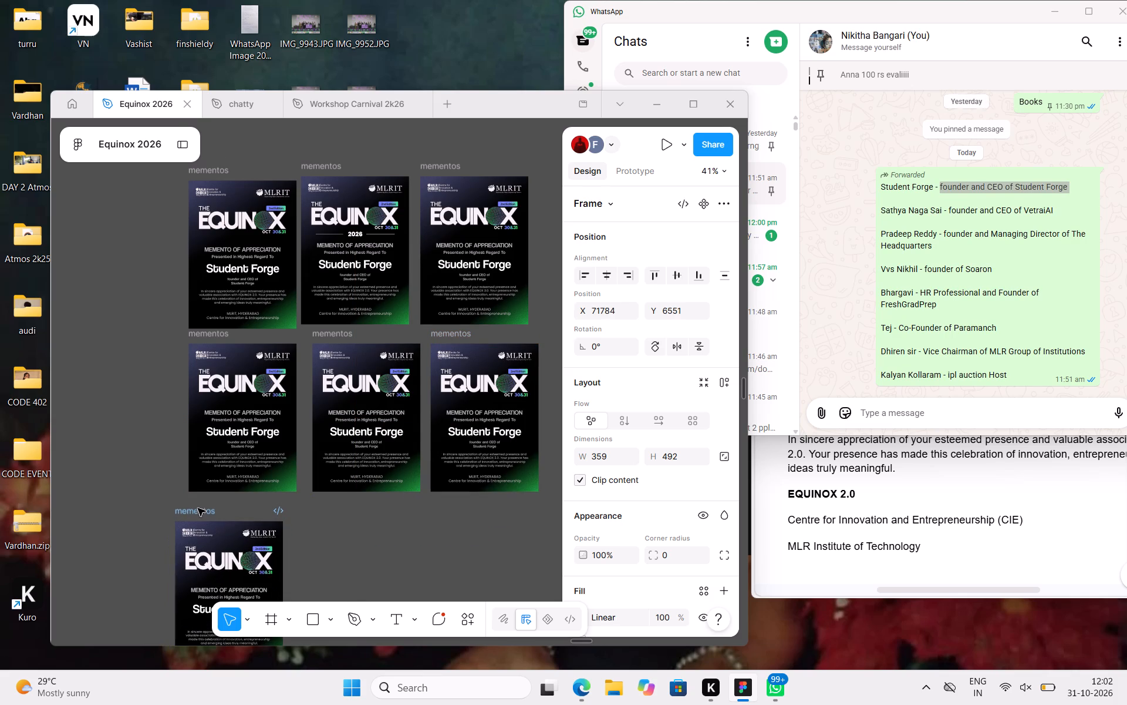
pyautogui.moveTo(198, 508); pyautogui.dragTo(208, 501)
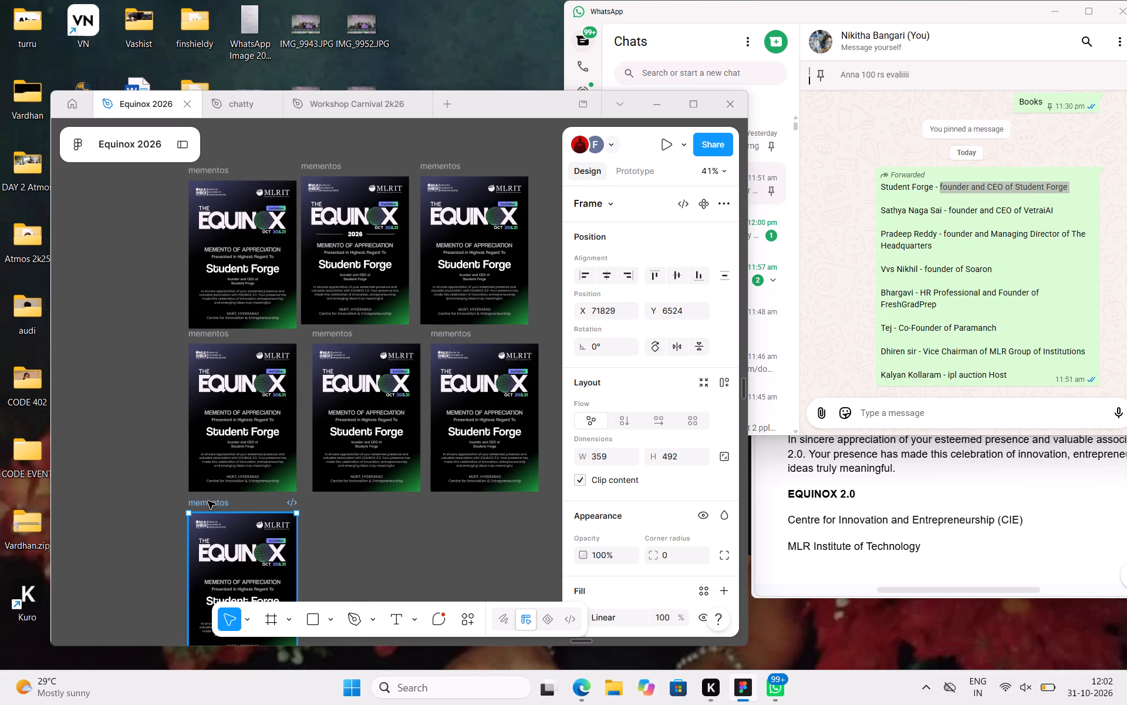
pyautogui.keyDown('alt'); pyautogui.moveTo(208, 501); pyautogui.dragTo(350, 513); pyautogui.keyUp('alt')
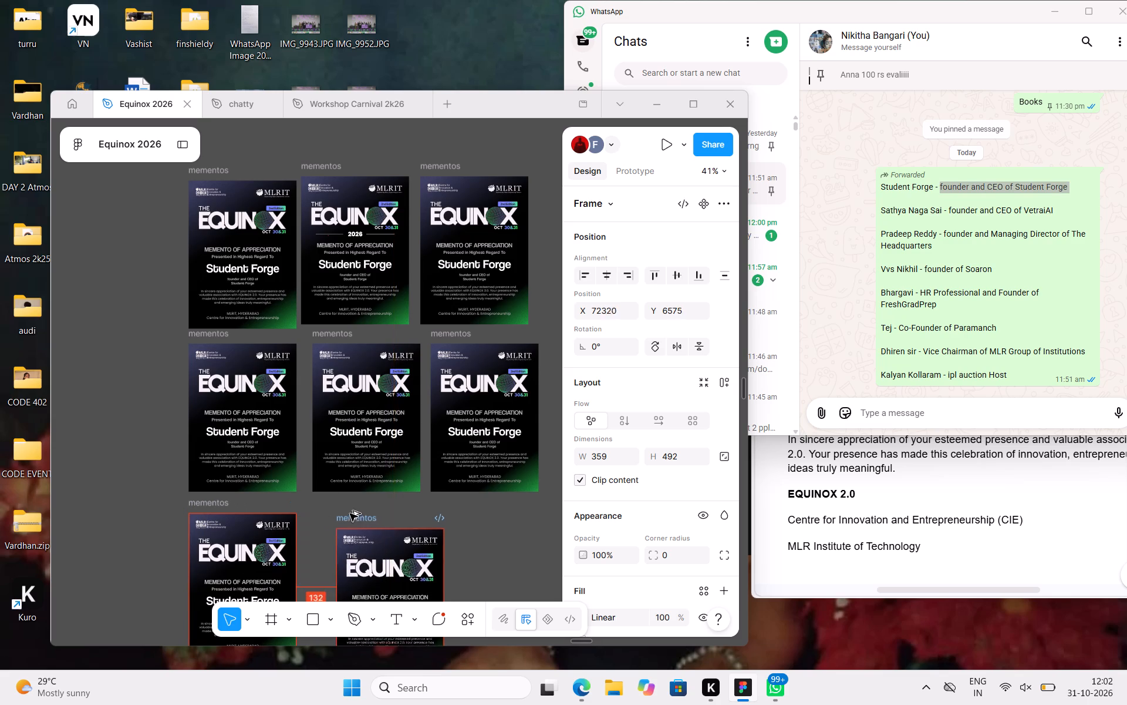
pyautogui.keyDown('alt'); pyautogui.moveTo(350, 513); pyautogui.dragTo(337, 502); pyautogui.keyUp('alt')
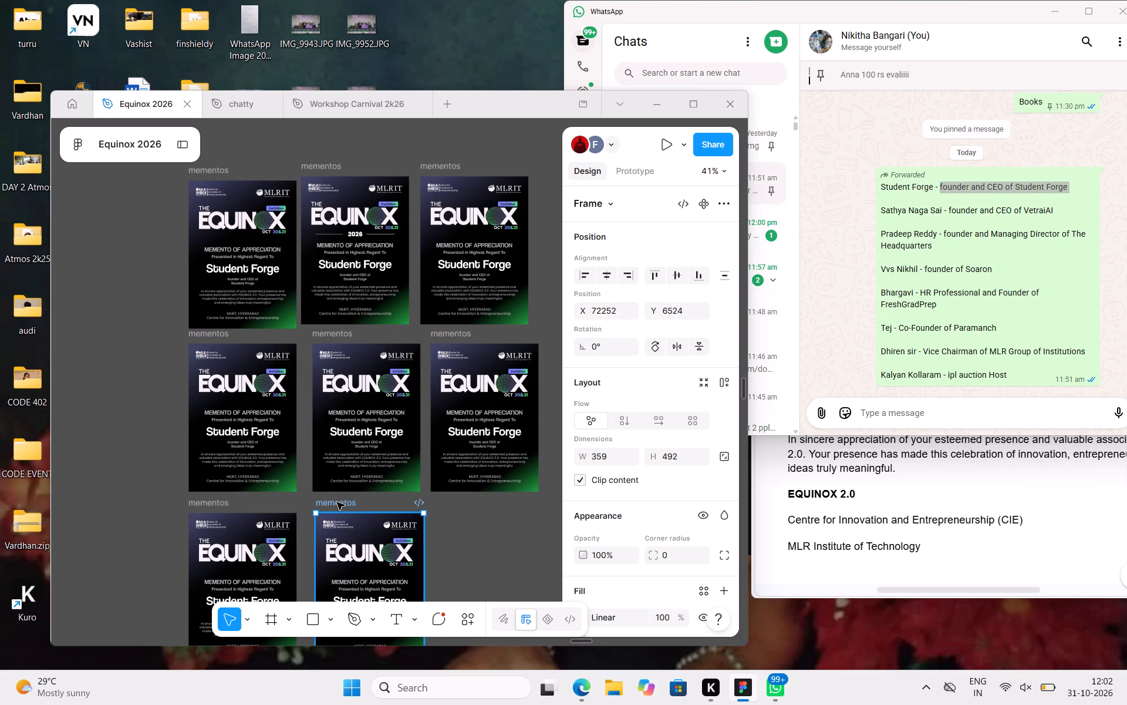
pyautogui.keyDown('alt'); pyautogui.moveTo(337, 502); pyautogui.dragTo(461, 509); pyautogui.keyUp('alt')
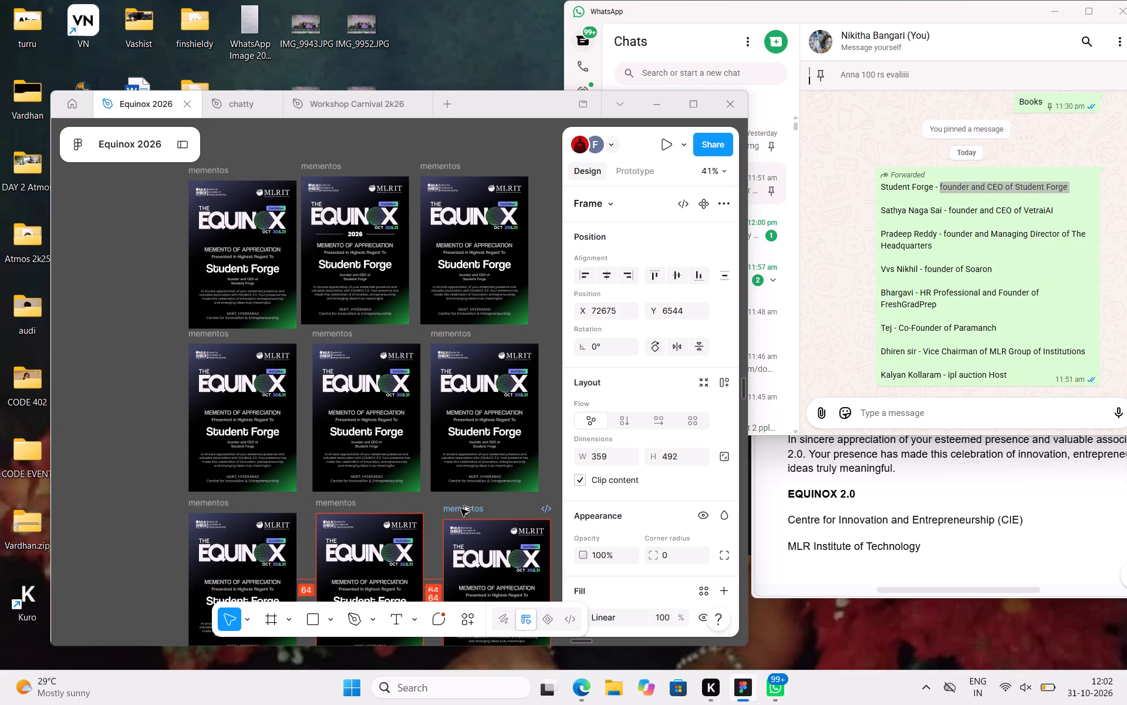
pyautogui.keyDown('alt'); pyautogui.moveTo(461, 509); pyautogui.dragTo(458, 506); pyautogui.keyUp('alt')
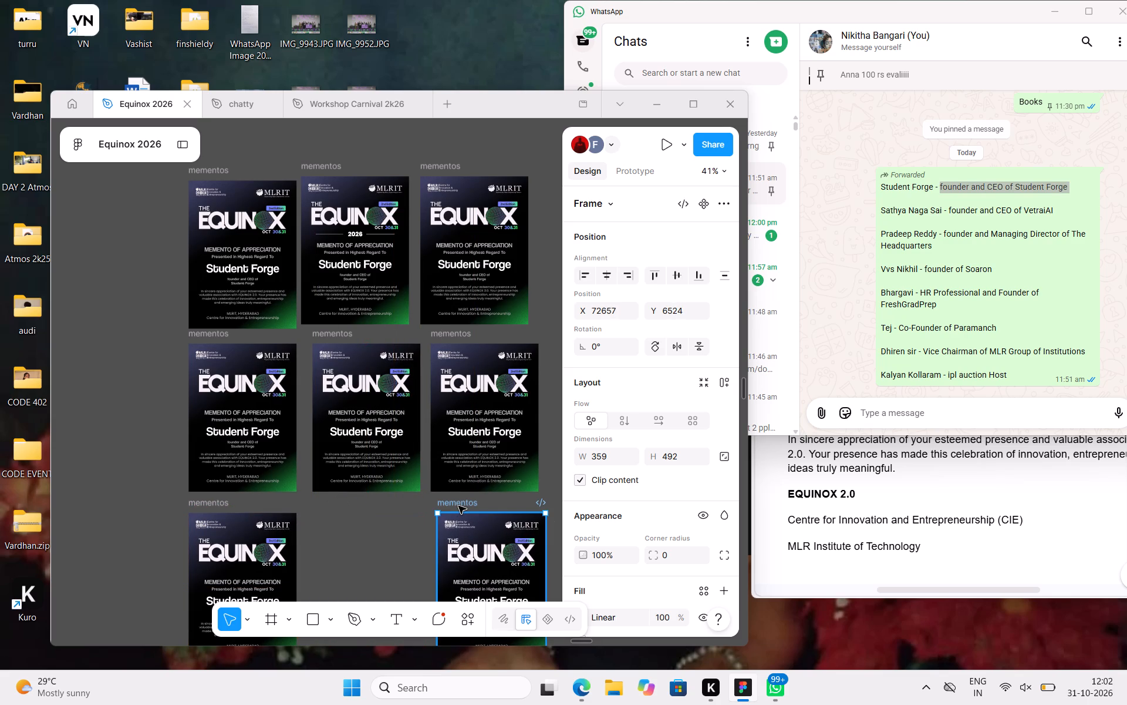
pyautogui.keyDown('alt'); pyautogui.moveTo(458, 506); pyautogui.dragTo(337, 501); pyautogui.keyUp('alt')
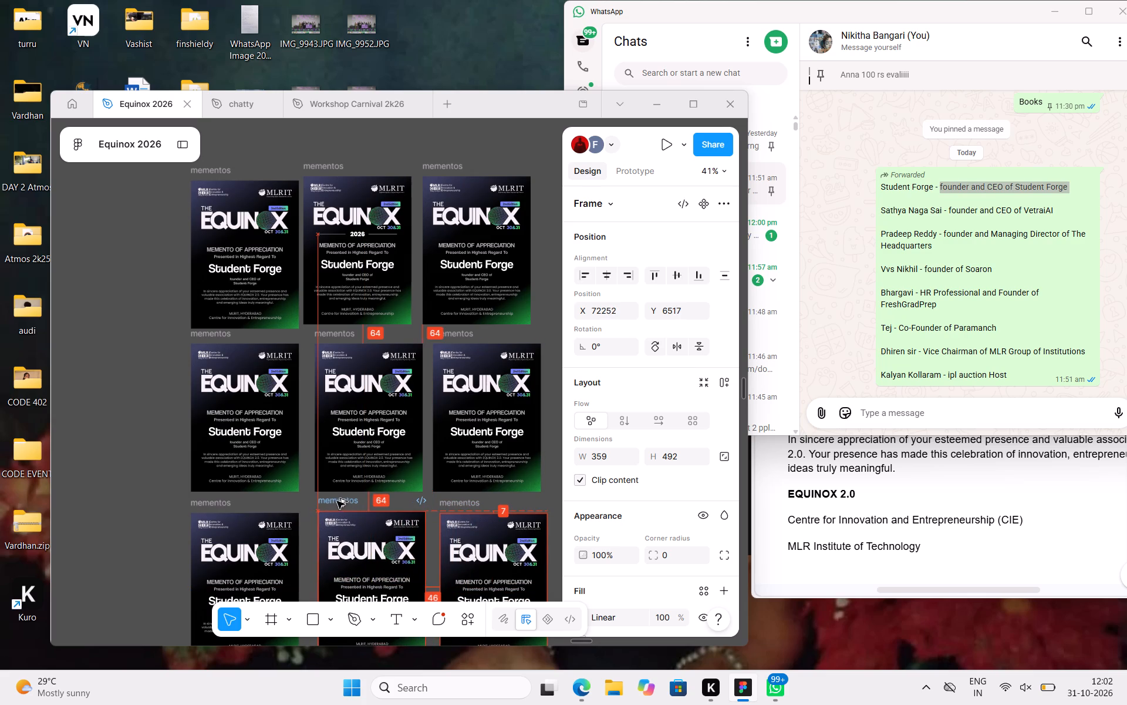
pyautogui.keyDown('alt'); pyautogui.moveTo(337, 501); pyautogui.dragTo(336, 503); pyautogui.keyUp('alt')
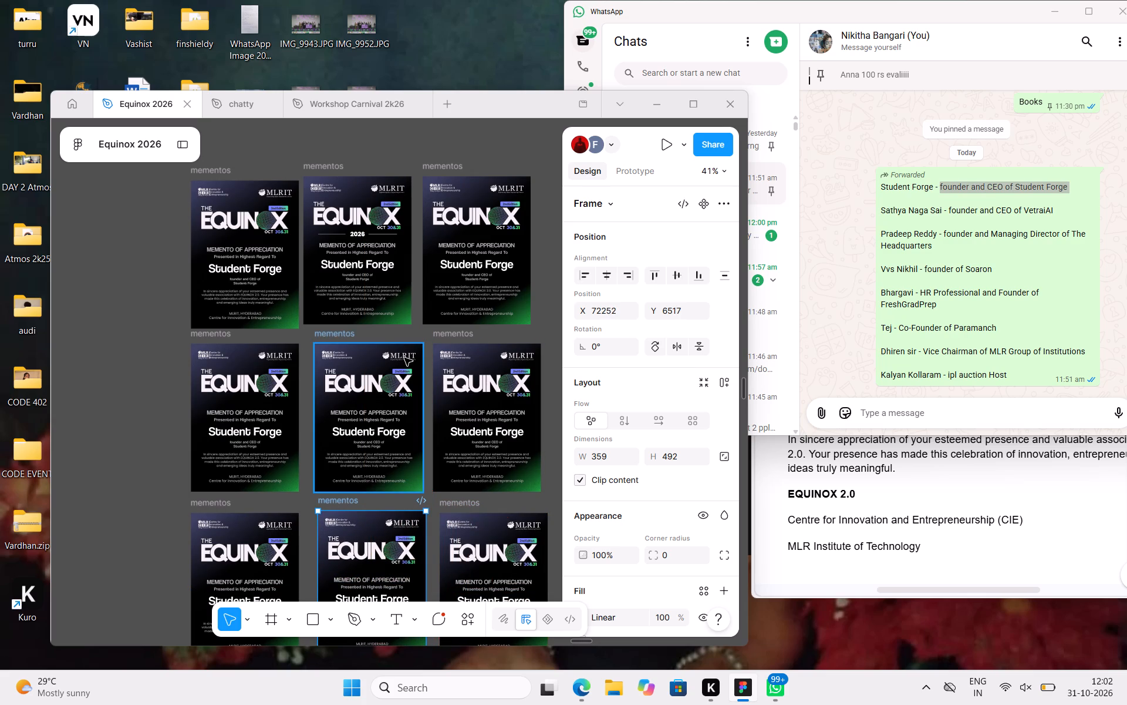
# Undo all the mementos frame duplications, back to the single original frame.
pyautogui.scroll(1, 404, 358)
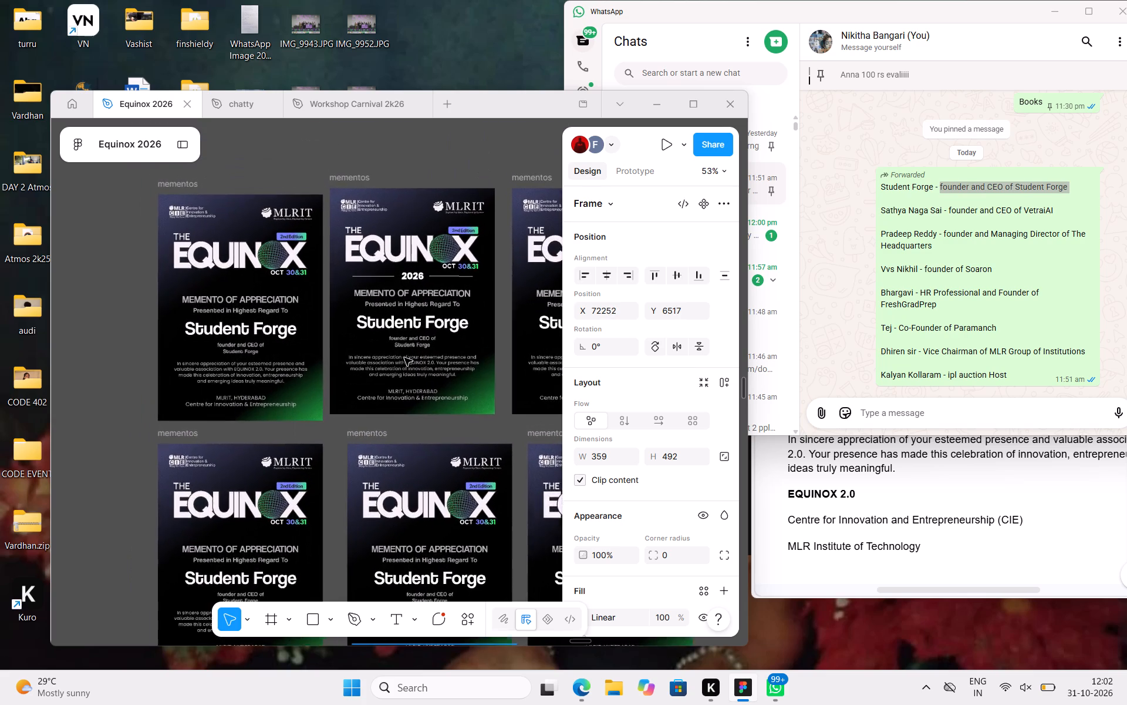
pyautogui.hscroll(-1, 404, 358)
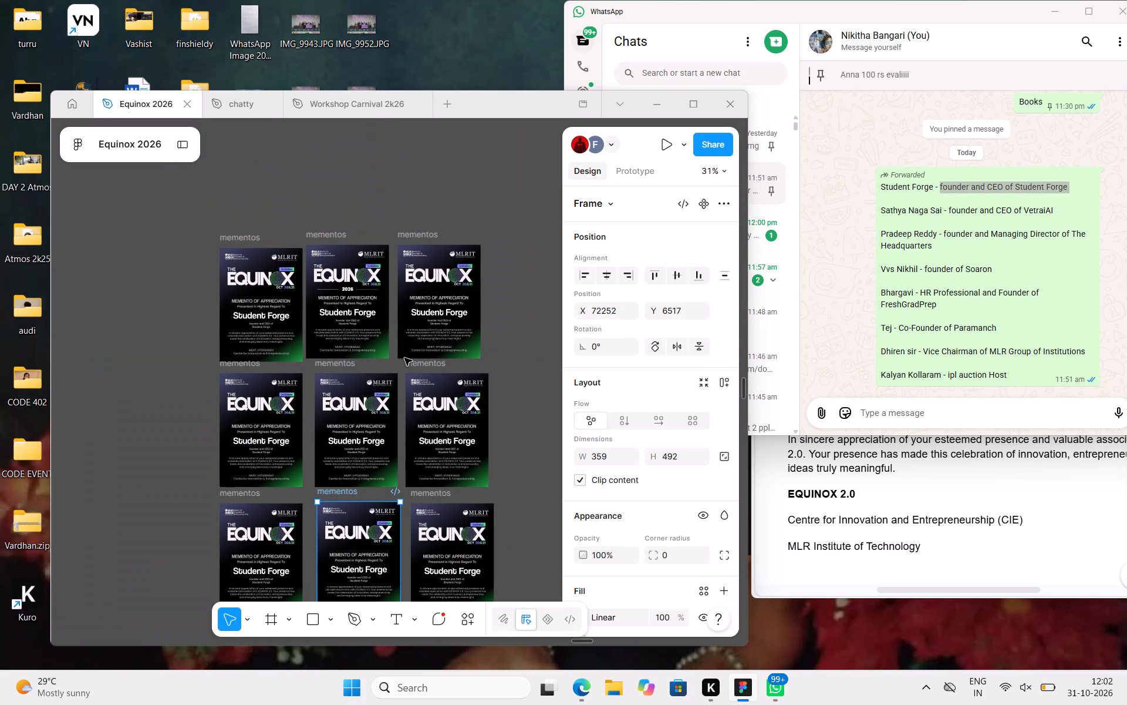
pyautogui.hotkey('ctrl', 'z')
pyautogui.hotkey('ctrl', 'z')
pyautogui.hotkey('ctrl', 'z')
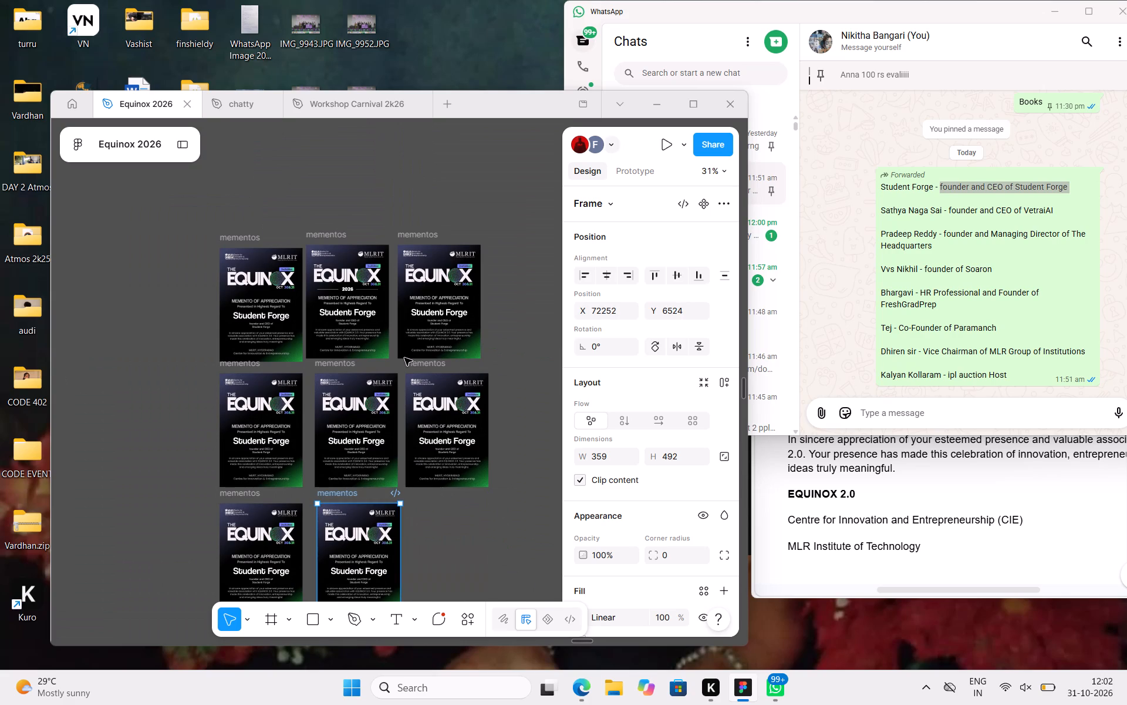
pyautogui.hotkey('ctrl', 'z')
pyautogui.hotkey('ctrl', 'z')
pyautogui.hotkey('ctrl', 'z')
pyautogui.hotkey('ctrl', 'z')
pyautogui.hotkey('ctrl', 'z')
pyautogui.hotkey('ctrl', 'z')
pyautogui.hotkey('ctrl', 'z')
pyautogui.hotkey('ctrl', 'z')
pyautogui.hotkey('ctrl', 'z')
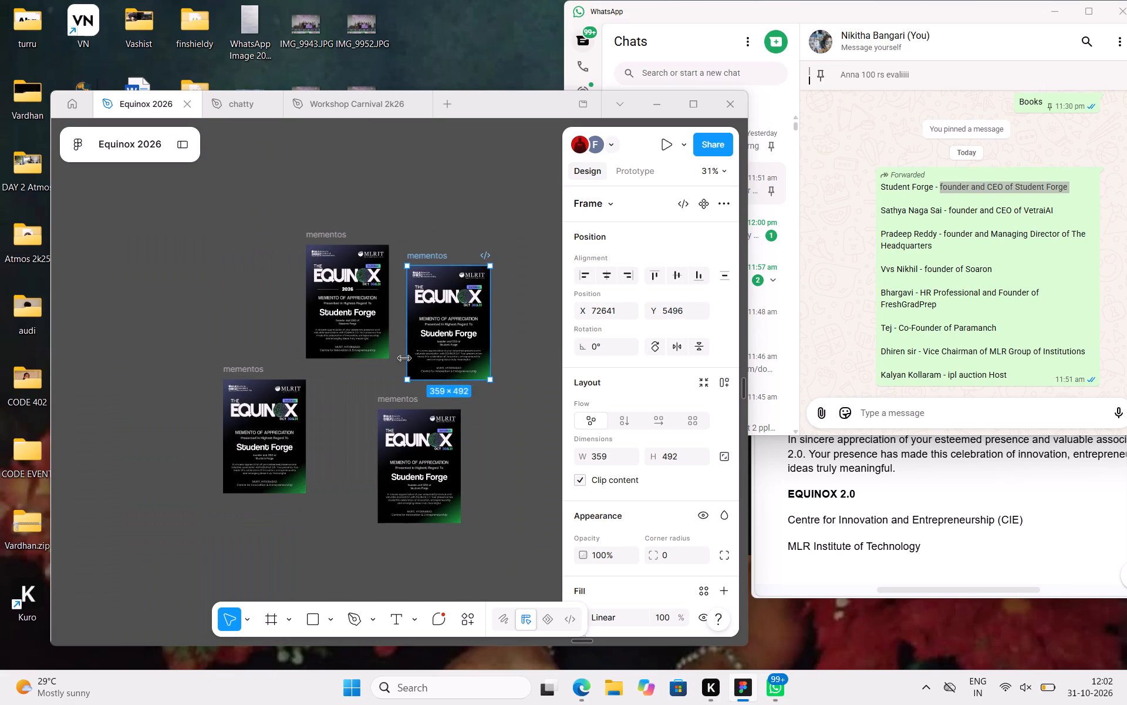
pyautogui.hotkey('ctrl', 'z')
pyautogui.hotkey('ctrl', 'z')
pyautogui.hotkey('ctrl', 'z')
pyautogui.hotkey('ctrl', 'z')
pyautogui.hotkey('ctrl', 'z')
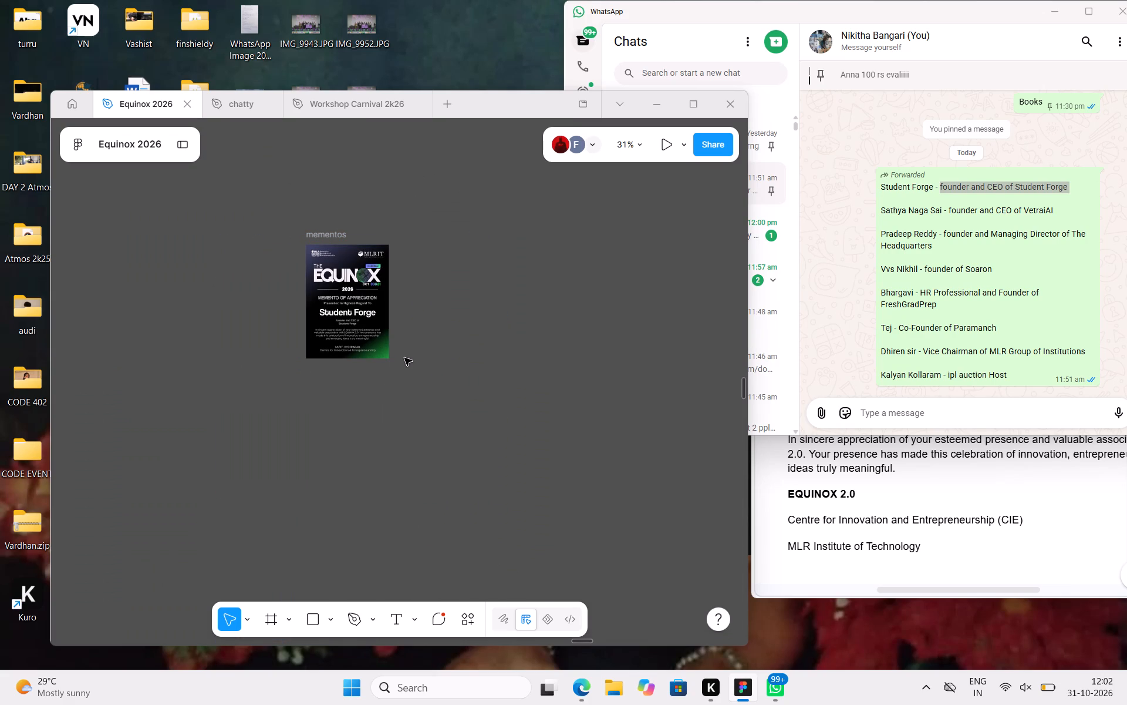
# Place the "2026" divider group inside the mementos frame at Y 177 below the EQUINOX logo and centre it horizontally.
pyautogui.hscroll(1, 404, 358)
pyautogui.hscroll(-1, 404, 358)
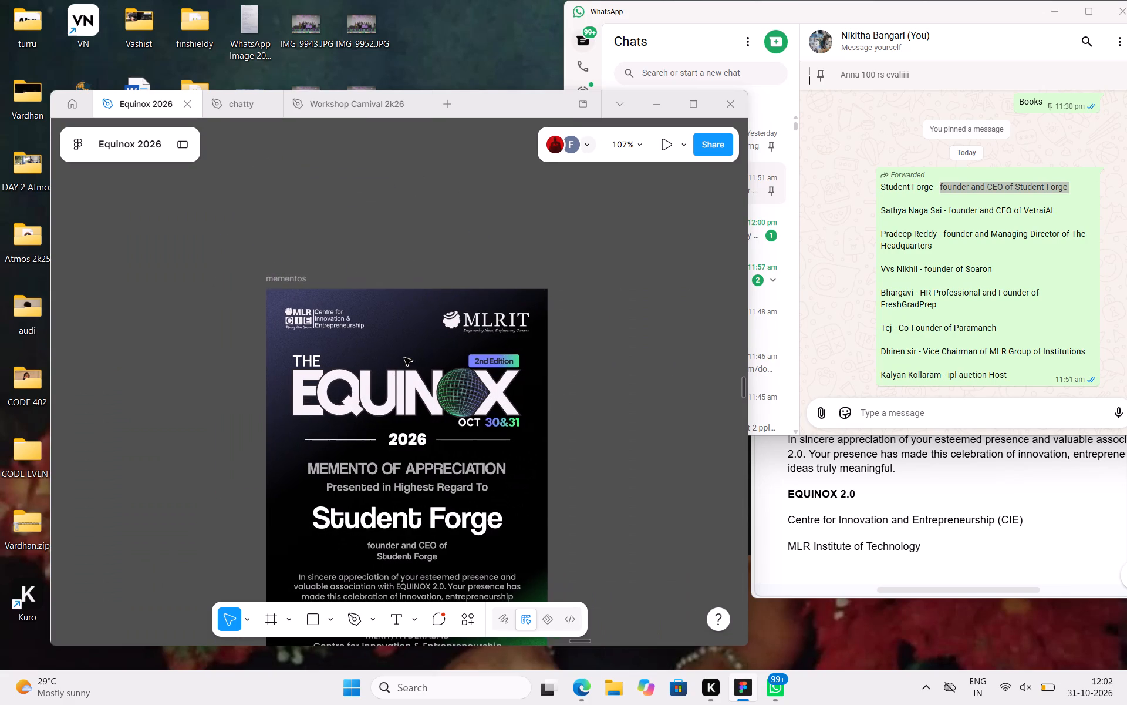
pyautogui.click(344, 437)
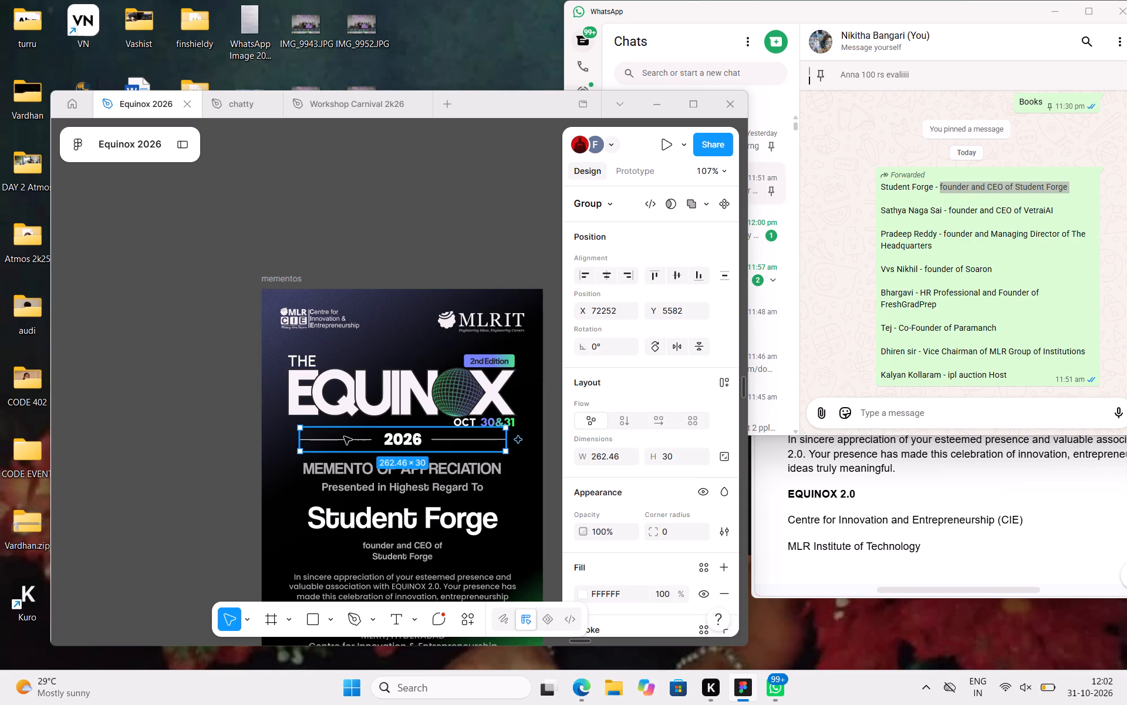
pyautogui.moveTo(344, 437); pyautogui.dragTo(330, 285)
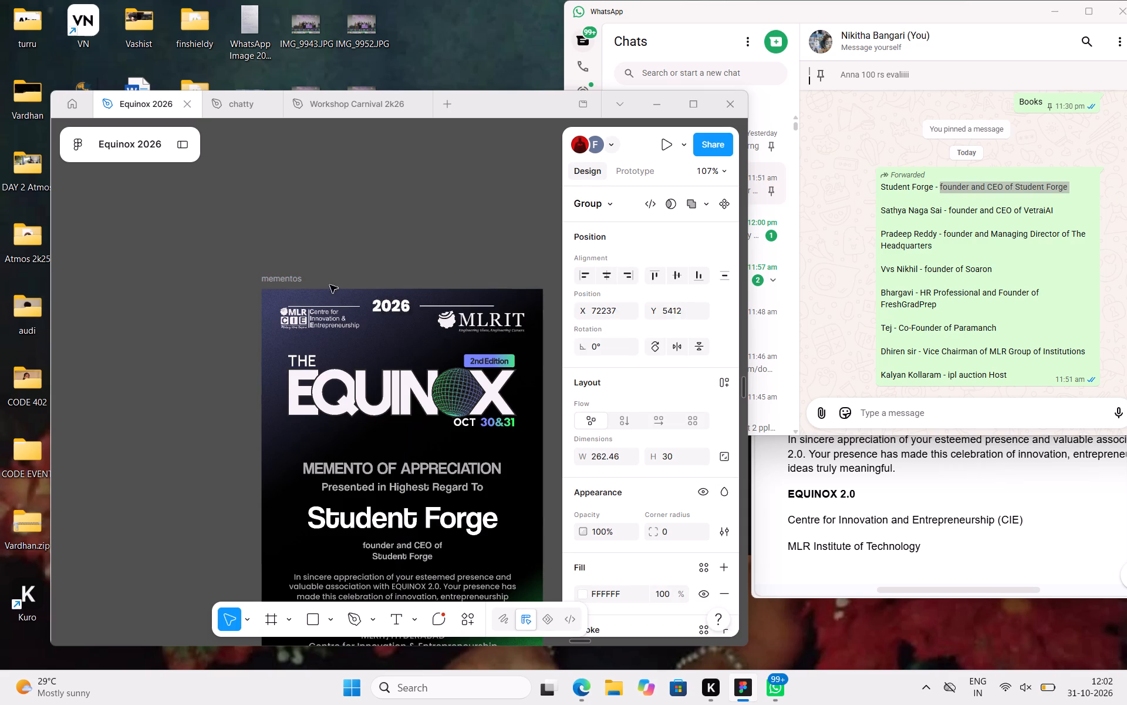
pyautogui.moveTo(330, 285); pyautogui.dragTo(330, 256)
pyautogui.moveTo(330, 256); pyautogui.dragTo(350, 382)
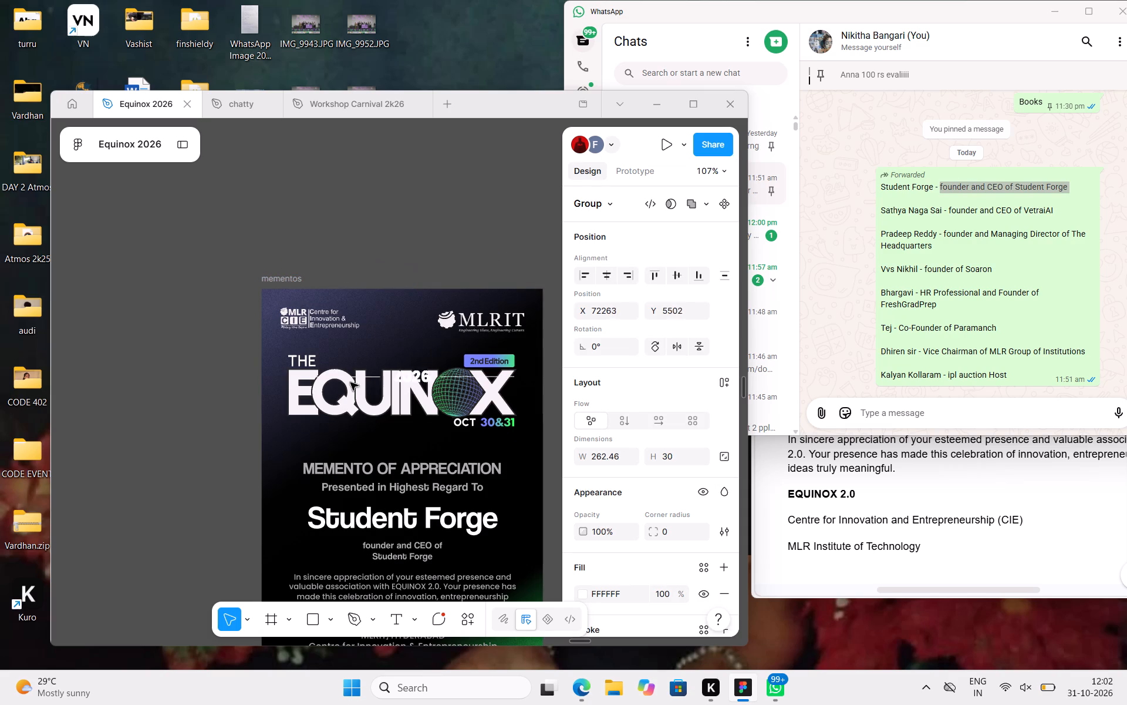
pyautogui.moveTo(350, 382); pyautogui.dragTo(347, 438)
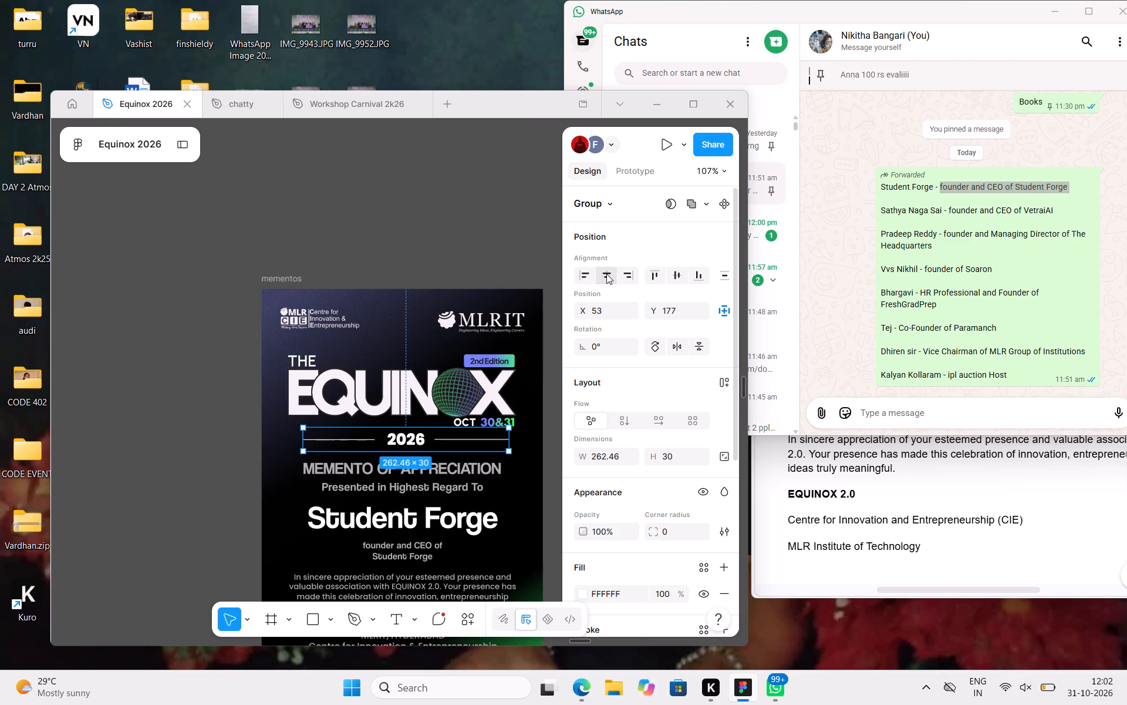
pyautogui.click(606, 274)
pyautogui.click(432, 268)
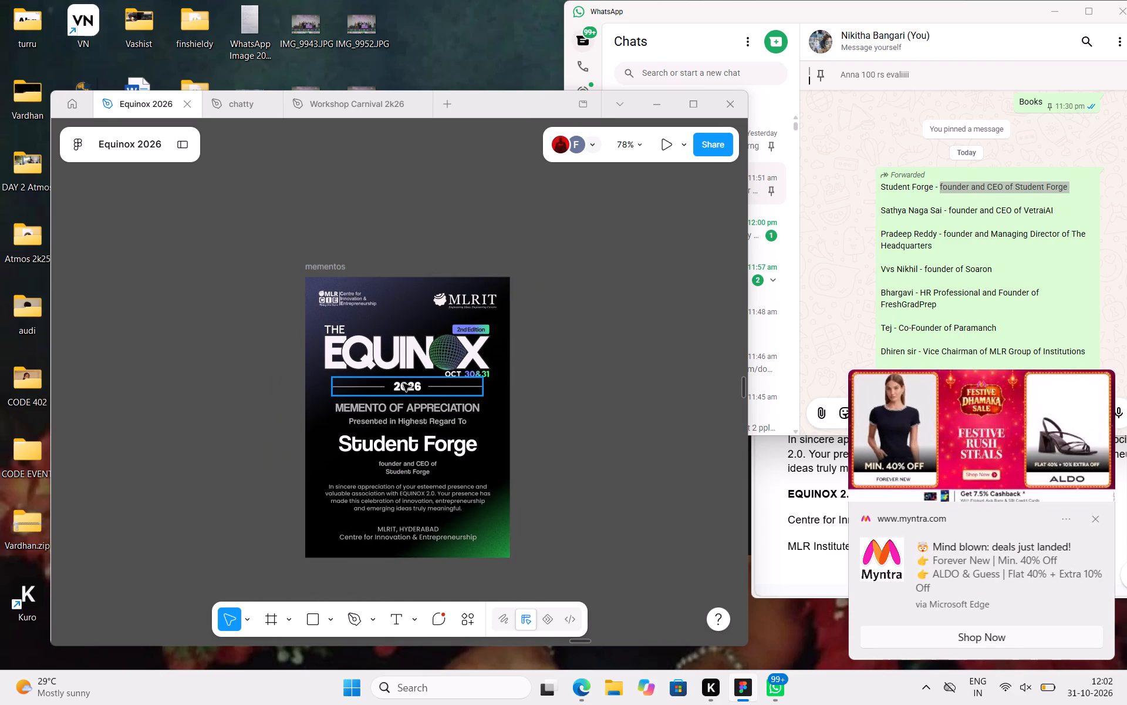
# Nudge the "2026" divider group down to Y 181, between the EQUINOX logo and the "MEMENTO OF APPRECIATION" heading.
pyautogui.click(403, 384)
pyautogui.press('Down')
pyautogui.press('Down')
pyautogui.press('Down')
pyautogui.press('Down')
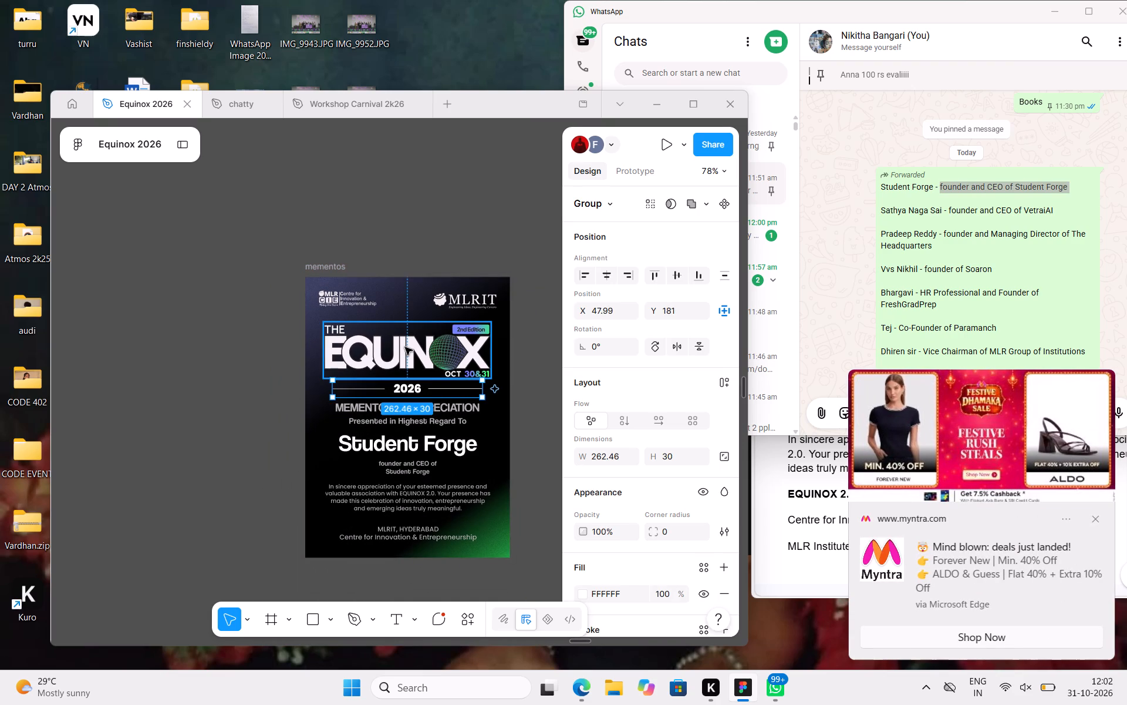
# Centre the EQUINOX logo, "MEMENTO OF APPRECIATION" heading, "Student Forge" name, founder line and appreciation paragraph horizontally in the mementos frame.
pyautogui.click(405, 347)
pyautogui.click(607, 280)
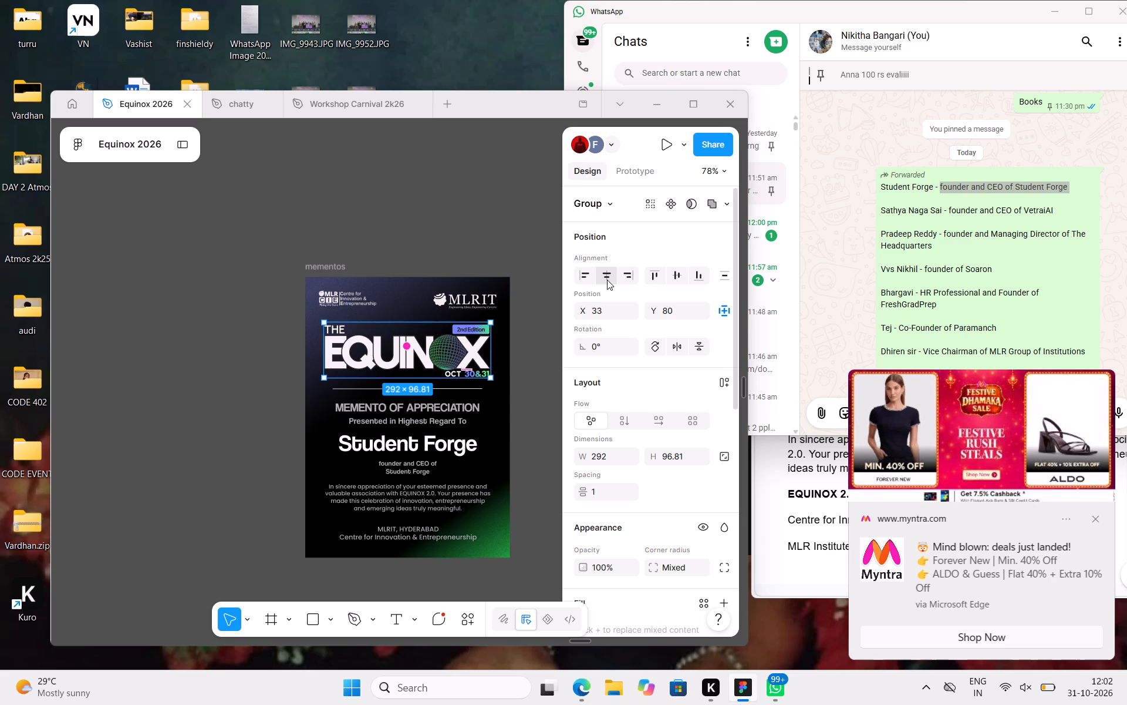
pyautogui.click(411, 413)
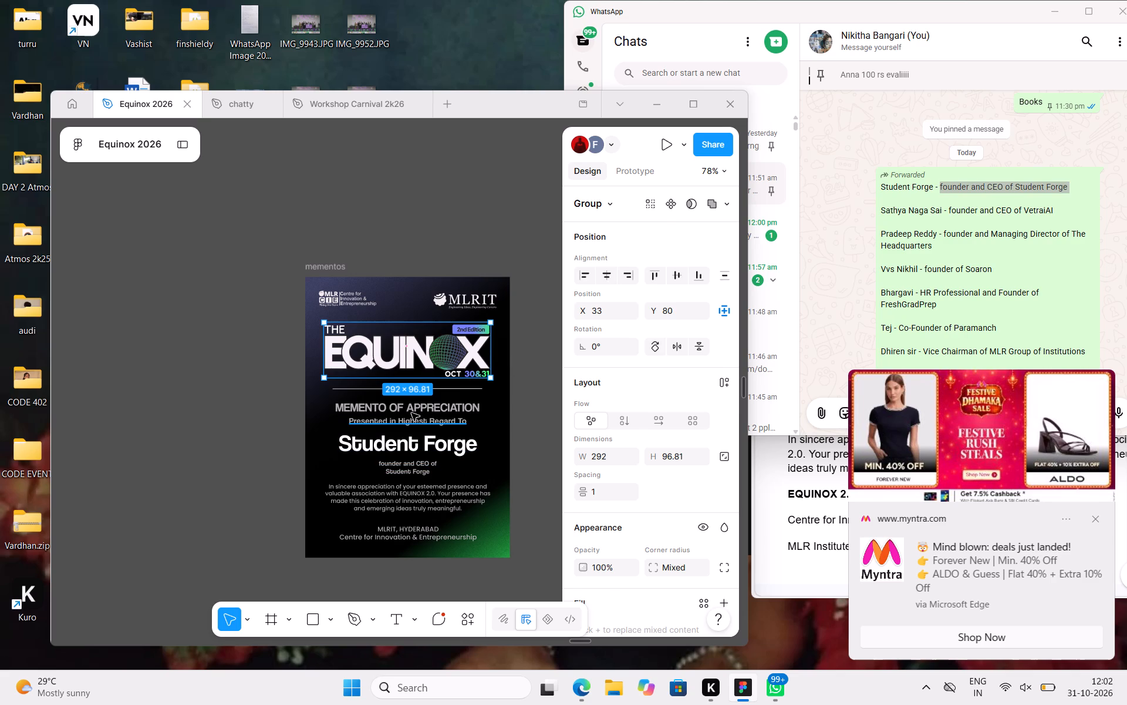
pyautogui.click(408, 410)
pyautogui.click(400, 404)
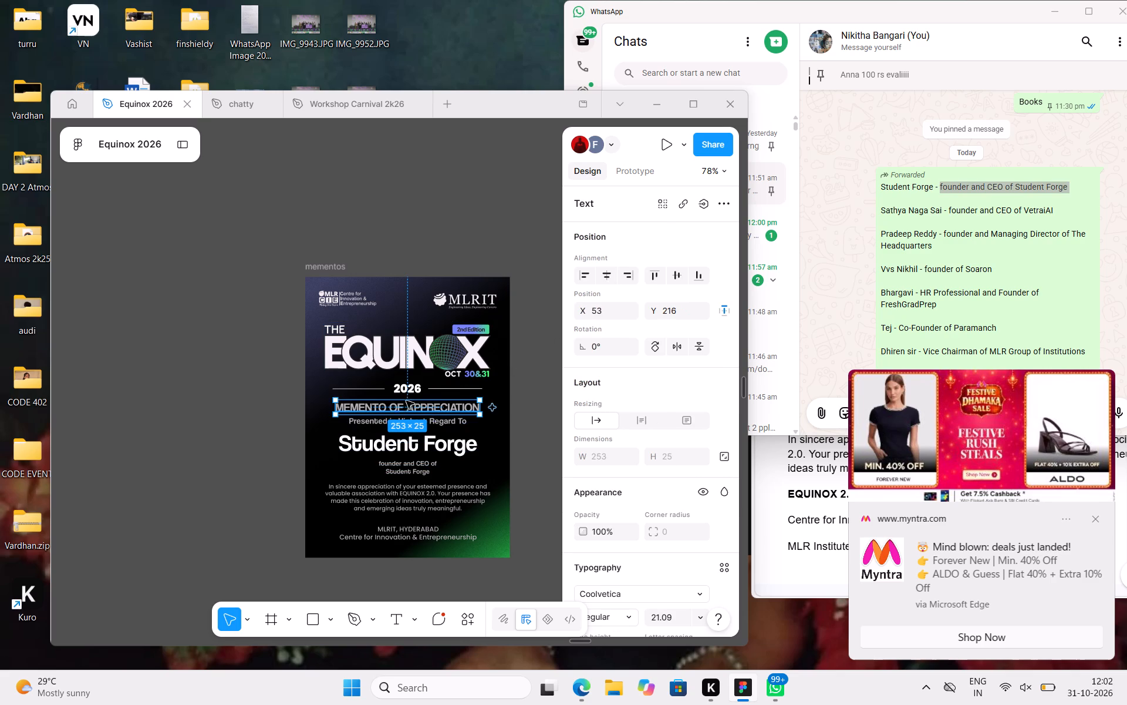
pyautogui.click(602, 274)
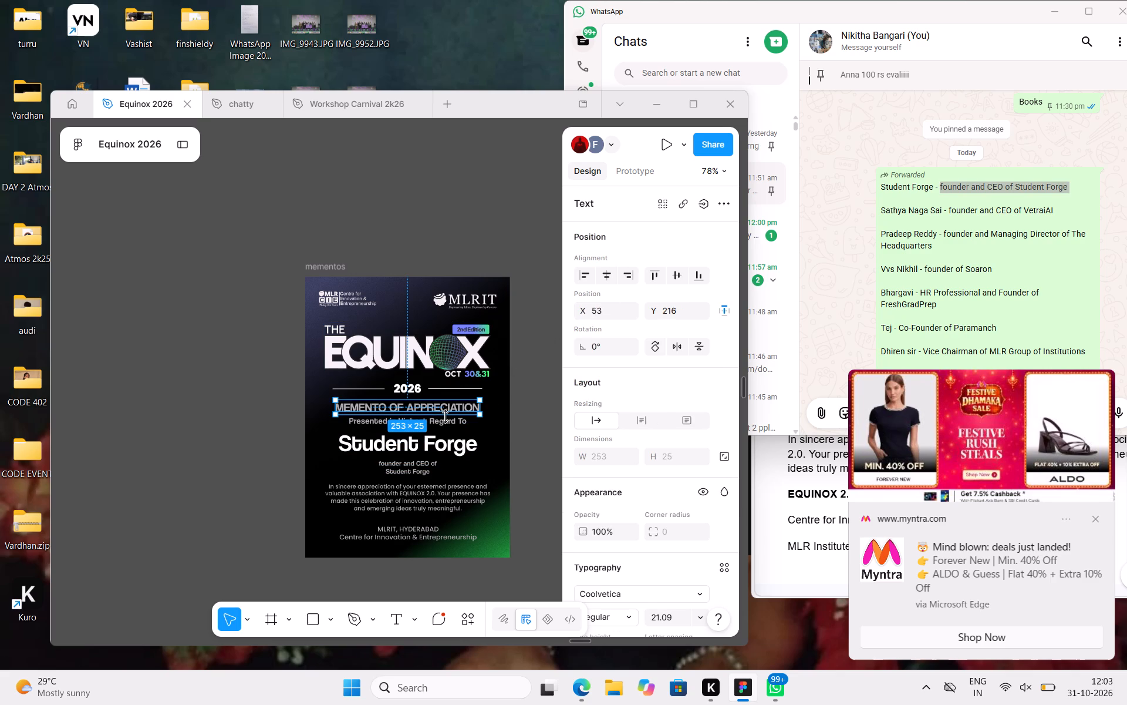
pyautogui.click(440, 419)
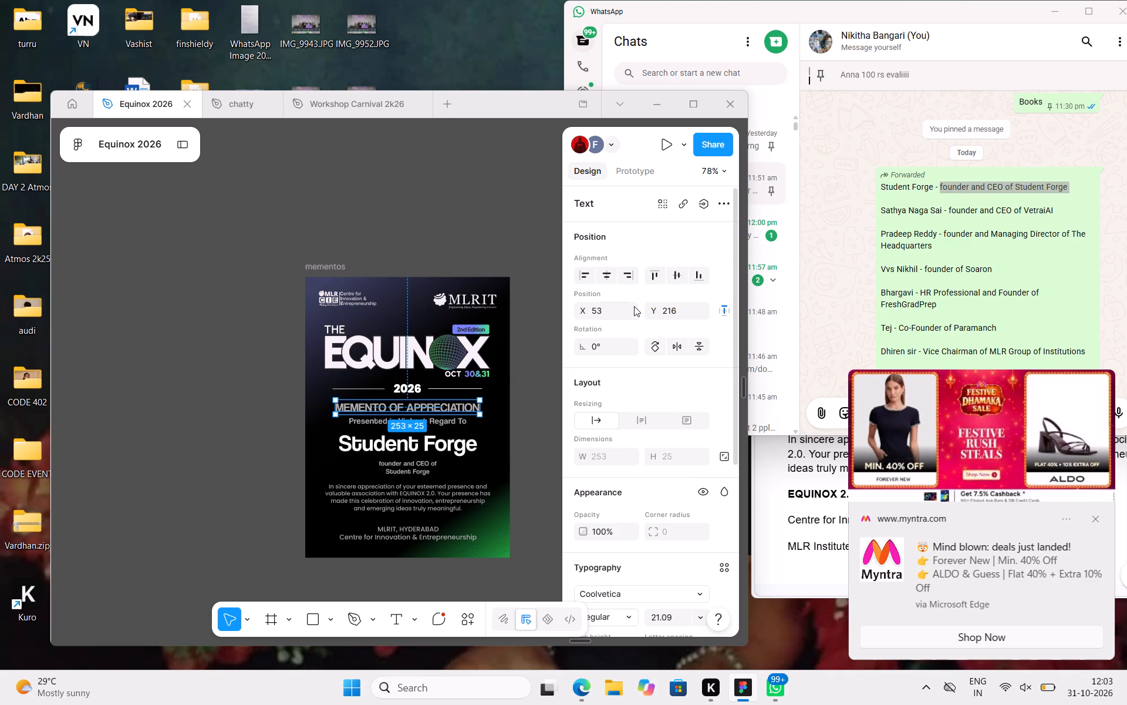
pyautogui.click(612, 281)
pyautogui.click(455, 441)
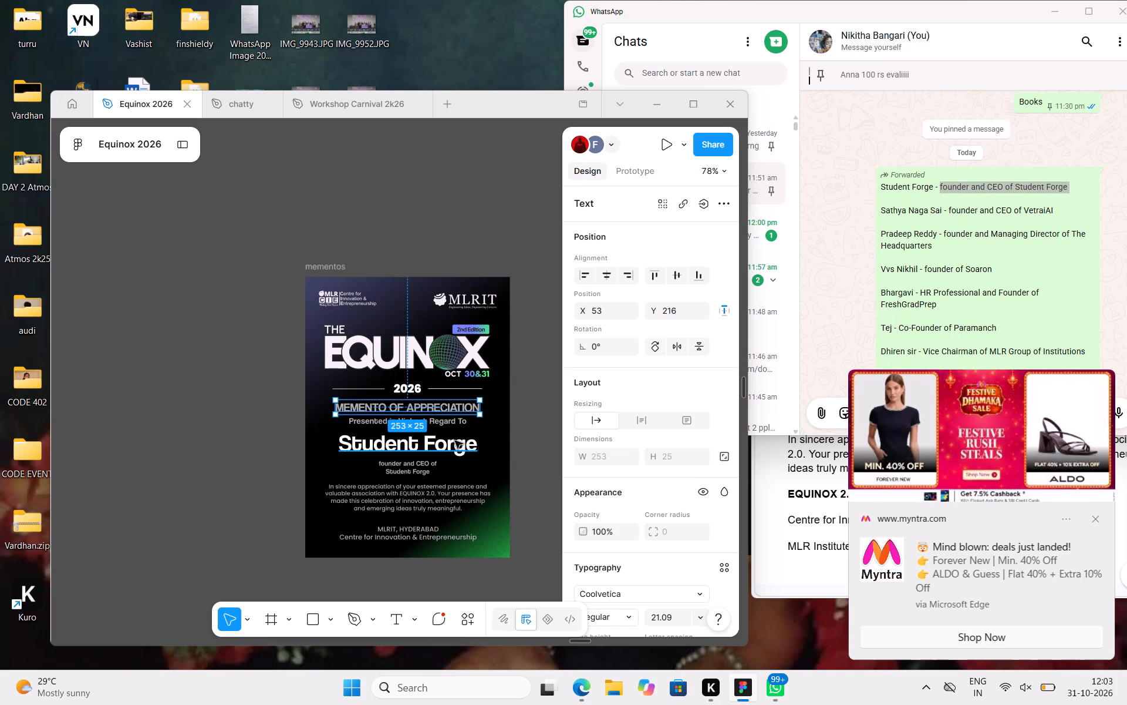
pyautogui.click(604, 278)
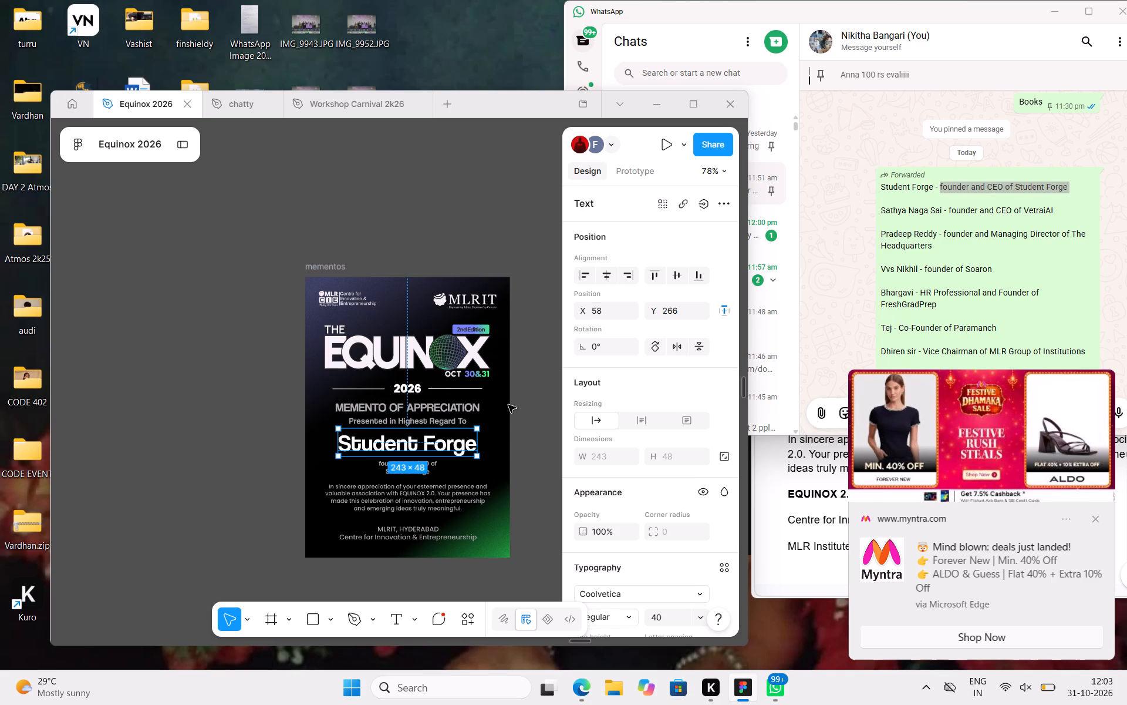
pyautogui.click(436, 467)
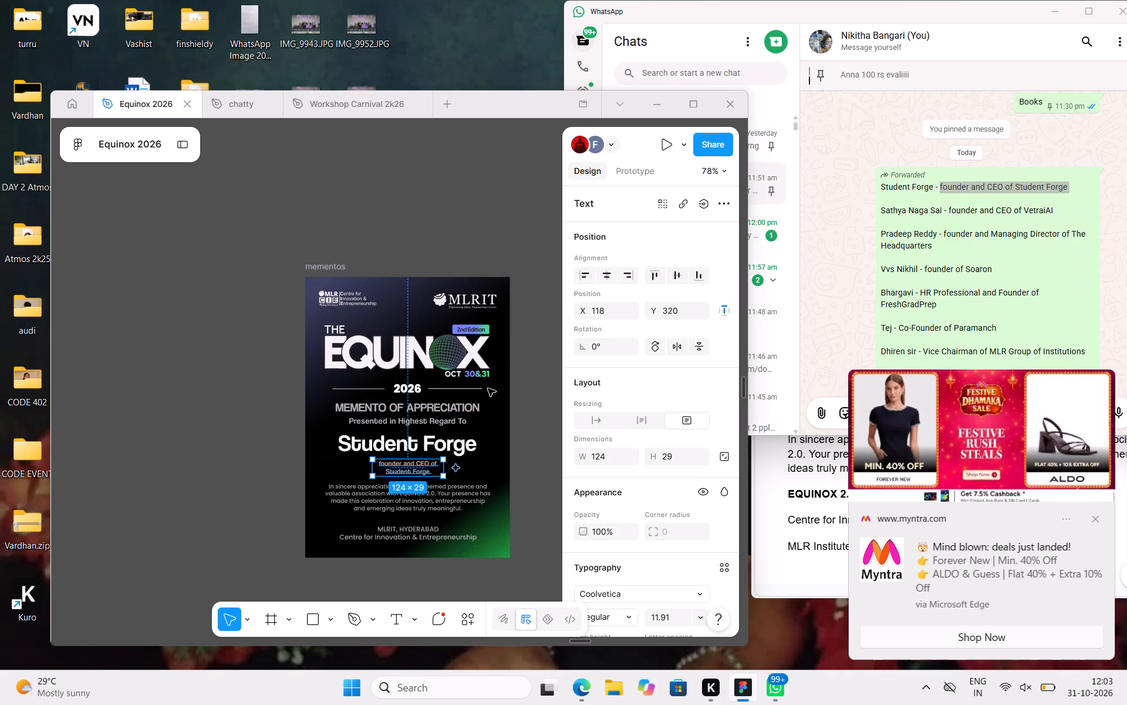
pyautogui.click(608, 267)
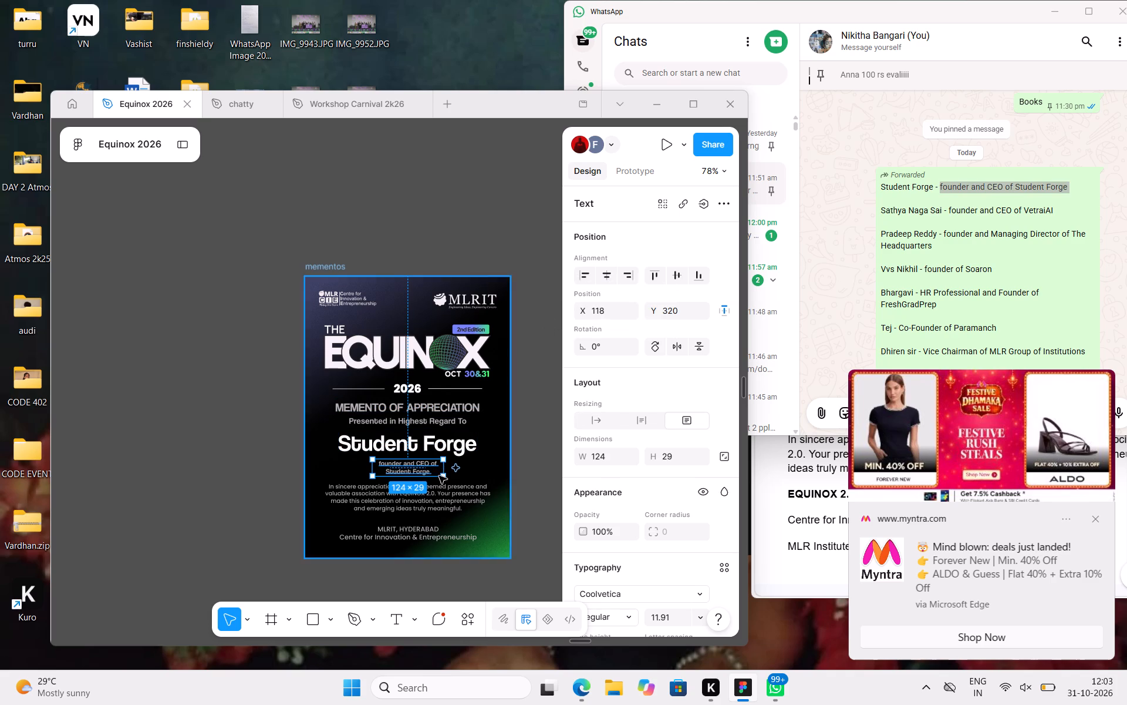
pyautogui.click(447, 495)
pyautogui.click(609, 275)
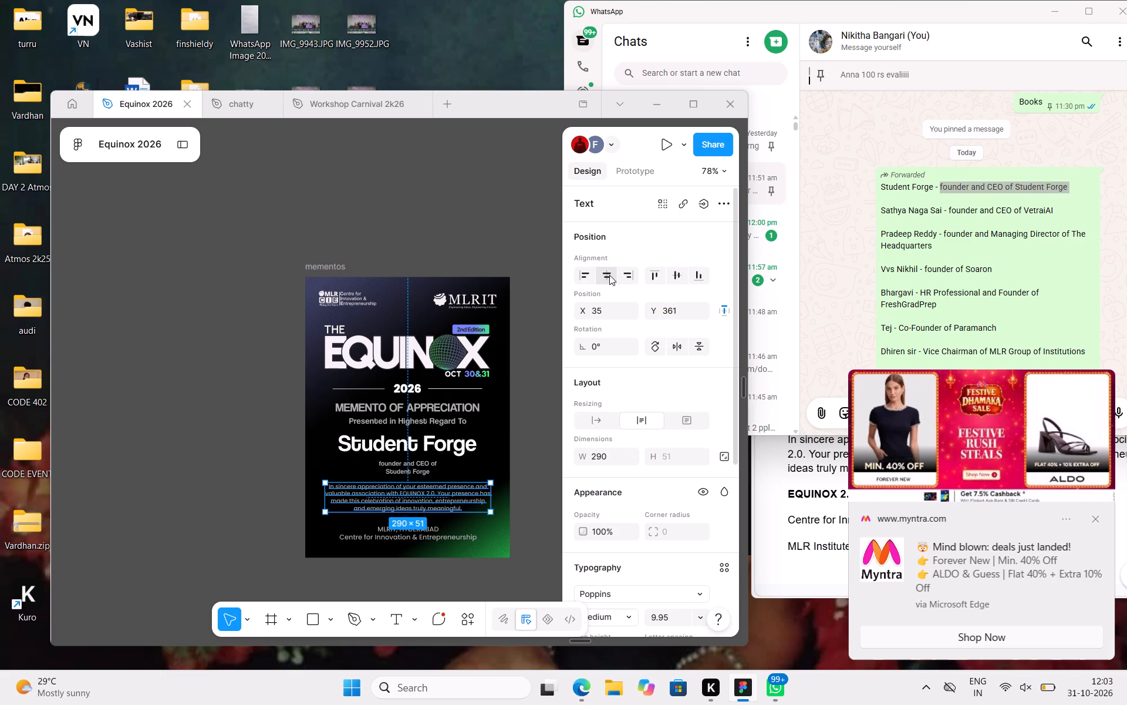
# Duplicate the mementos frame twice beside the original, placing the copies at about X 72347 and X 72922, Y 5246.
pyautogui.click(401, 251)
pyautogui.moveTo(319, 266); pyautogui.dragTo(144, 183)
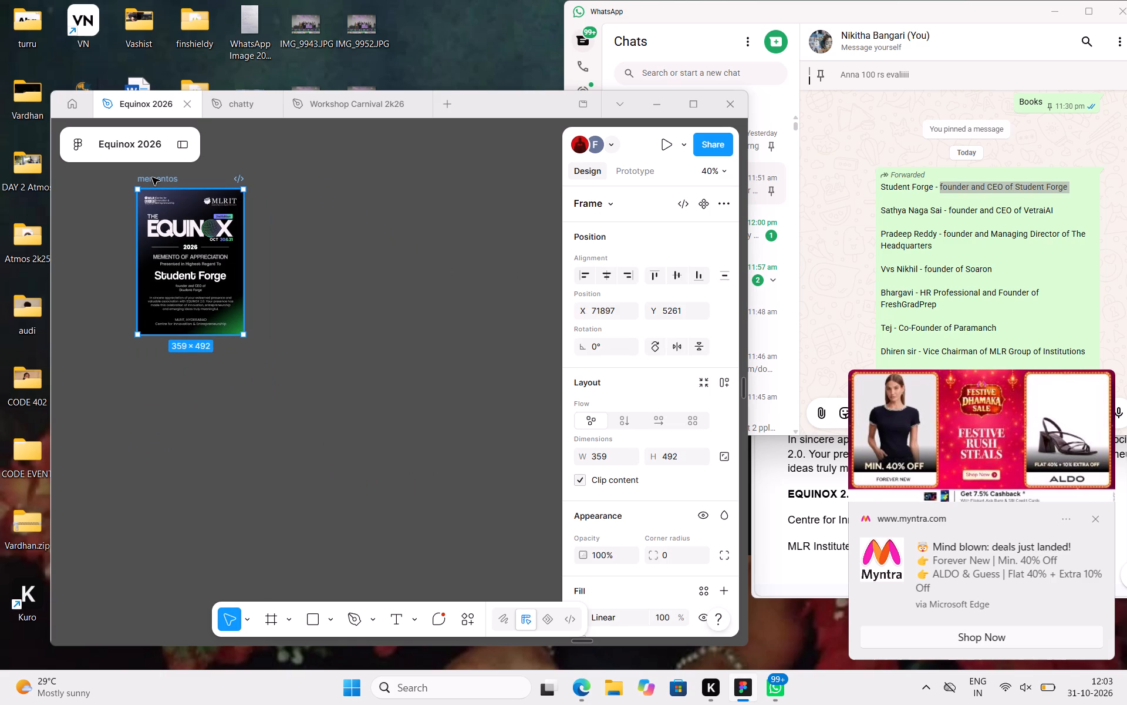
pyautogui.keyDown('alt'); pyautogui.moveTo(152, 177); pyautogui.dragTo(298, 176); pyautogui.keyUp('alt')
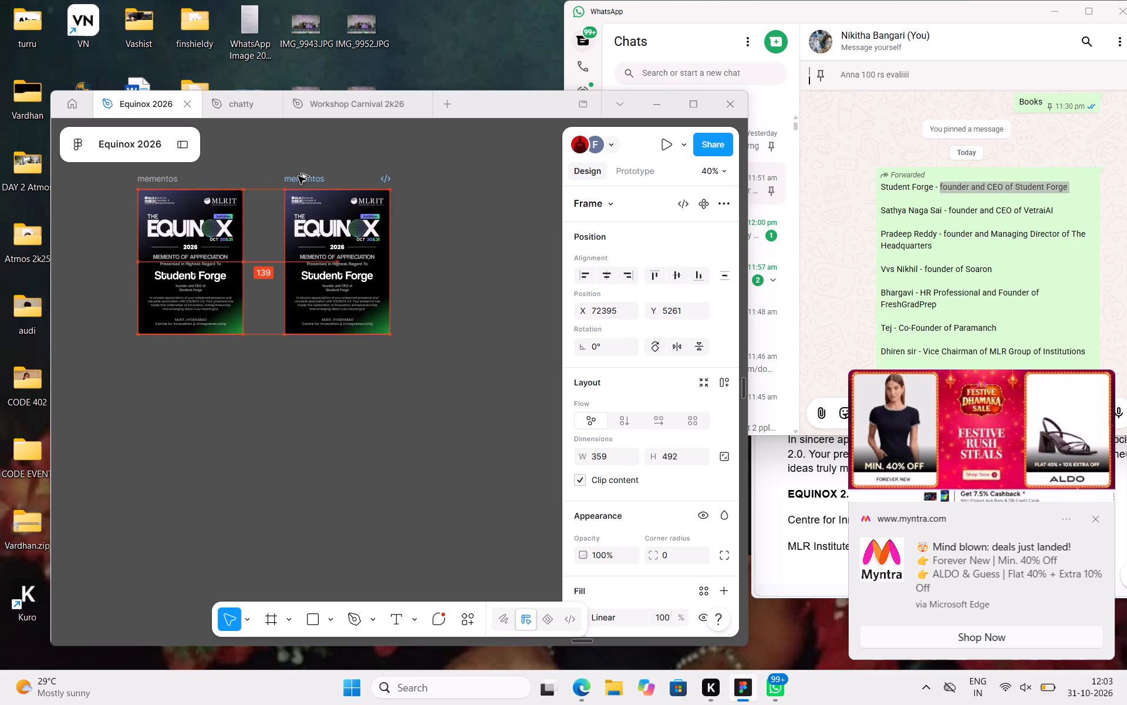
pyautogui.keyDown('alt'); pyautogui.moveTo(298, 176); pyautogui.dragTo(285, 173); pyautogui.keyUp('alt')
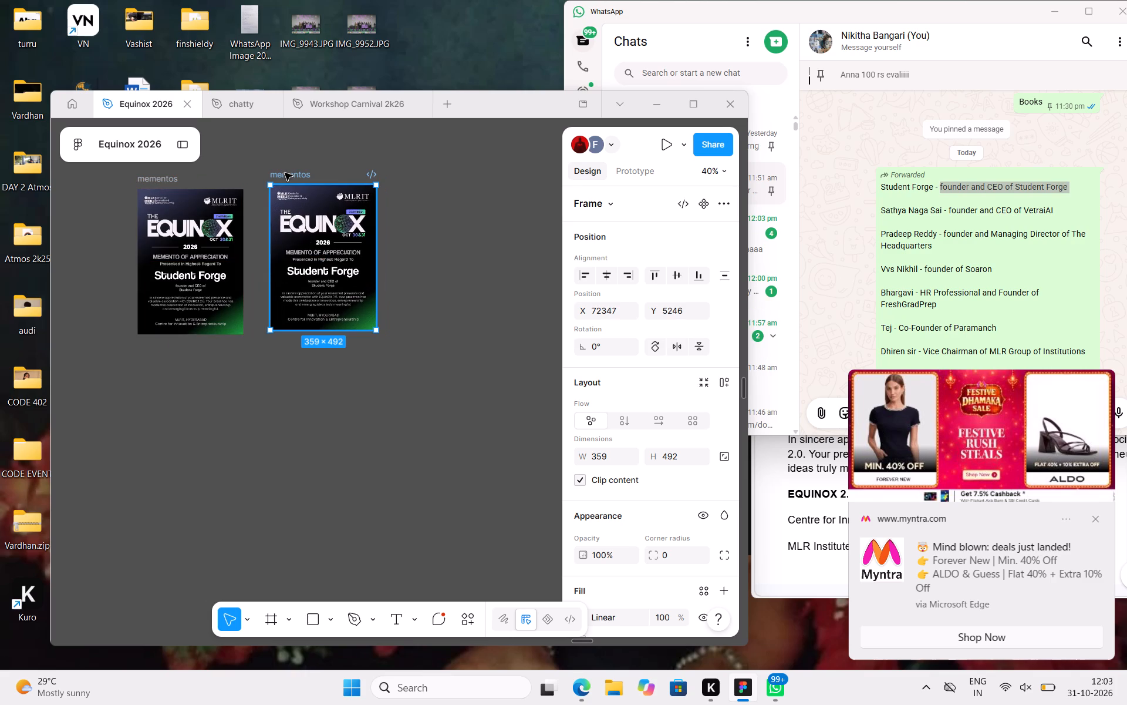
pyautogui.keyDown('alt'); pyautogui.moveTo(285, 173); pyautogui.dragTo(476, 178); pyautogui.keyUp('alt')
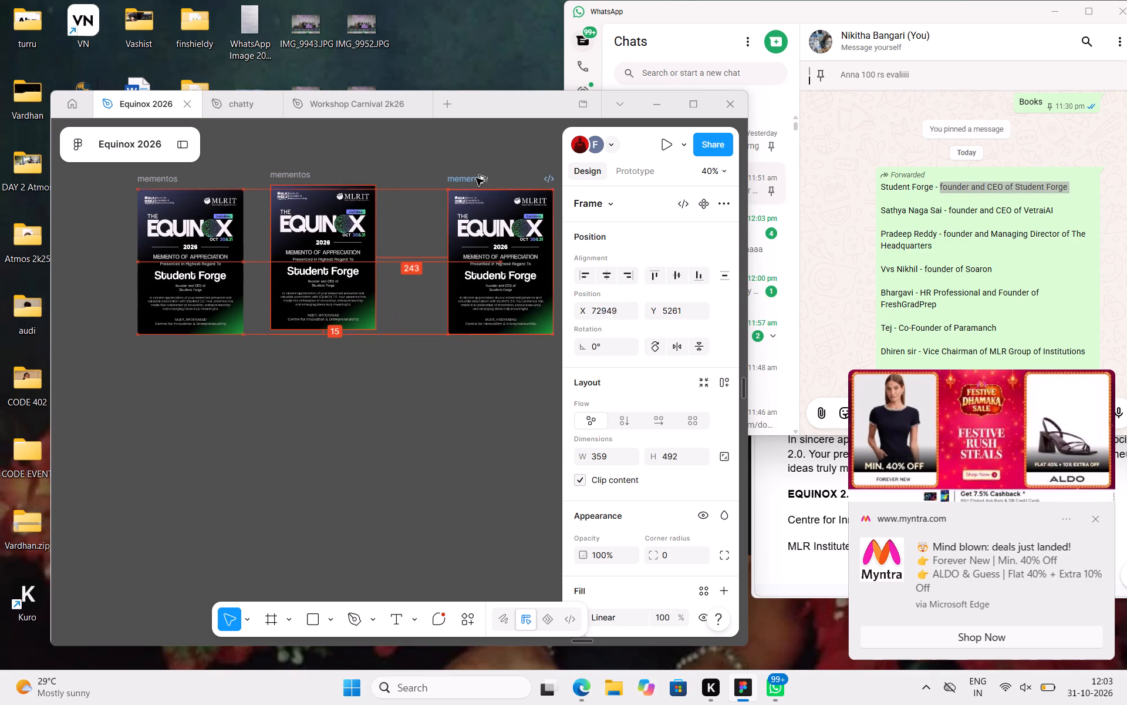
pyautogui.keyDown('alt'); pyautogui.moveTo(476, 178); pyautogui.dragTo(454, 169); pyautogui.keyUp('alt')
# Add a second row of three mementos frame copies at X 71897, 72290 and 72683, Y 5818.
pyautogui.keyDown('alt'); pyautogui.moveTo(454, 169); pyautogui.dragTo(400, 219); pyautogui.keyUp('alt')
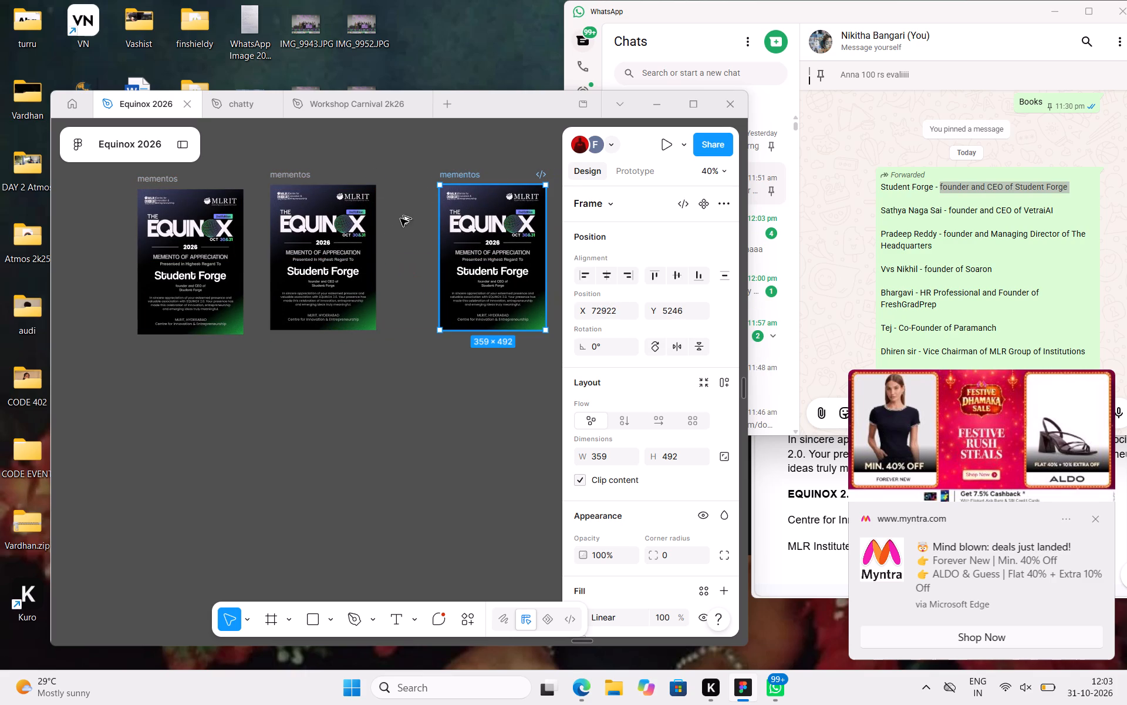
pyautogui.keyDown('alt'); pyautogui.moveTo(400, 219); pyautogui.dragTo(158, 337); pyautogui.keyUp('alt')
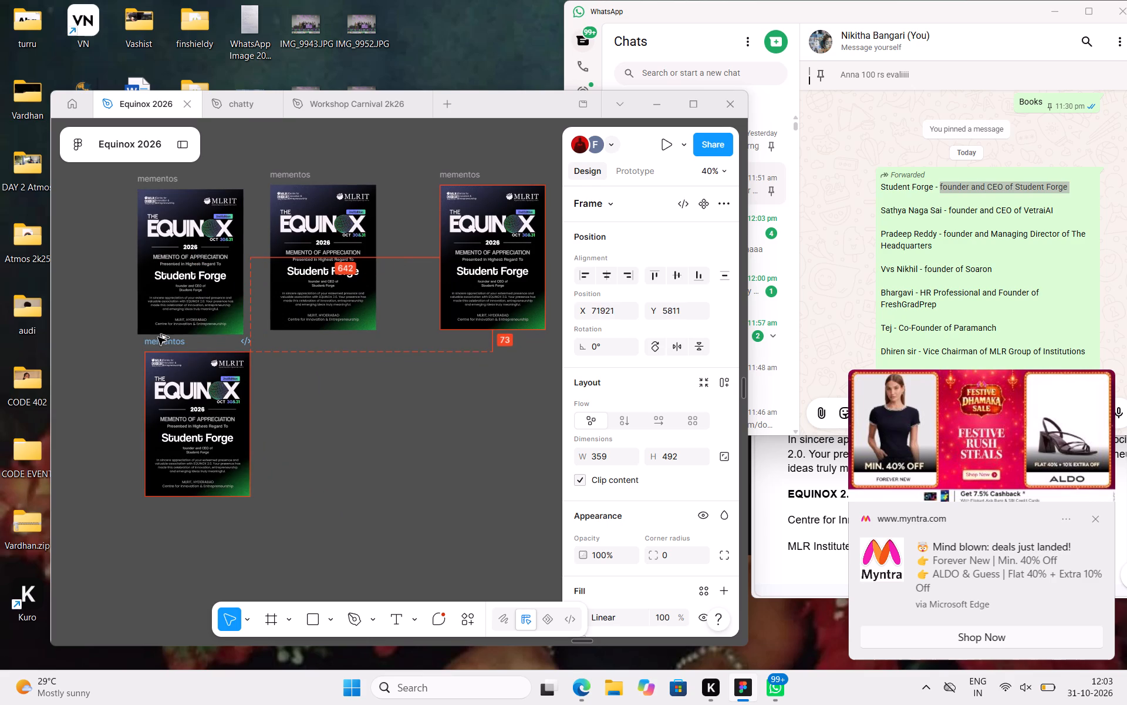
pyautogui.keyDown('alt'); pyautogui.moveTo(158, 337); pyautogui.dragTo(151, 338); pyautogui.keyUp('alt')
pyautogui.keyDown('alt'); pyautogui.moveTo(151, 338); pyautogui.dragTo(177, 343); pyautogui.keyUp('alt')
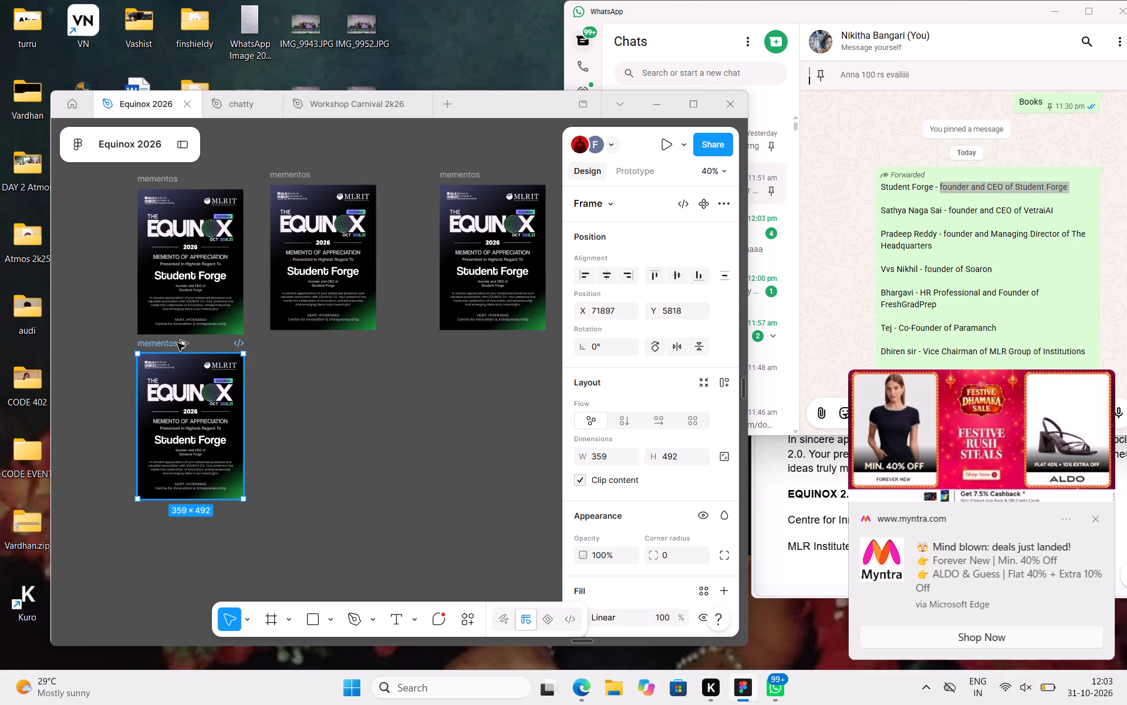
pyautogui.keyDown('alt'); pyautogui.moveTo(177, 343); pyautogui.dragTo(268, 336); pyautogui.keyUp('alt')
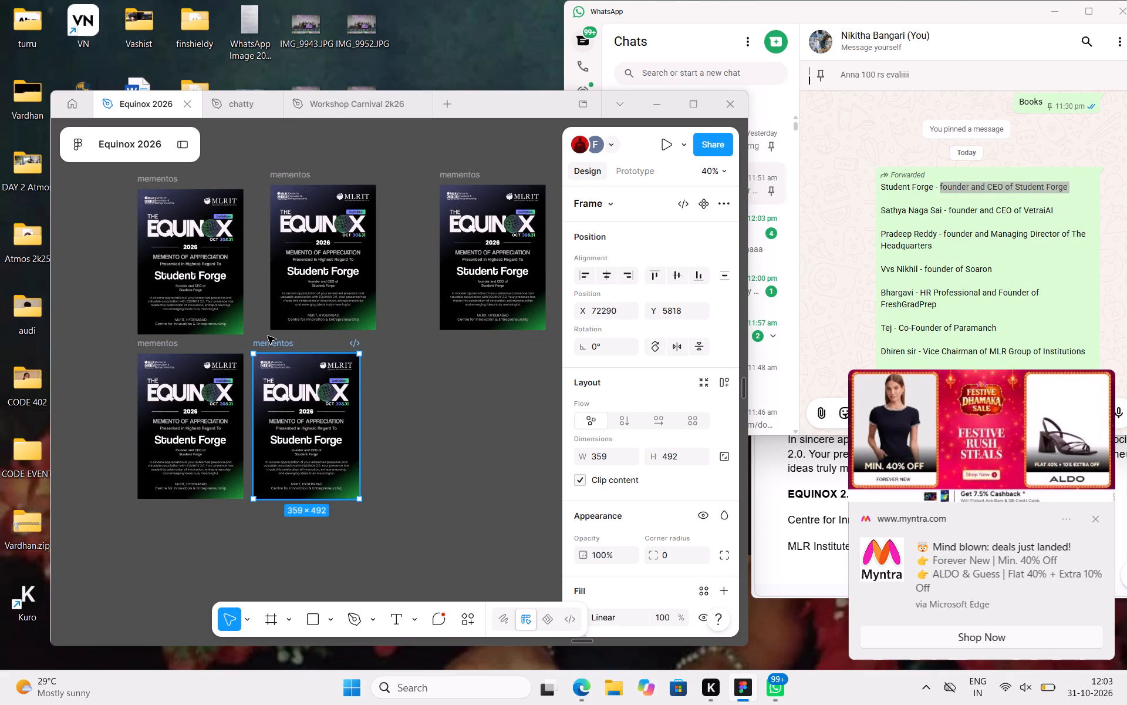
pyautogui.keyDown('alt'); pyautogui.moveTo(268, 336); pyautogui.dragTo(377, 337); pyautogui.keyUp('alt')
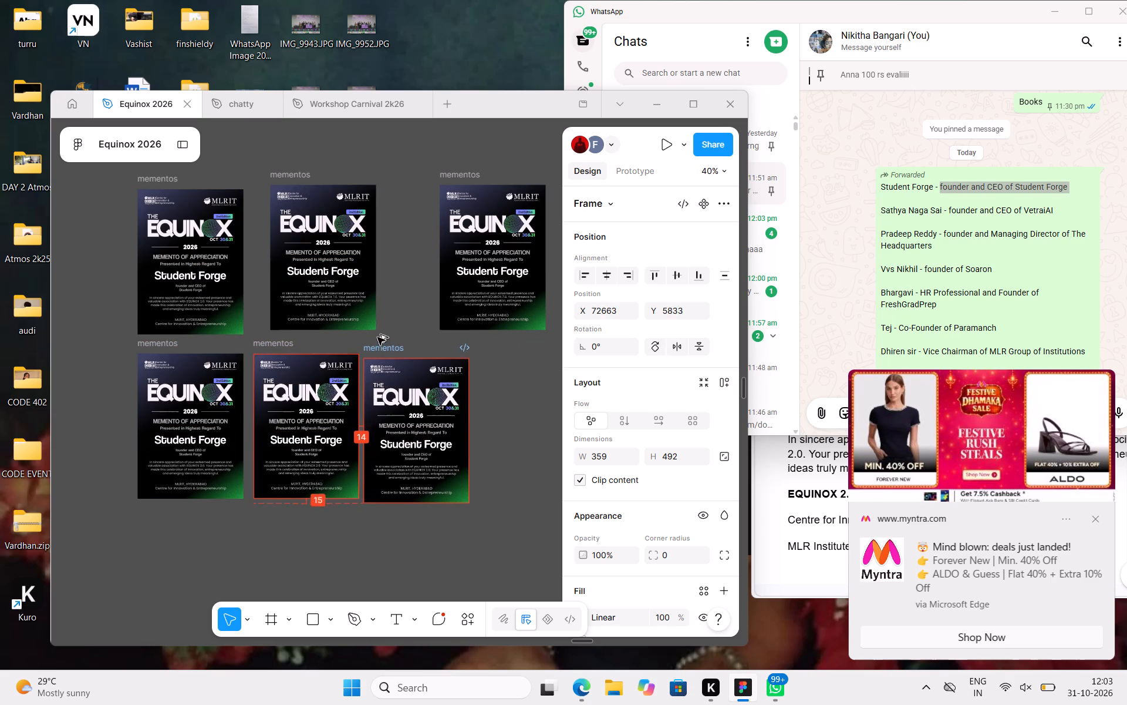
pyautogui.keyDown('alt'); pyautogui.moveTo(377, 337); pyautogui.dragTo(386, 338); pyautogui.keyUp('alt')
pyautogui.keyDown('alt'); pyautogui.moveTo(386, 338); pyautogui.dragTo(357, 370); pyautogui.keyUp('alt')
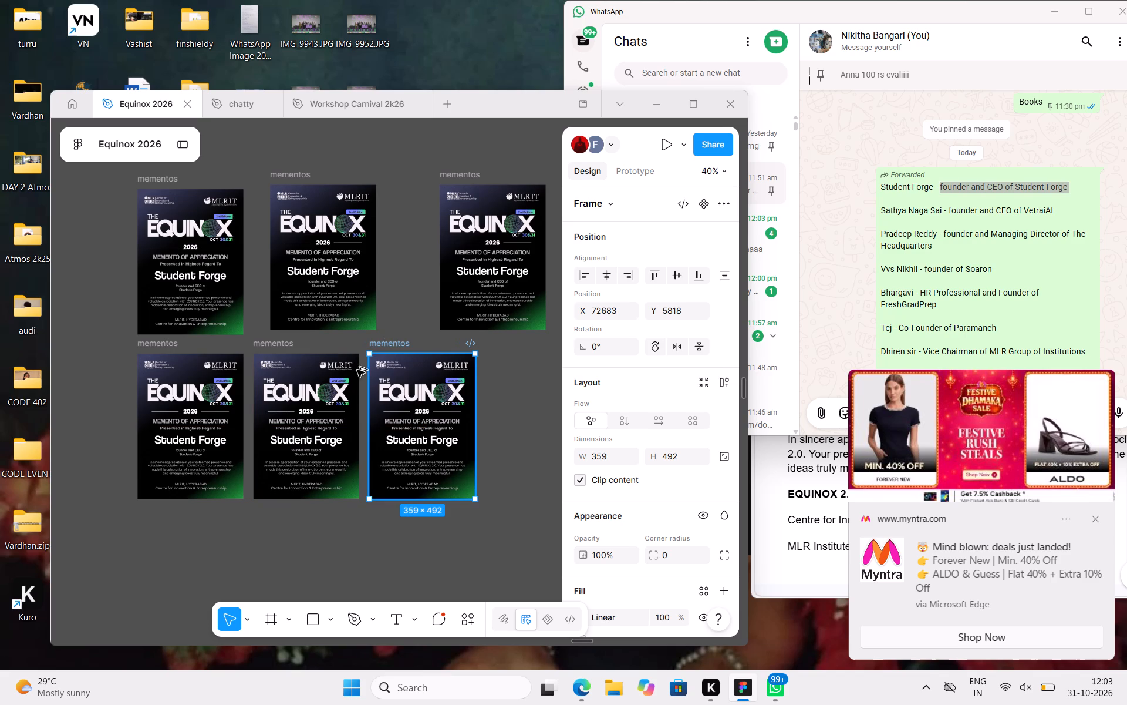
# Add two more mementos frame copies as a third row at Y 6388, the second at about X 72324.
pyautogui.keyDown('alt'); pyautogui.moveTo(357, 370); pyautogui.dragTo(147, 508); pyautogui.keyUp('alt')
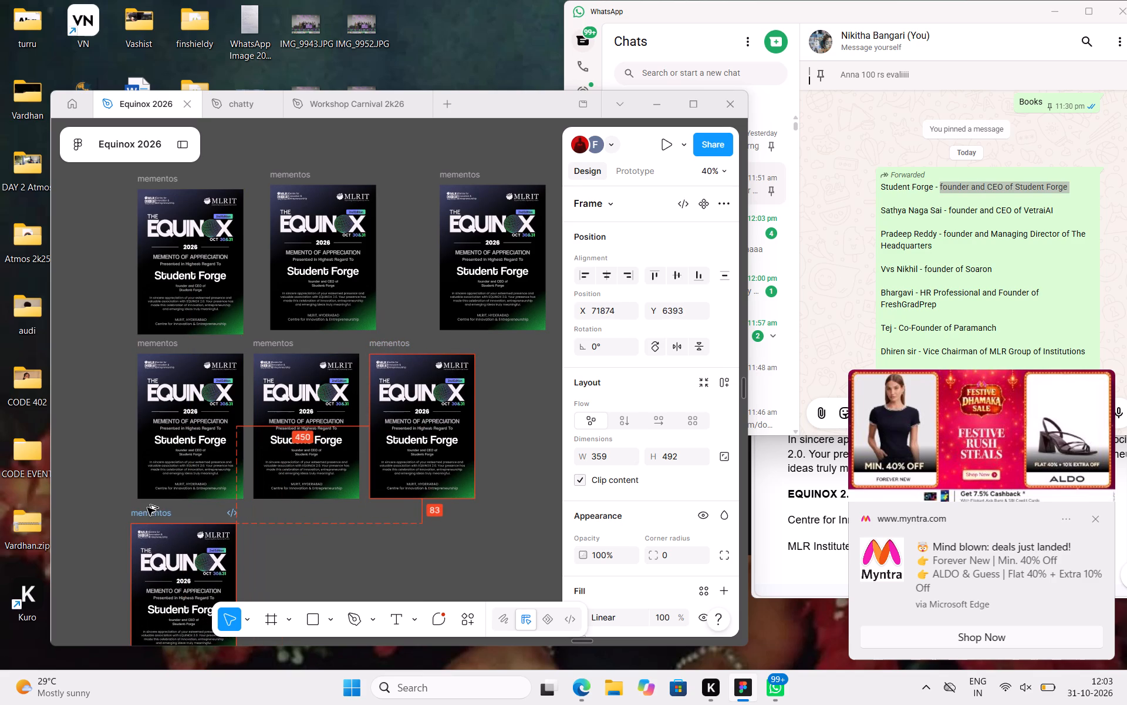
pyautogui.keyDown('alt'); pyautogui.moveTo(147, 508); pyautogui.dragTo(154, 506); pyautogui.keyUp('alt')
pyautogui.keyDown('alt'); pyautogui.moveTo(154, 506); pyautogui.dragTo(288, 505); pyautogui.keyUp('alt')
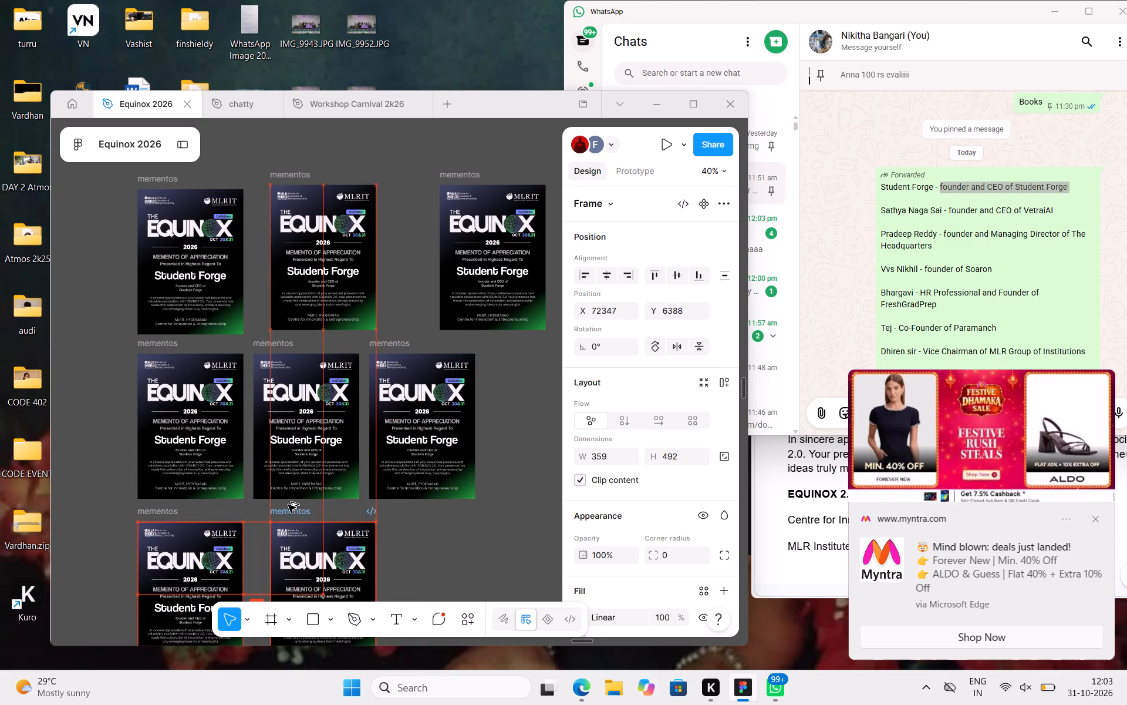
pyautogui.keyDown('alt'); pyautogui.moveTo(288, 505); pyautogui.dragTo(280, 505); pyautogui.keyUp('alt')
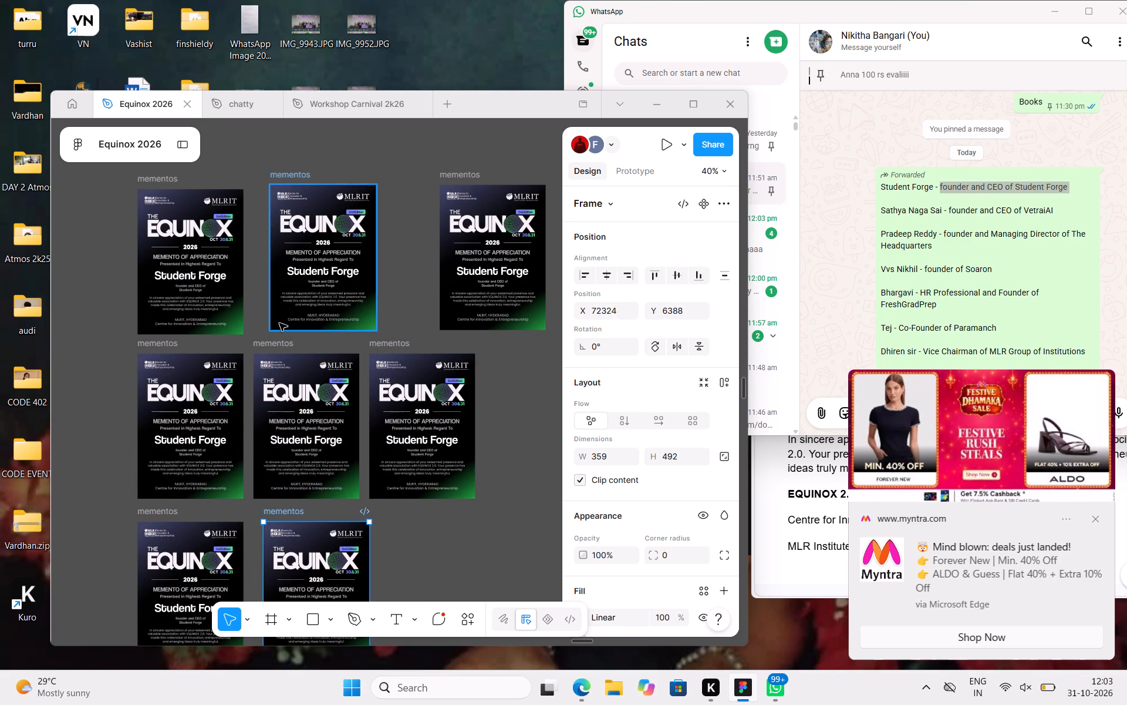
# Dismiss the Myntra notification covering the guest list.
pyautogui.hscroll(1, 279, 323)
pyautogui.scroll(1, 279, 323)
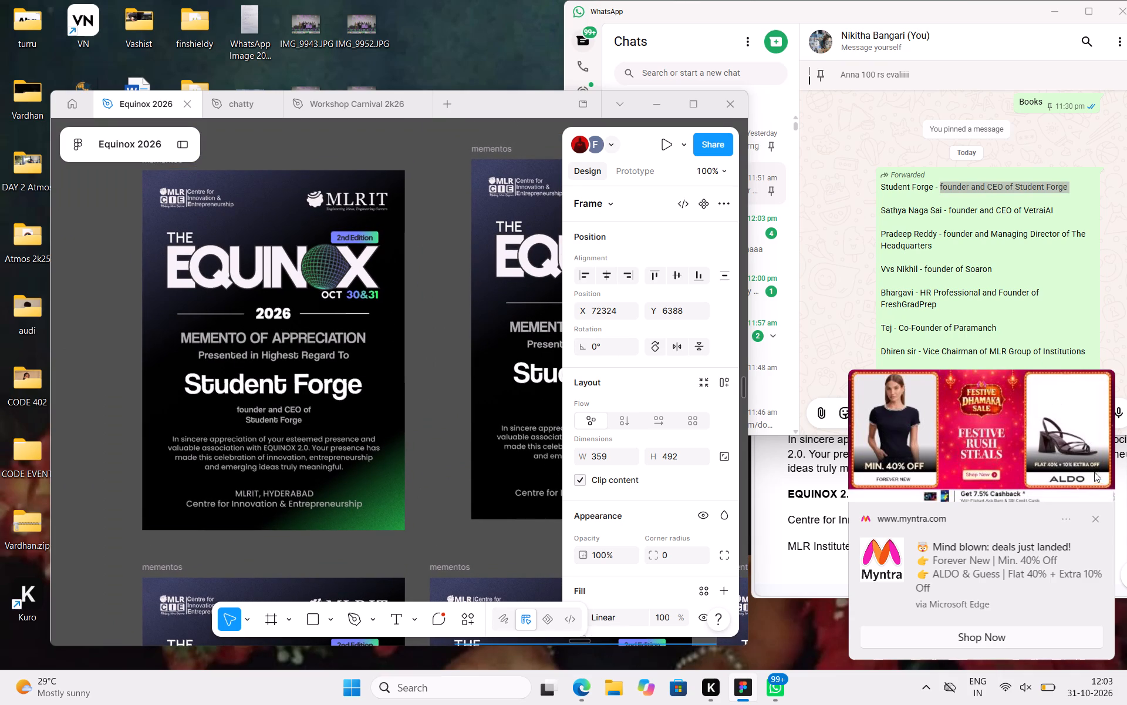
pyautogui.click(1092, 515)
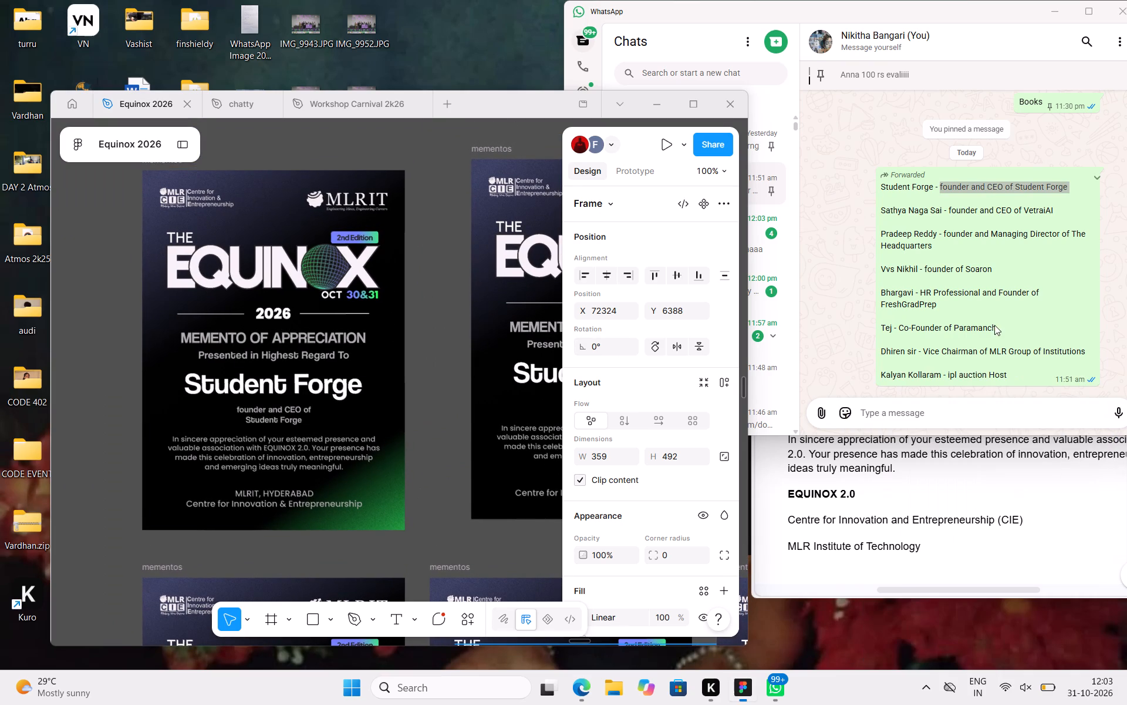
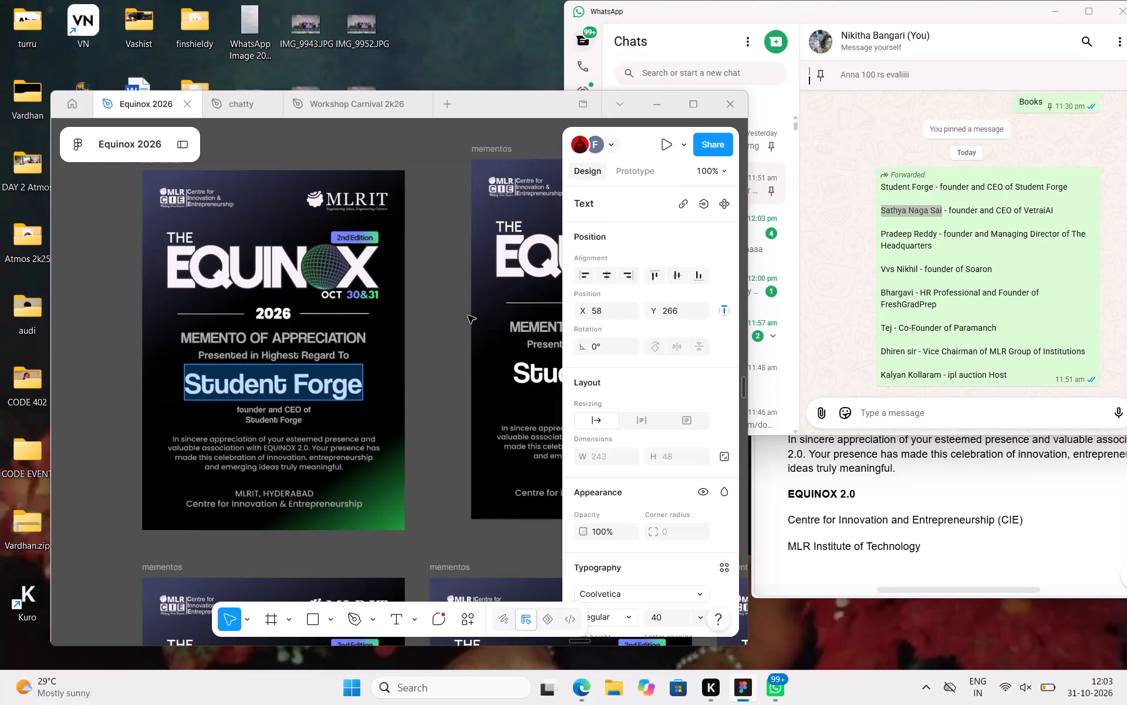
# Replace the "Student Forge" recipient name on the second top-row memento with the copied name of the VetraiAI founder.
pyautogui.click(440, 334)
pyautogui.hscroll(-2, 440, 334)
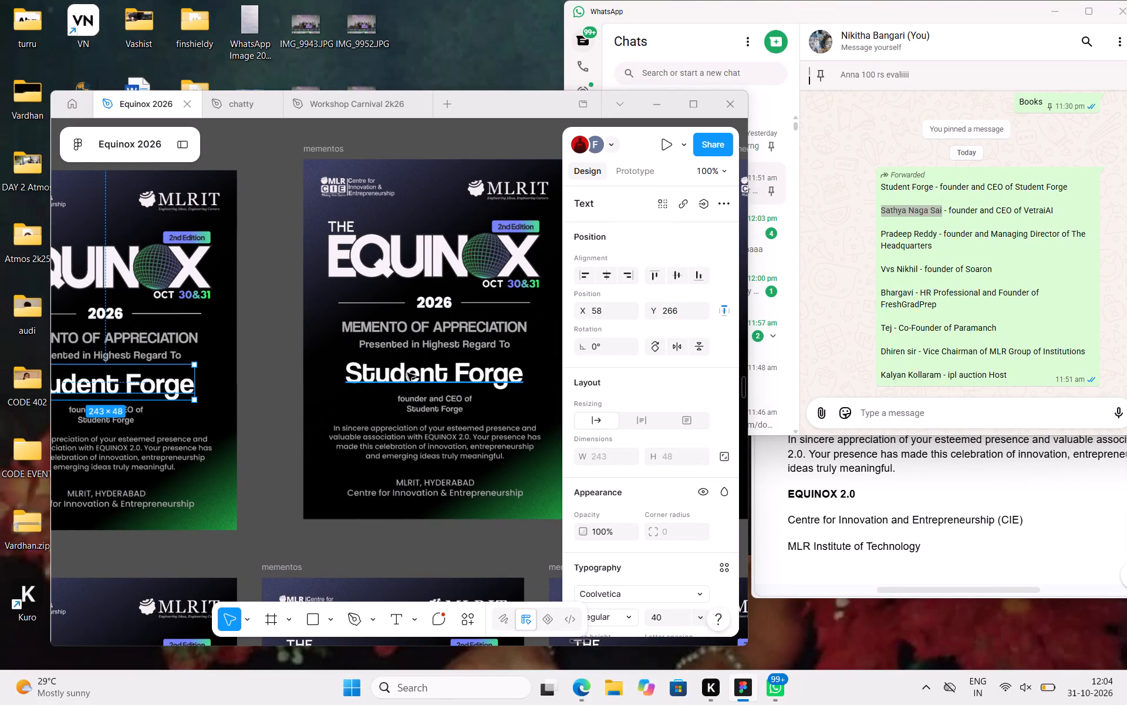
pyautogui.tripleClick(407, 373)
pyautogui.hotkey('ctrl', 'v')
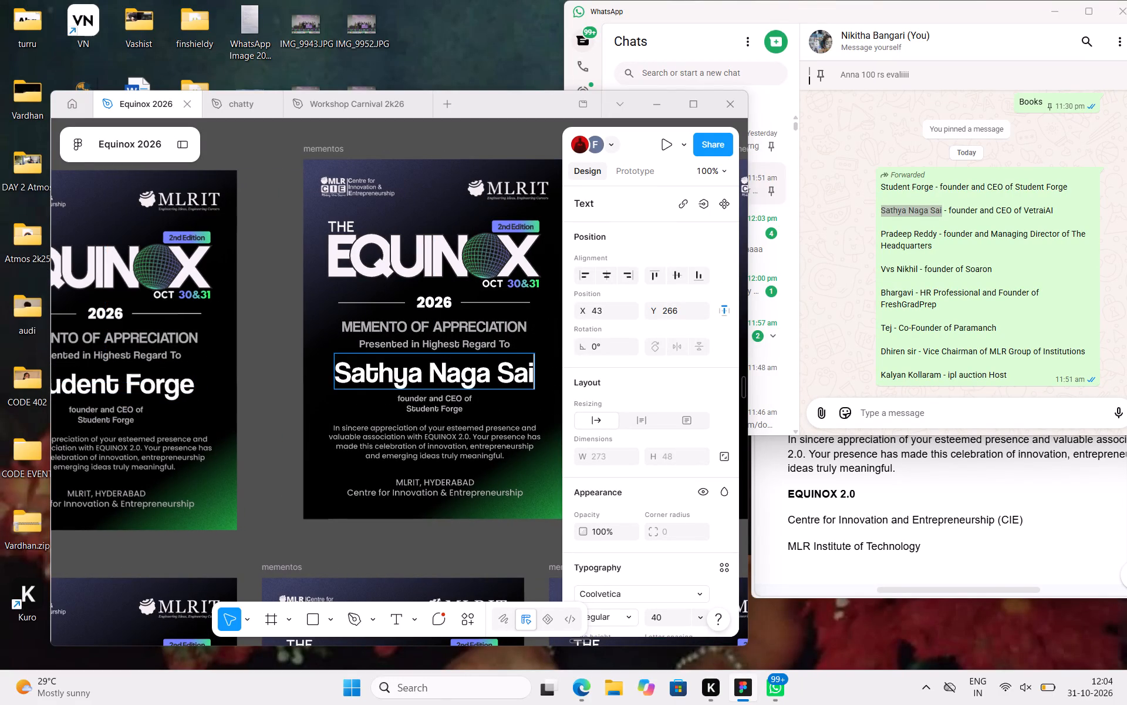
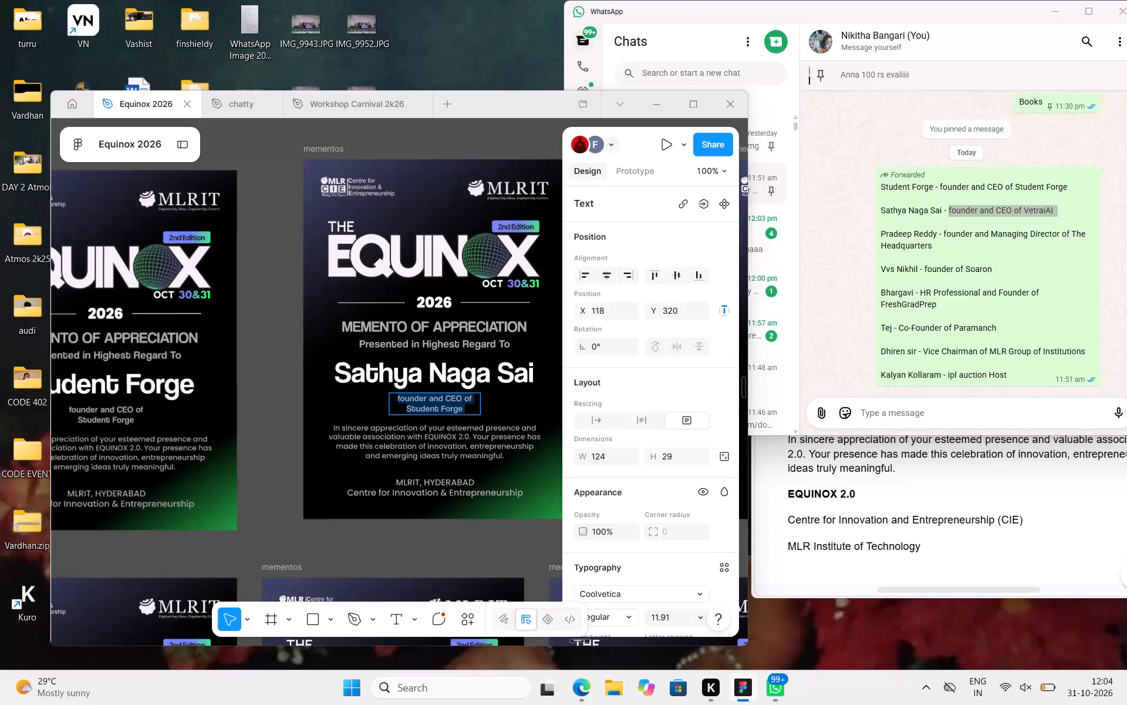
# Replace the role line on the second top-row memento with the copied text "founder and CEO of VetraiAI".
pyautogui.hotkey('ctrl', 'v')
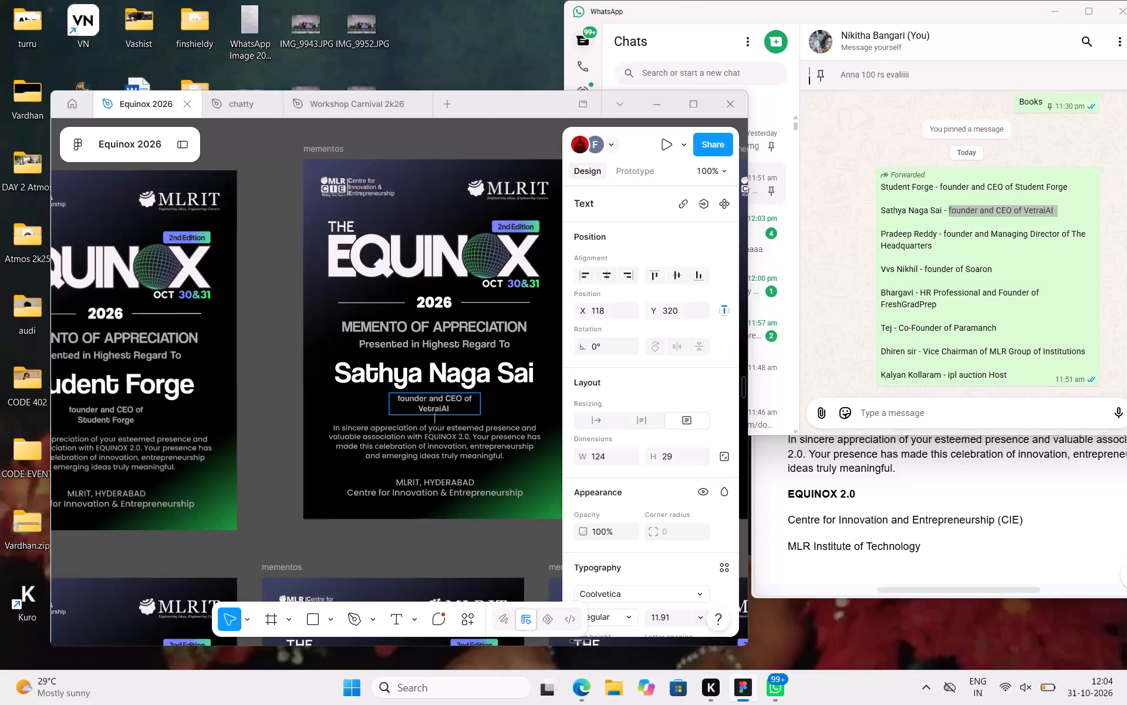
pyautogui.click(509, 407)
# Select the "Student Forge" recipient name on the third top-row memento for replacement.
pyautogui.hscroll(-1, 509, 407)
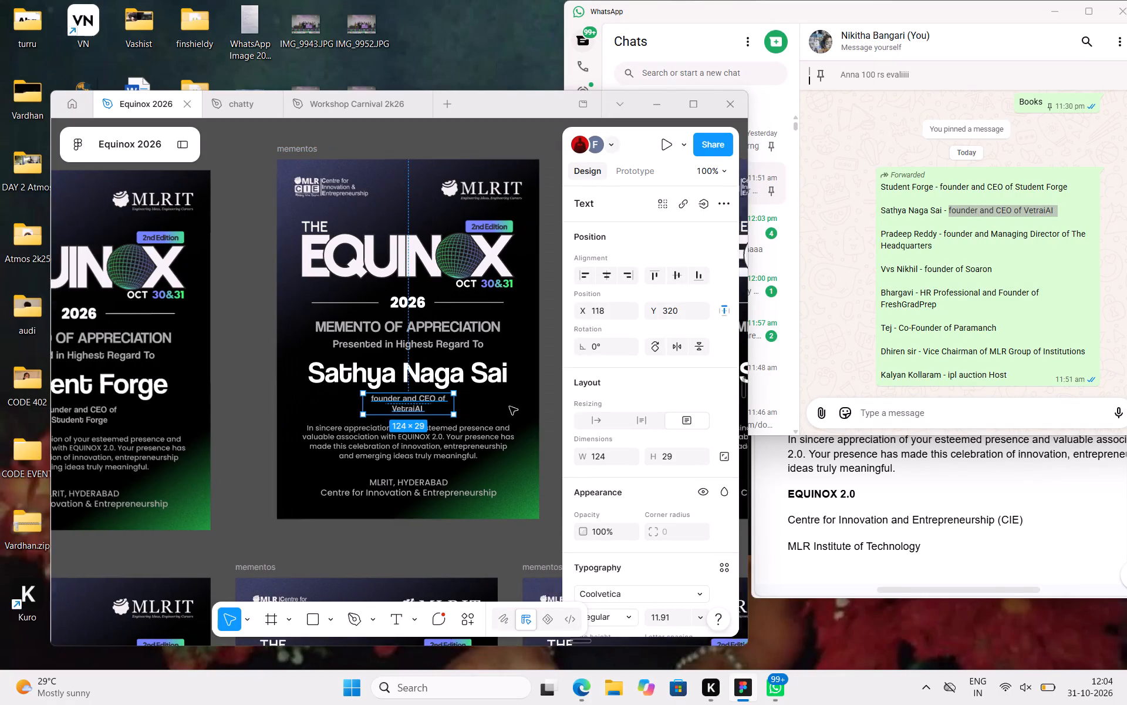
pyautogui.hscroll(-3, 509, 407)
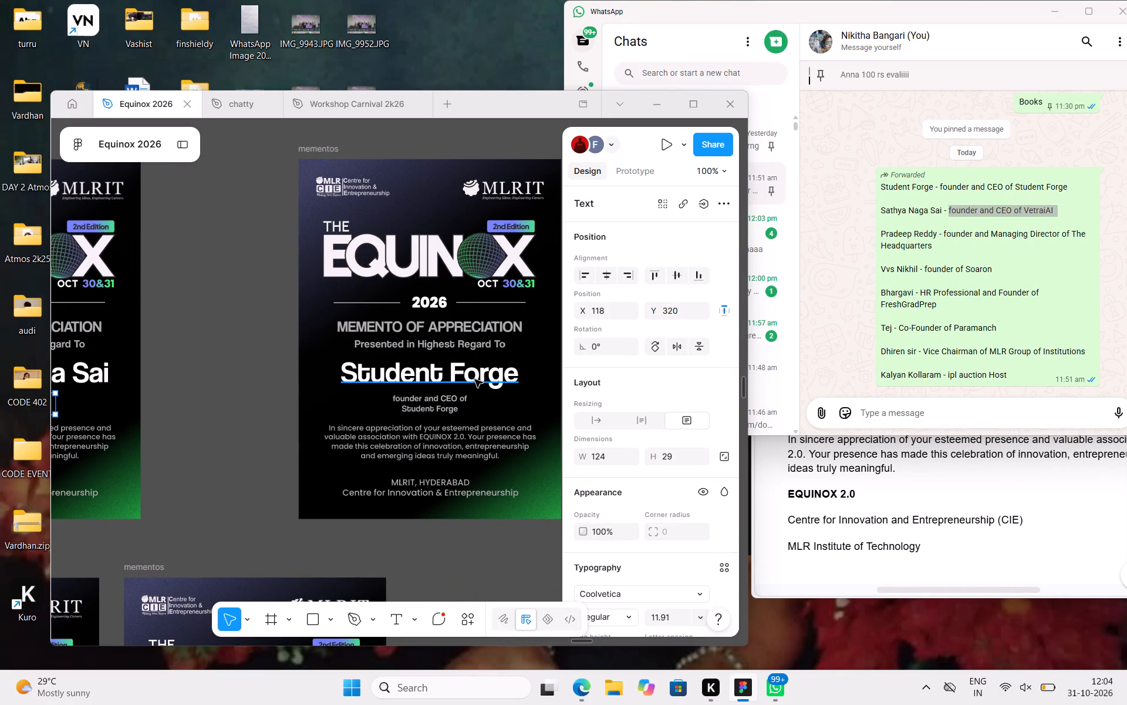
pyautogui.click(475, 380)
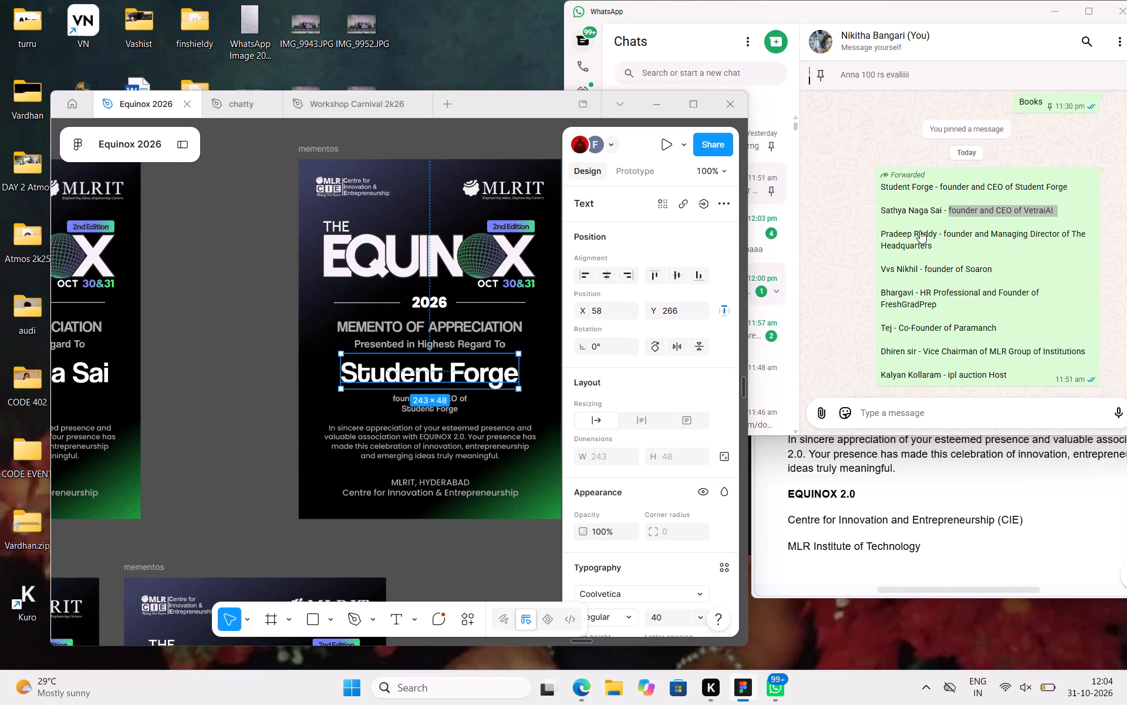
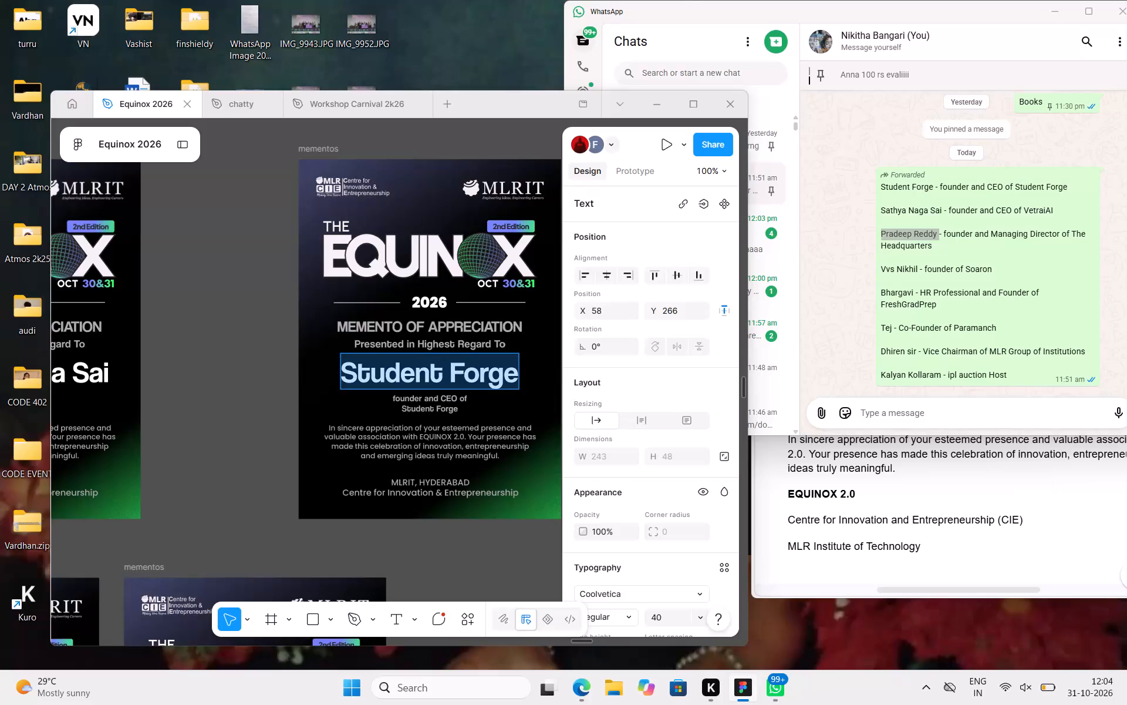
# Replace the "Student Forge" recipient name on the memento after the VetraiAI founder's with the copied name of The Headquarters' founder and Managing Director.
pyautogui.hotkey('ctrl', 'v')
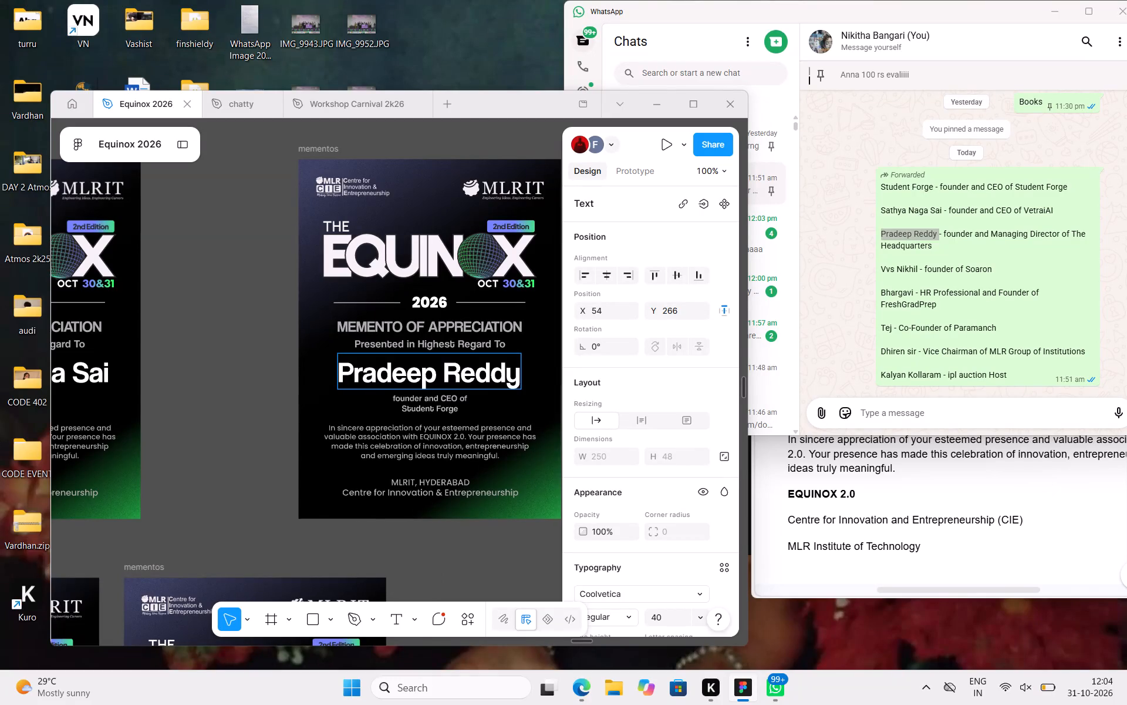
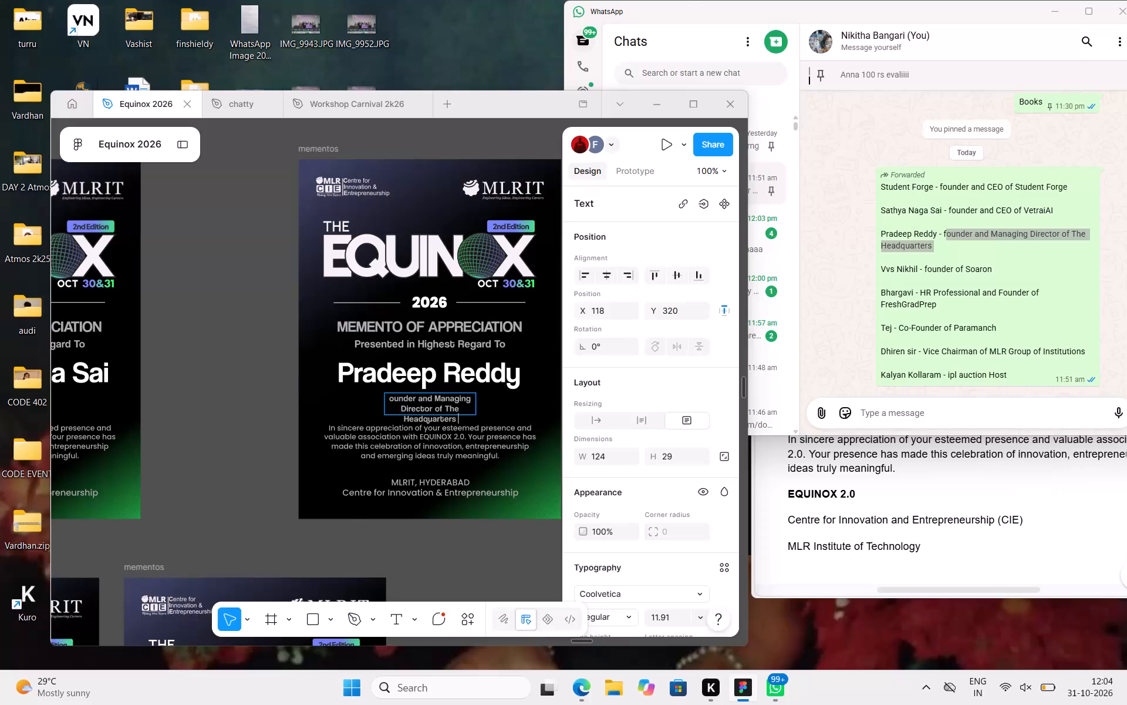
# Widen the role text on the third top-row memento to about 165 and centre it horizontally within the frame.
pyautogui.click(484, 403)
pyautogui.moveTo(479, 405); pyautogui.dragTo(487, 405)
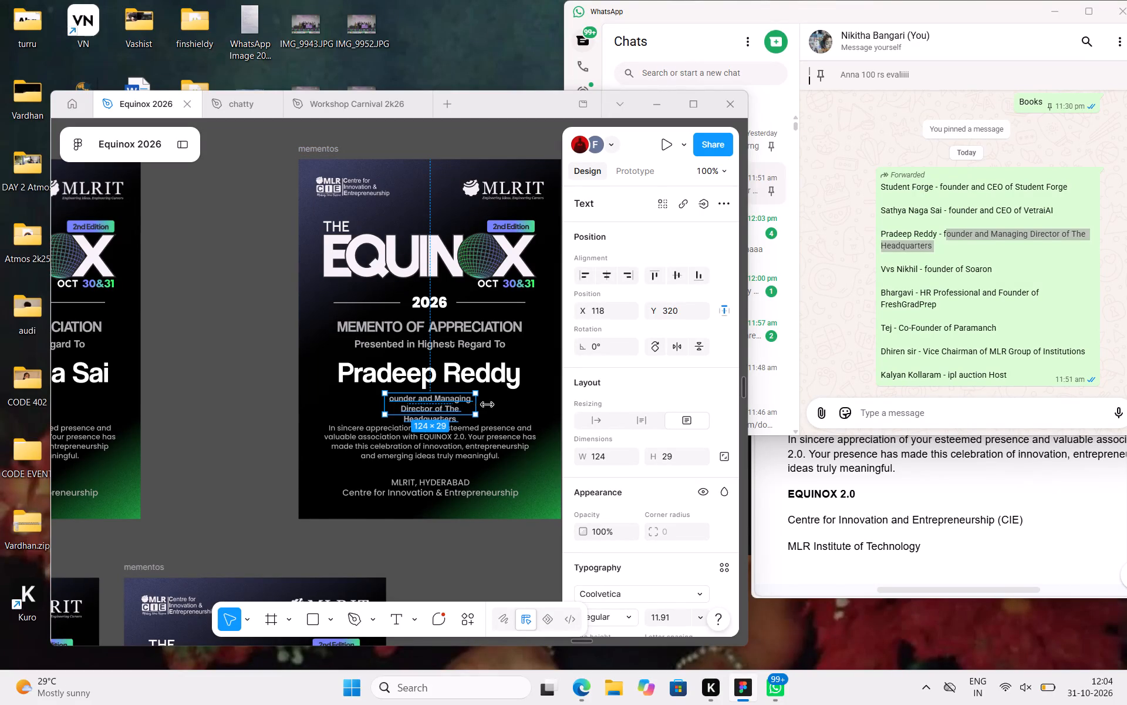
pyautogui.moveTo(487, 405); pyautogui.dragTo(507, 404)
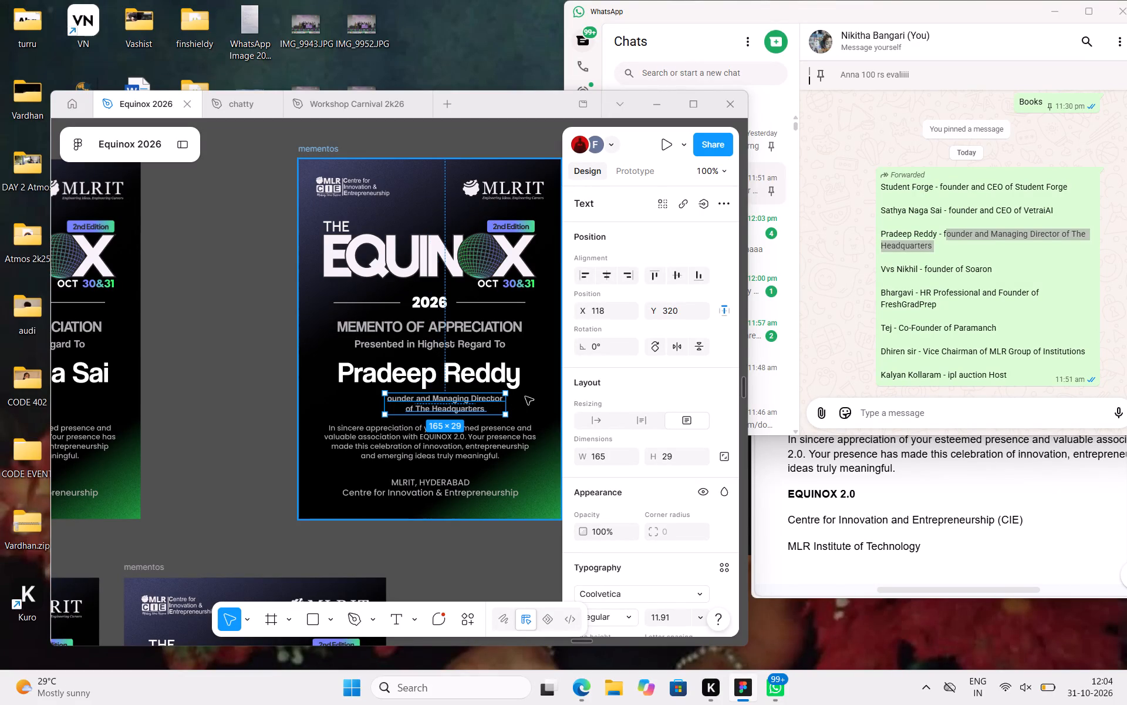
pyautogui.click(526, 397)
pyautogui.click(487, 398)
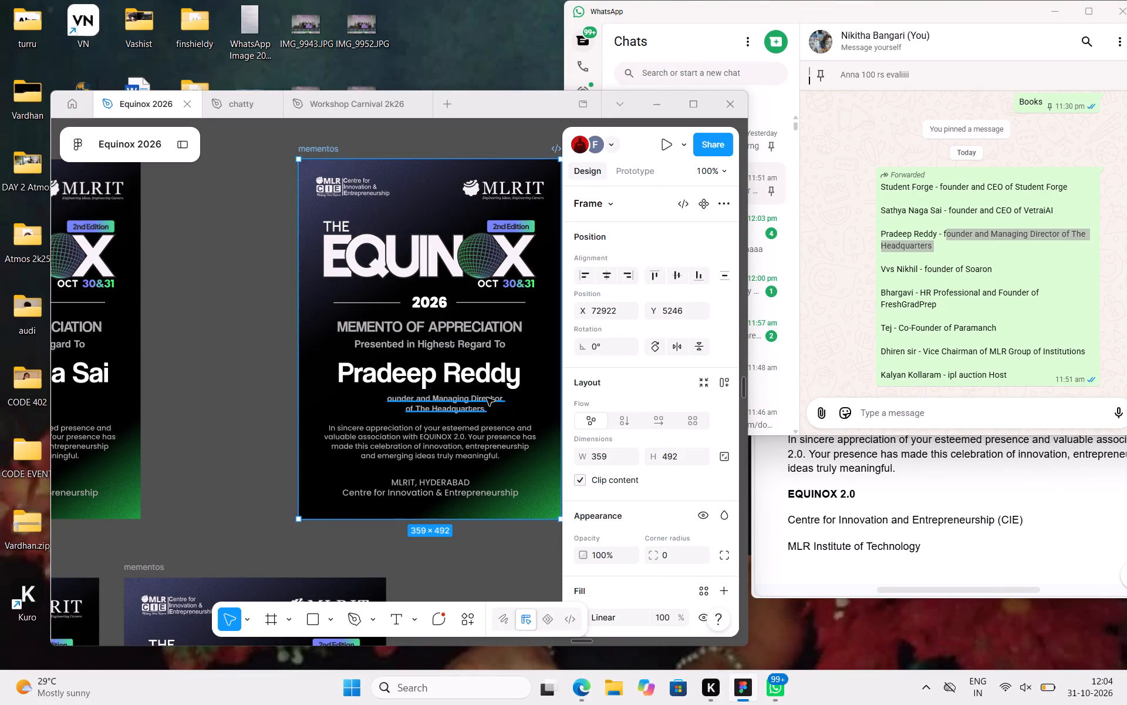
pyautogui.doubleClick(467, 401)
pyautogui.click(549, 397)
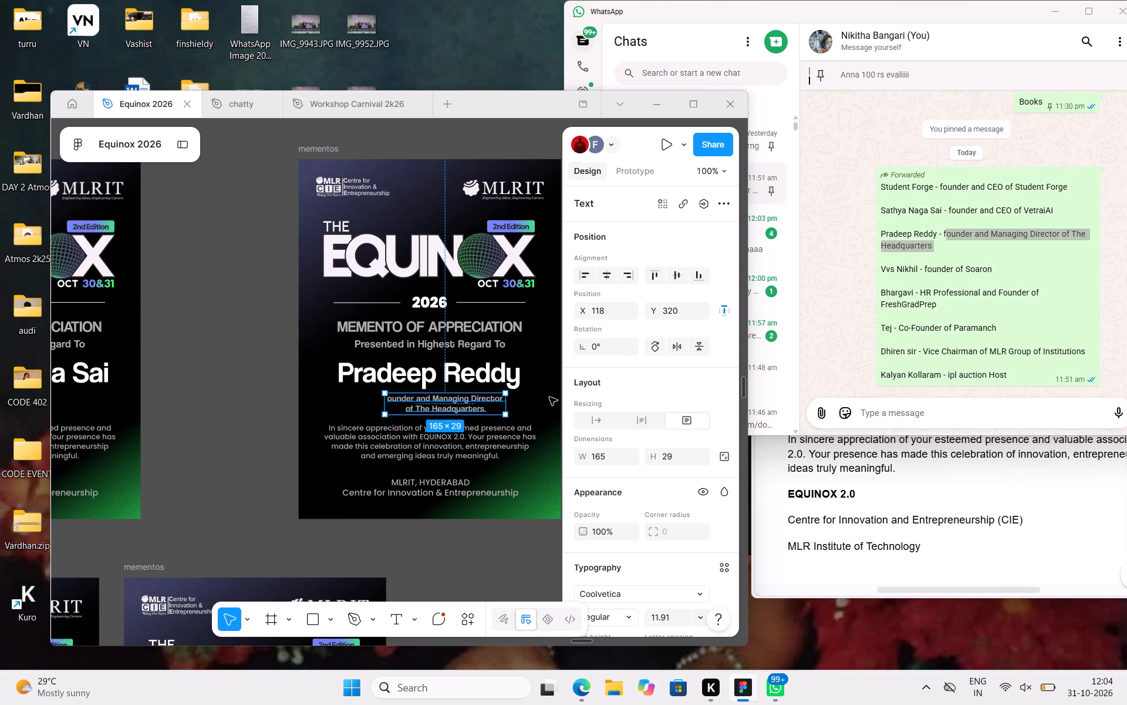
pyautogui.click(610, 275)
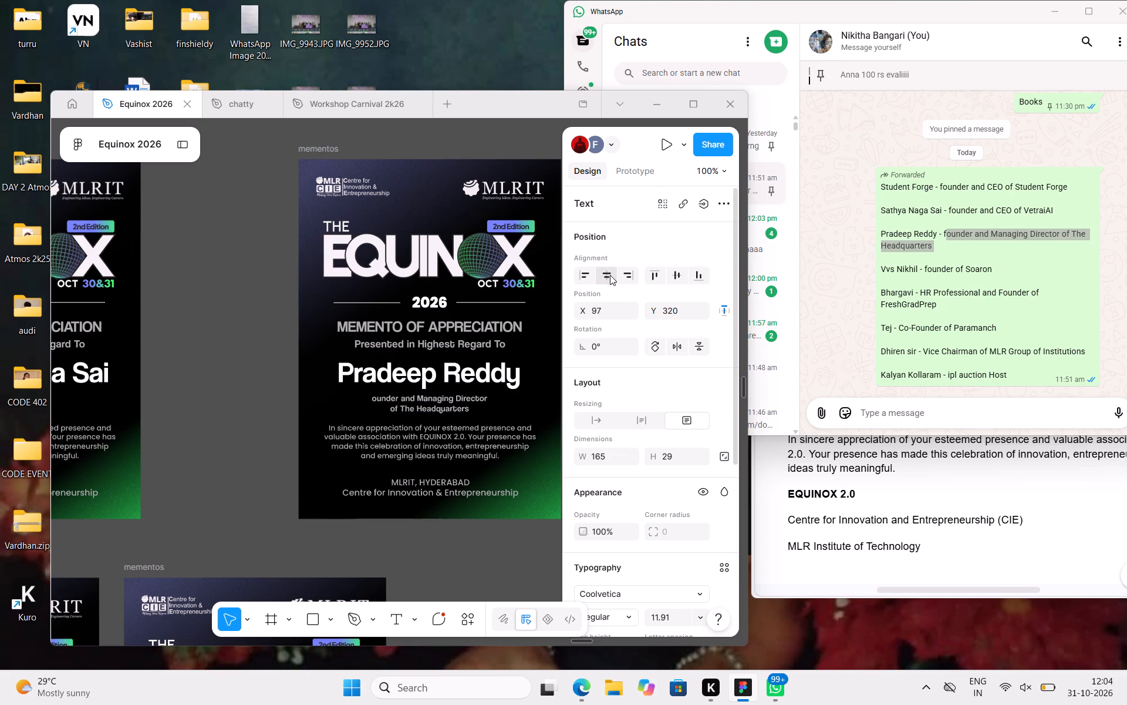
# Look over the remaining mementos and locate the first "Student Forge" copy in the second row.
pyautogui.hscroll(-1, 448, 337)
pyautogui.scroll(-1, 448, 337)
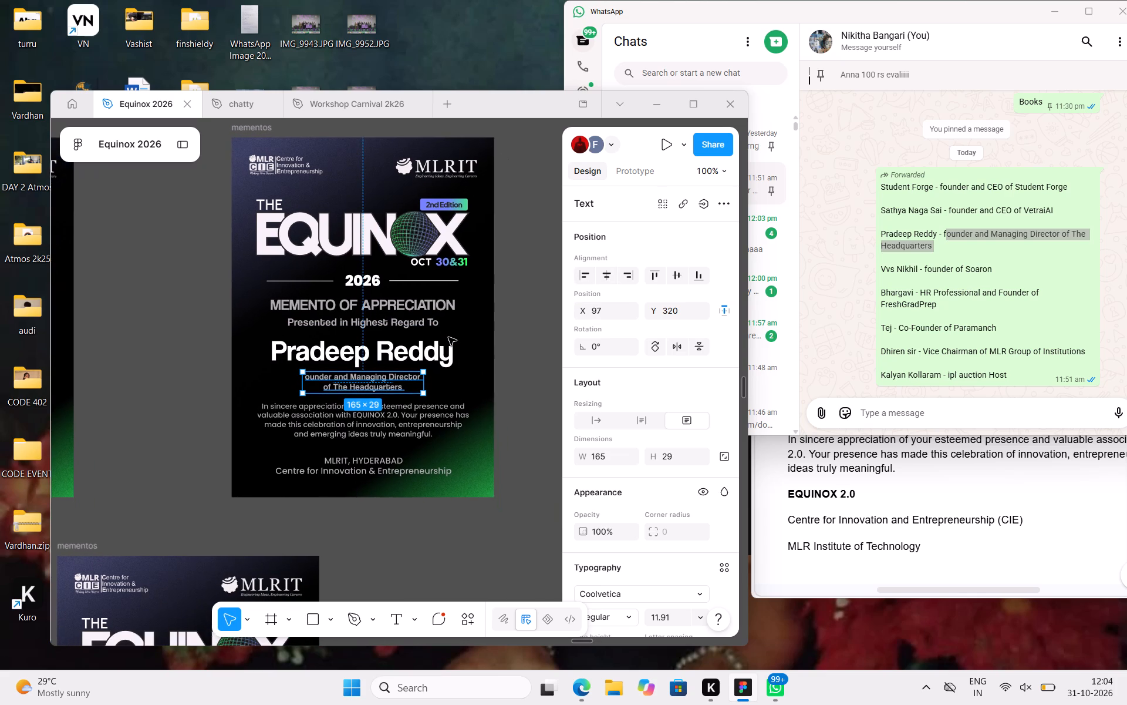
pyautogui.hscroll(-1, 543, 357)
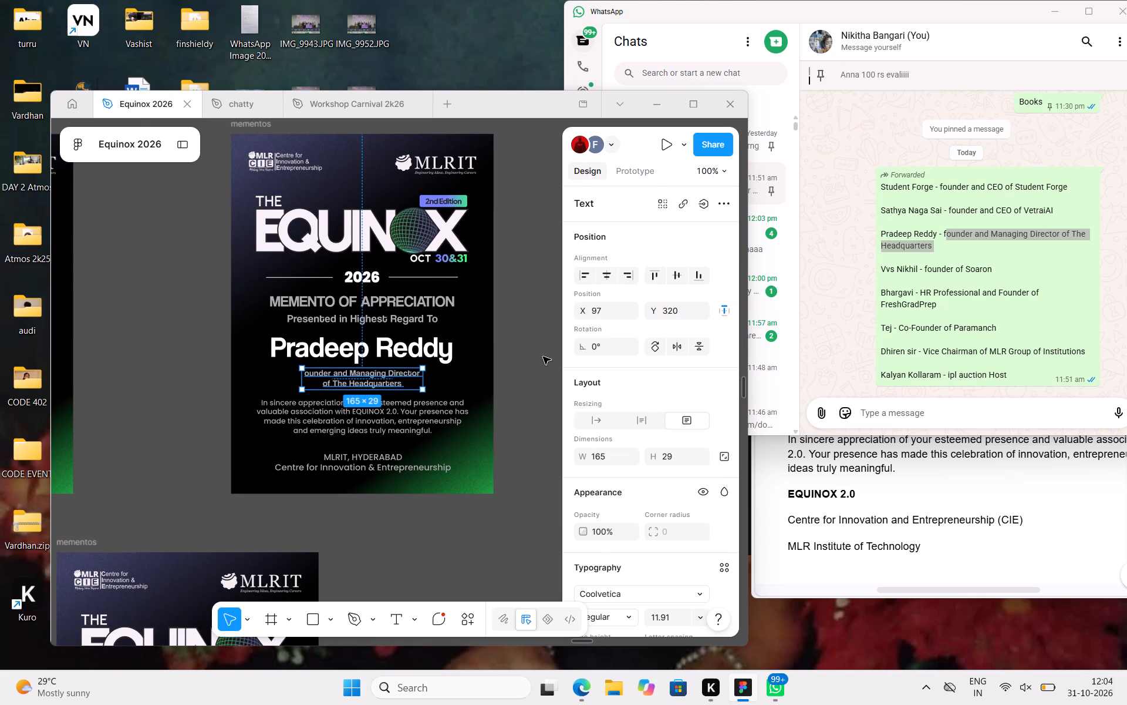
pyautogui.hscroll(-2, 543, 357)
pyautogui.scroll(-1, 543, 357)
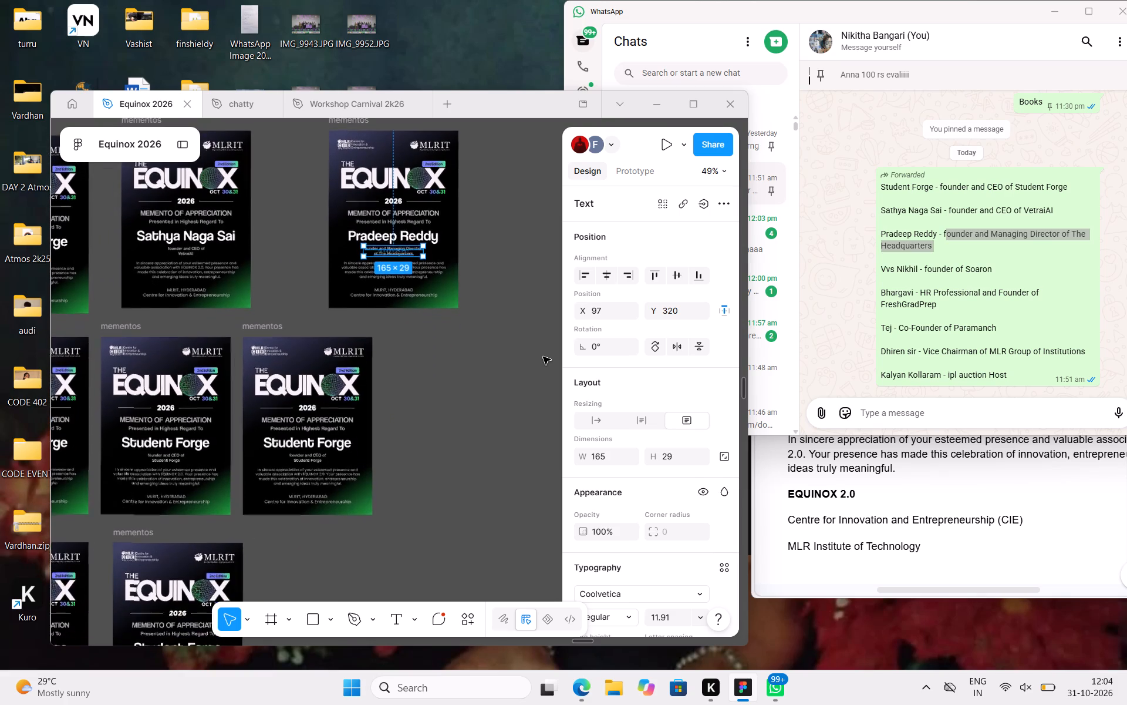
pyautogui.scroll(-1, 543, 357)
pyautogui.hscroll(2, 543, 357)
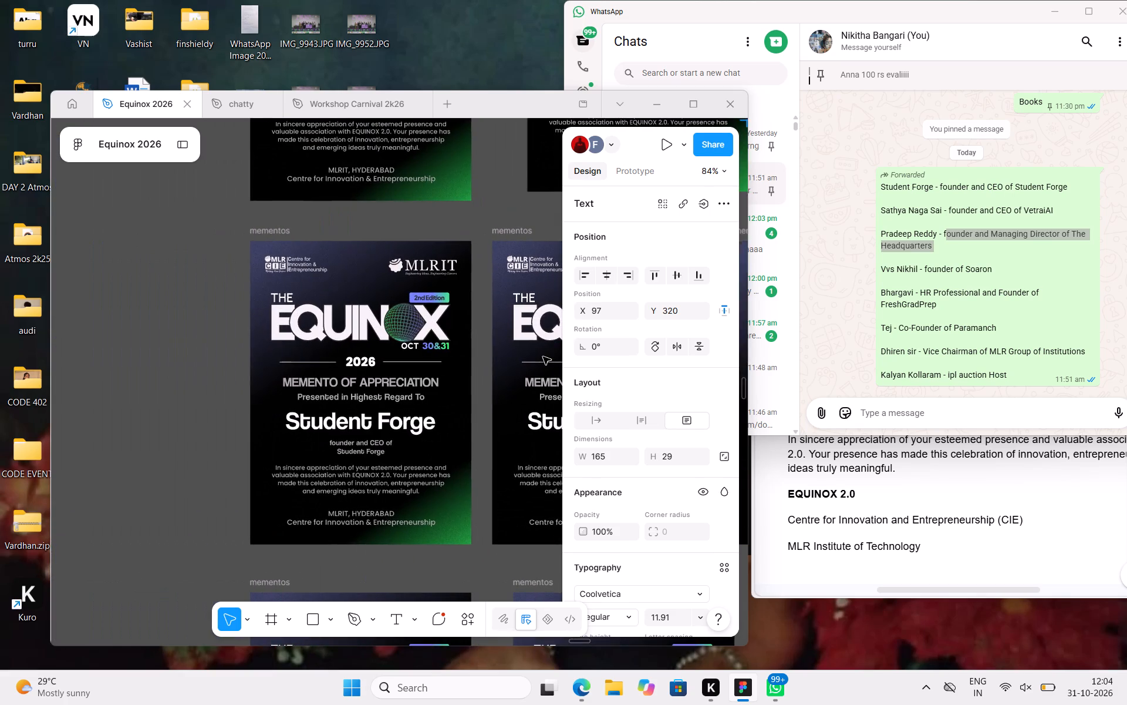
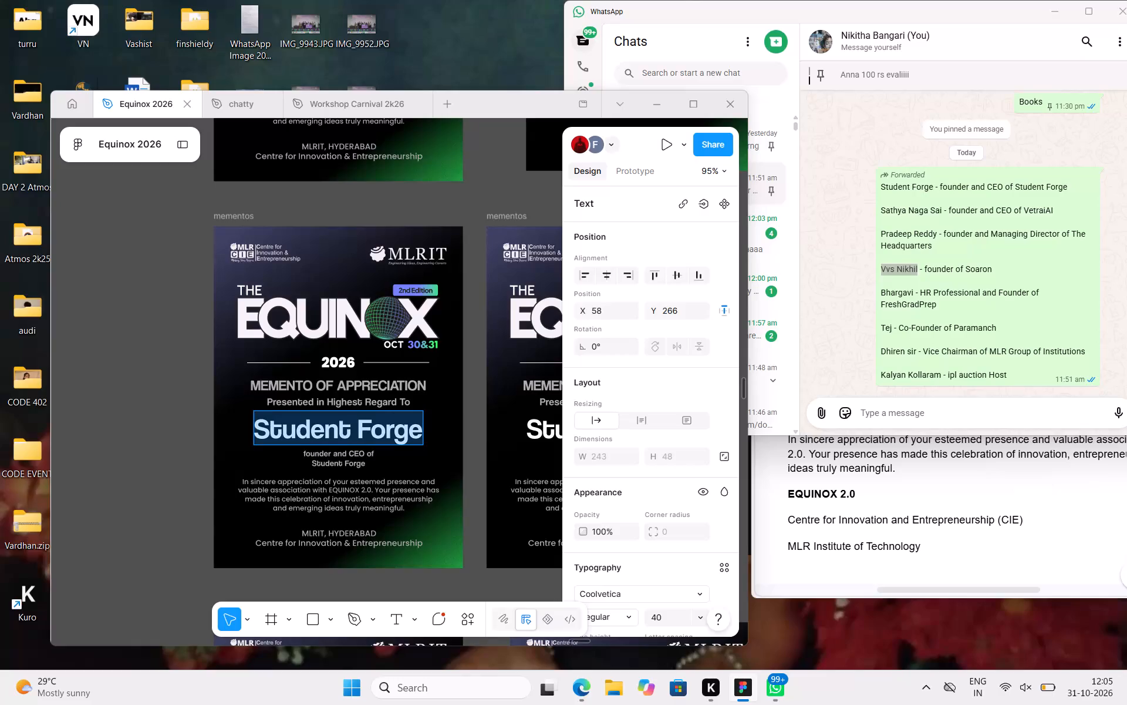
# Replace the "Student Forge" recipient name on the first second-row memento with the copied name of the Soaron founder.
pyautogui.hotkey('ctrl', 'v')
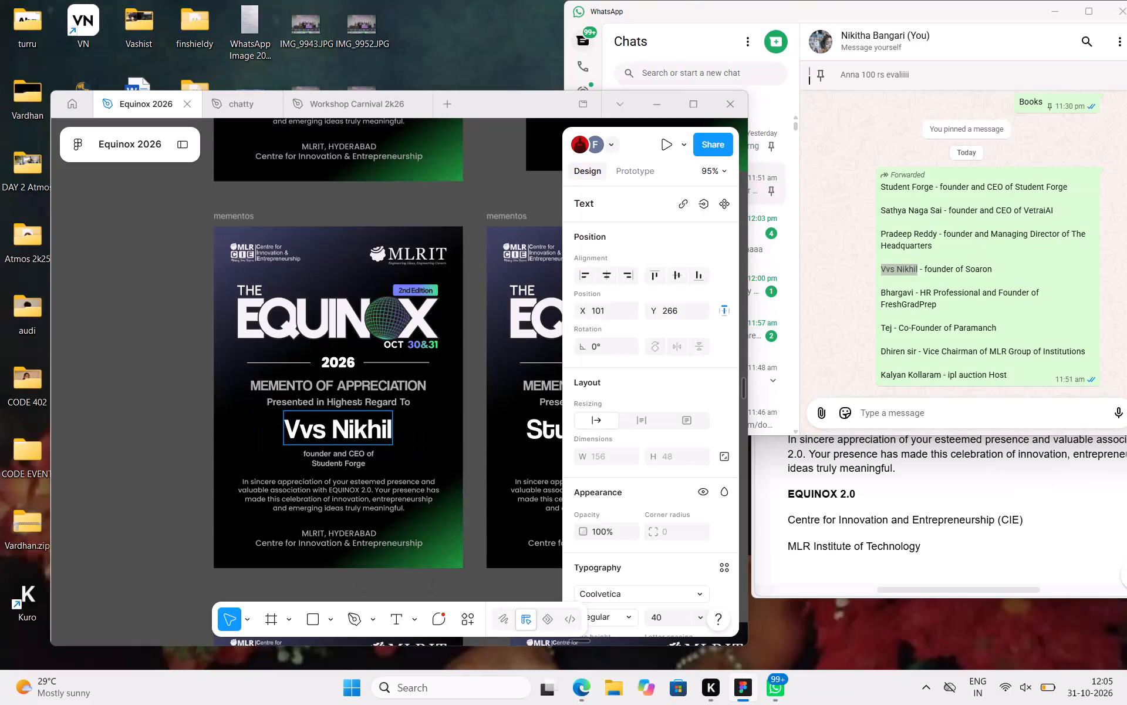
pyautogui.click(426, 418)
pyautogui.click(426, 418)
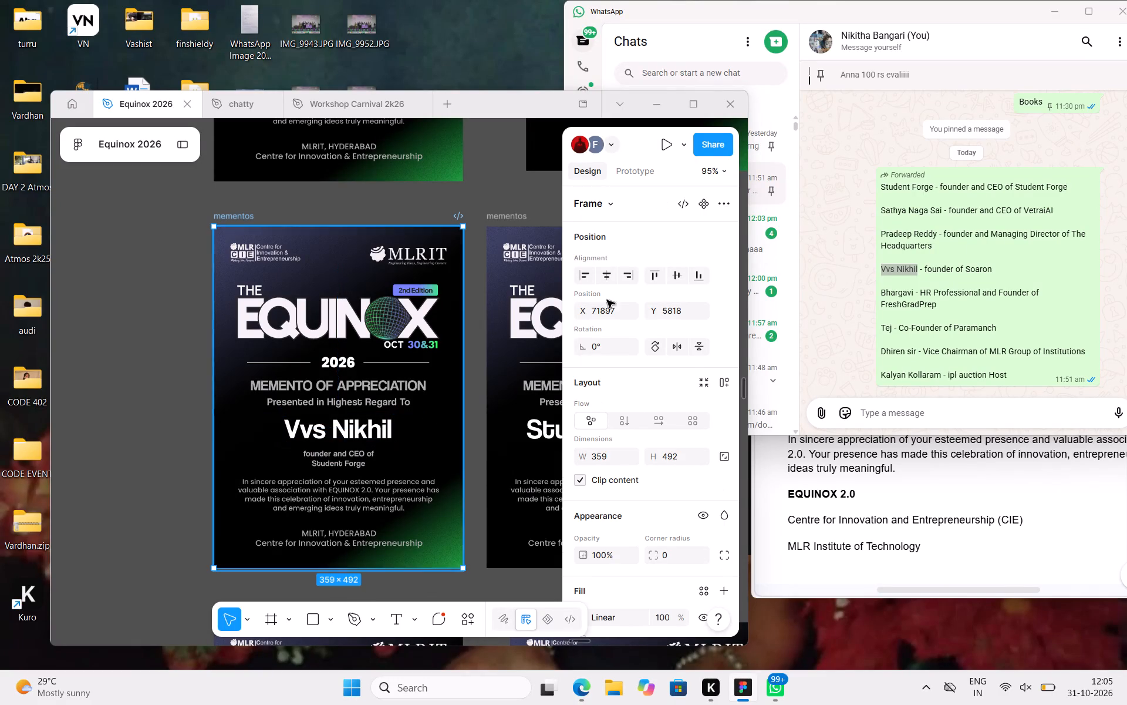
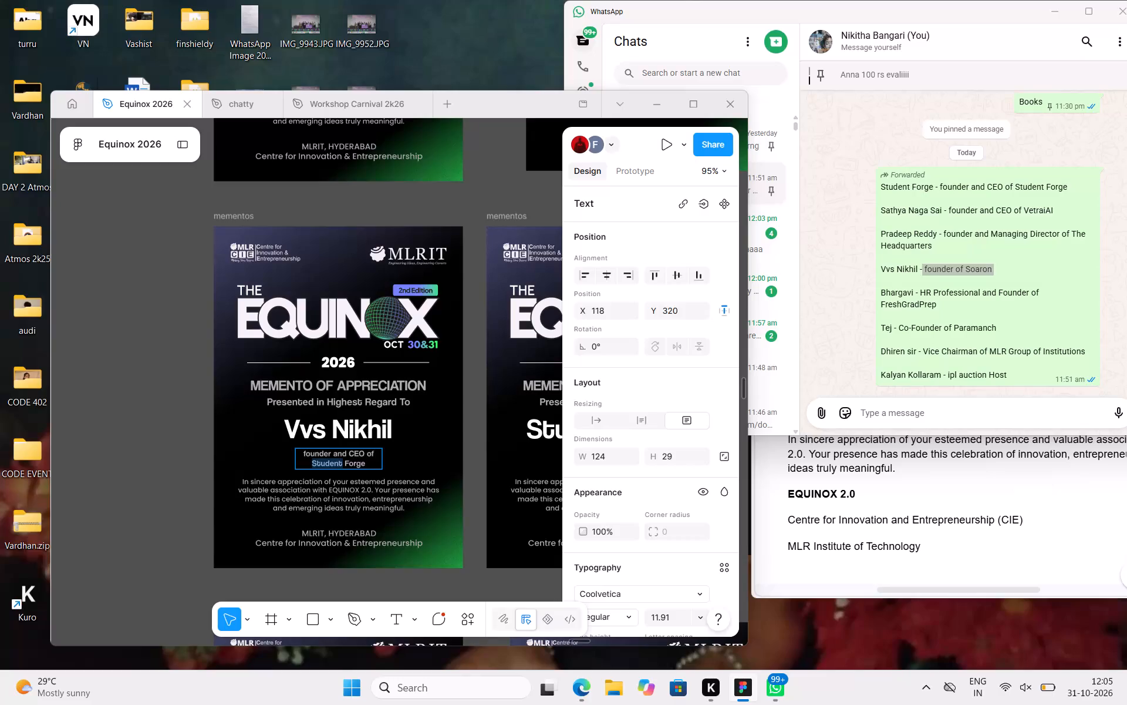
# Replace the role line on the Soaron founder's memento with the copied text "founder of Soaron".
pyautogui.hotkey('ctrl', 'a')
pyautogui.hotkey('ctrl', 'v')
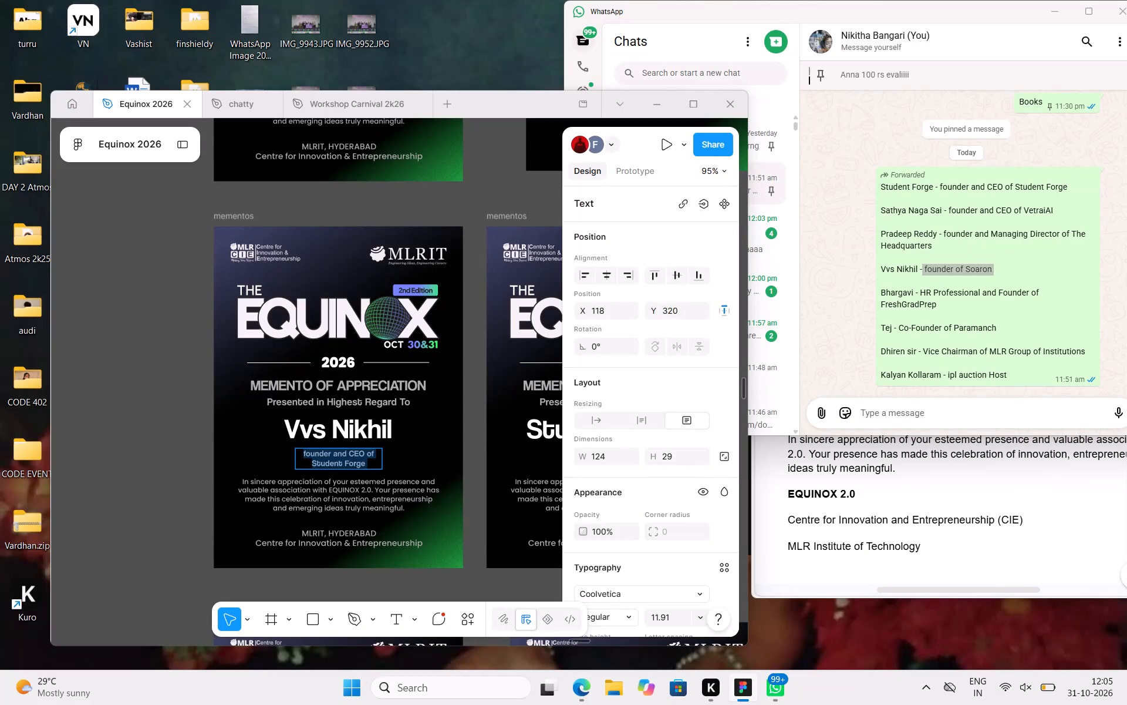
pyautogui.click(396, 441)
pyautogui.click(396, 441)
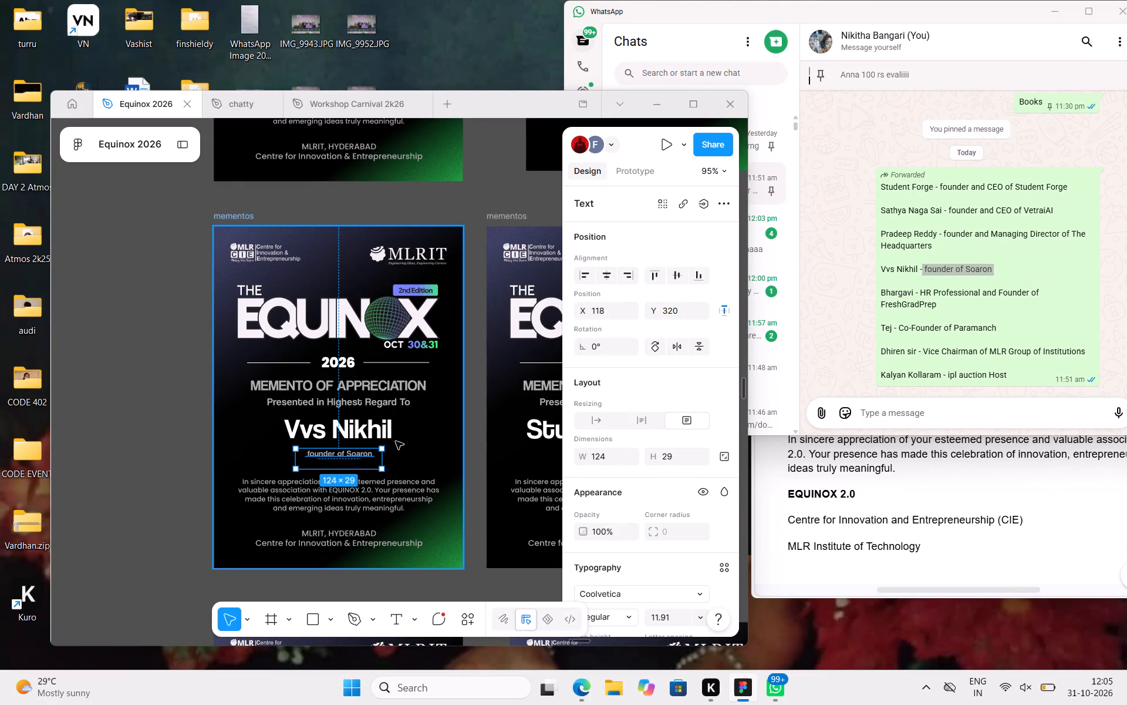
pyautogui.click(396, 441)
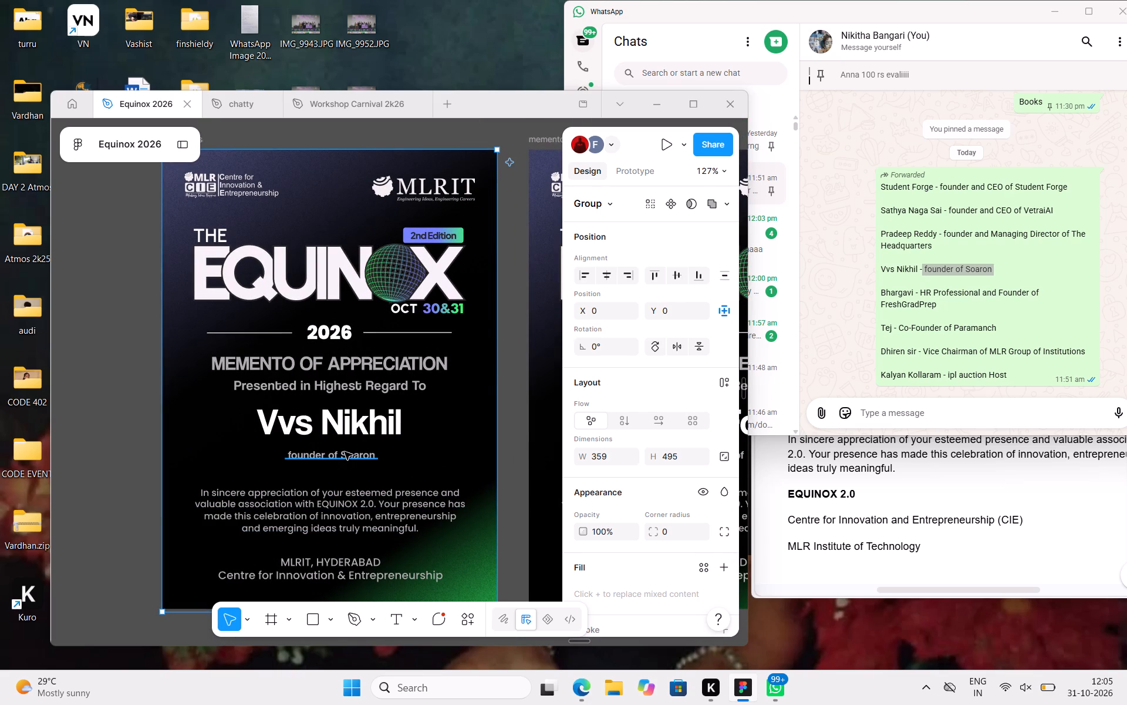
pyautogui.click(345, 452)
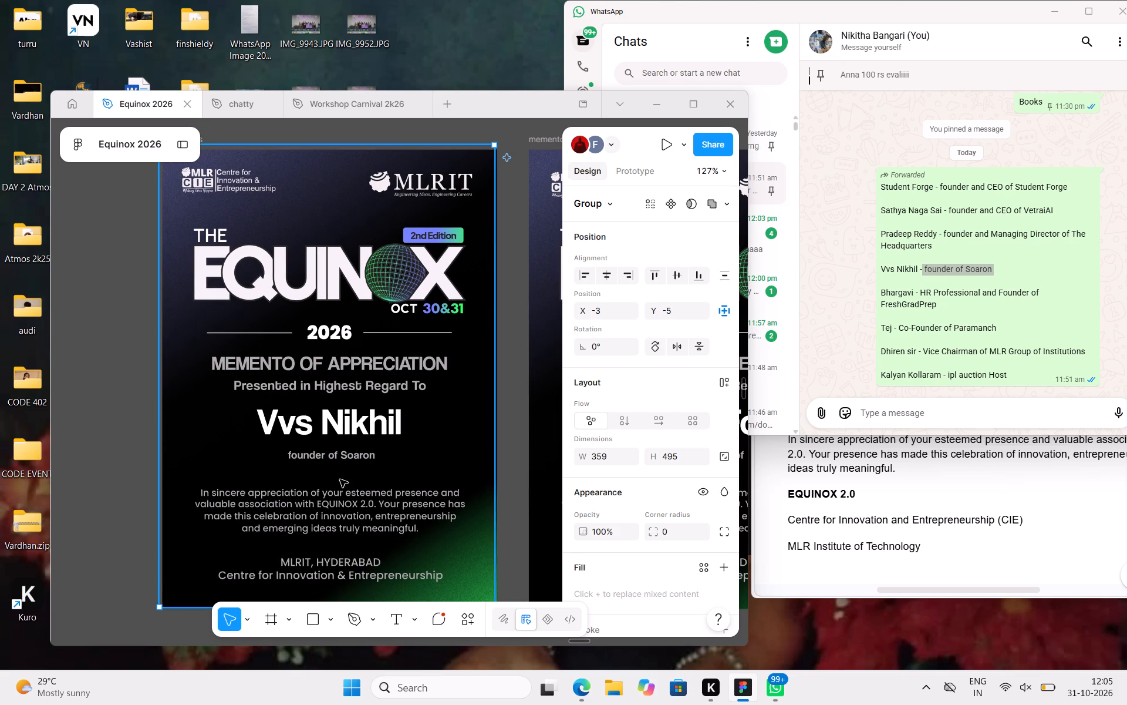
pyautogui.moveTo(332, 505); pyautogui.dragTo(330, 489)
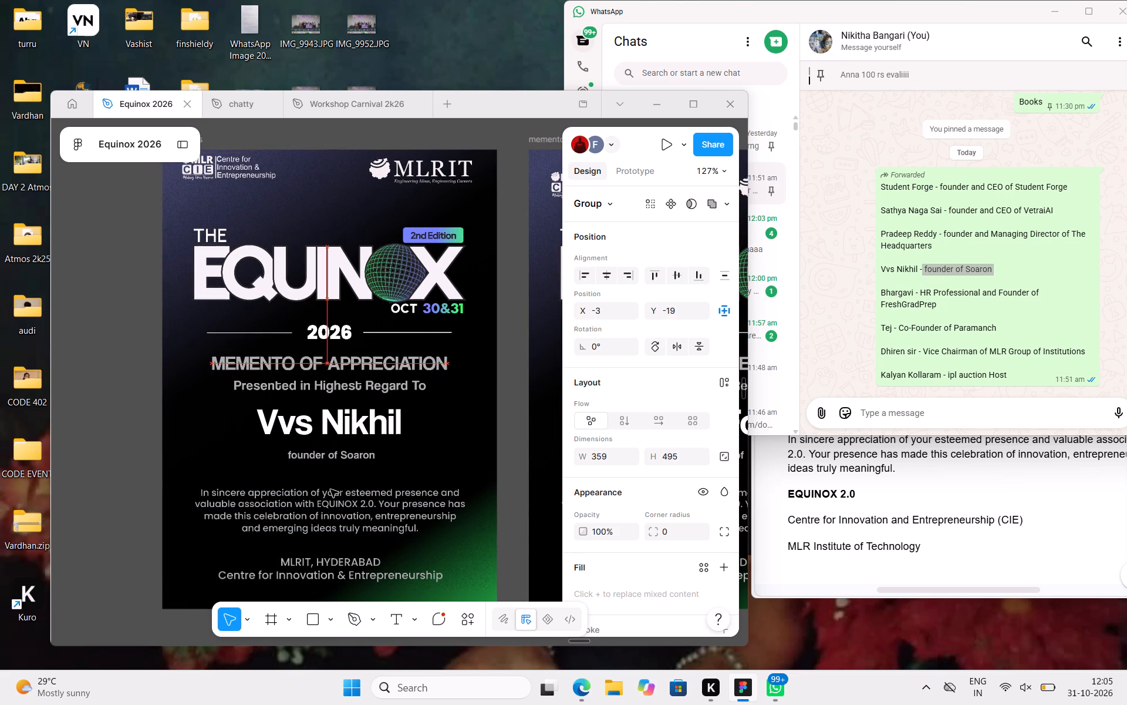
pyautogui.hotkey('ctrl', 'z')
# Nudge the "In sincere appreciation" paragraph on the Soaron founder's memento vertically to Y 358.
pyautogui.doubleClick(345, 502)
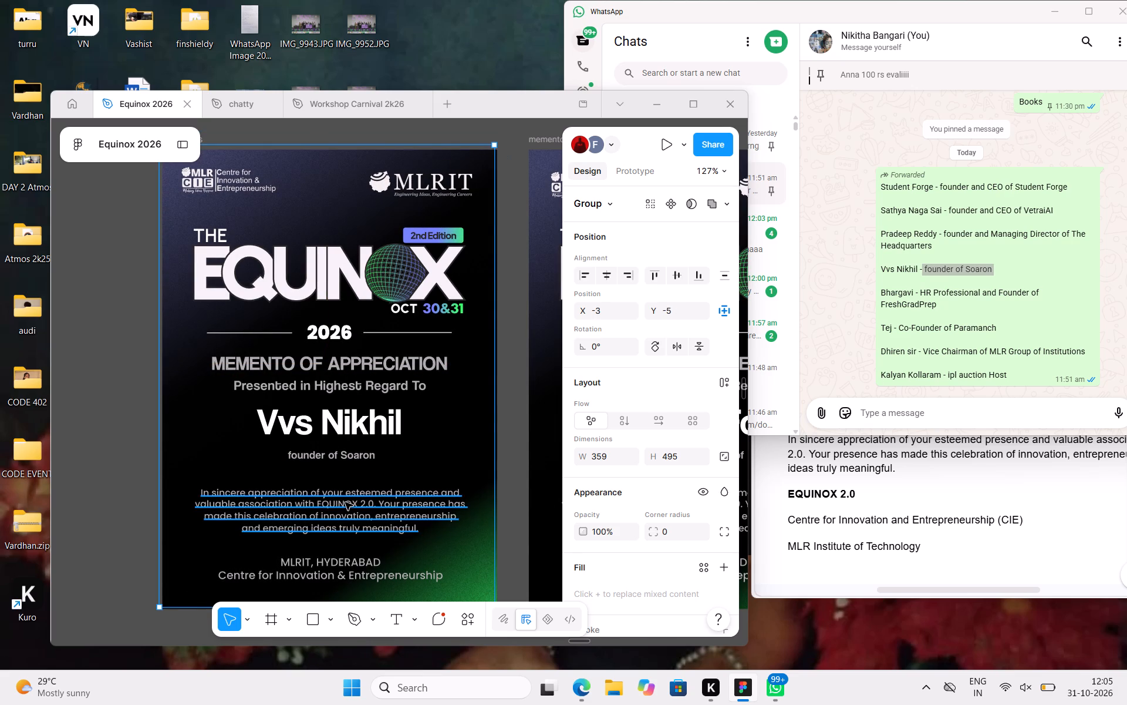
pyautogui.doubleClick(345, 502)
pyautogui.click(380, 467)
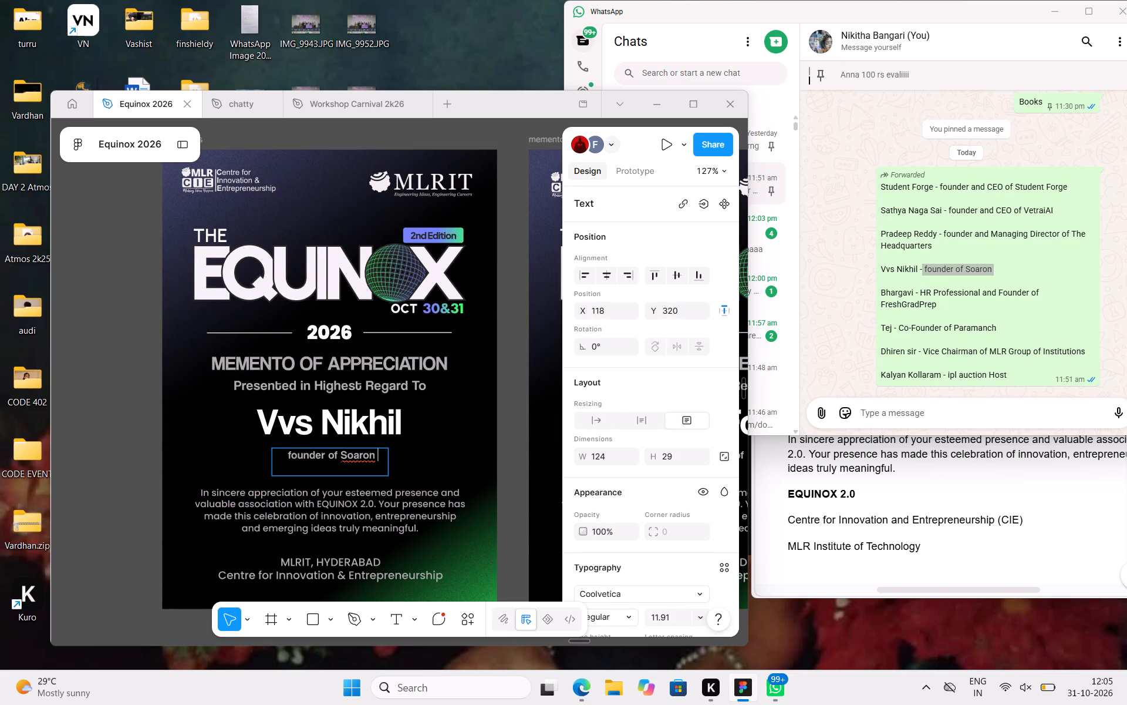
pyautogui.doubleClick(374, 499)
pyautogui.click(419, 469)
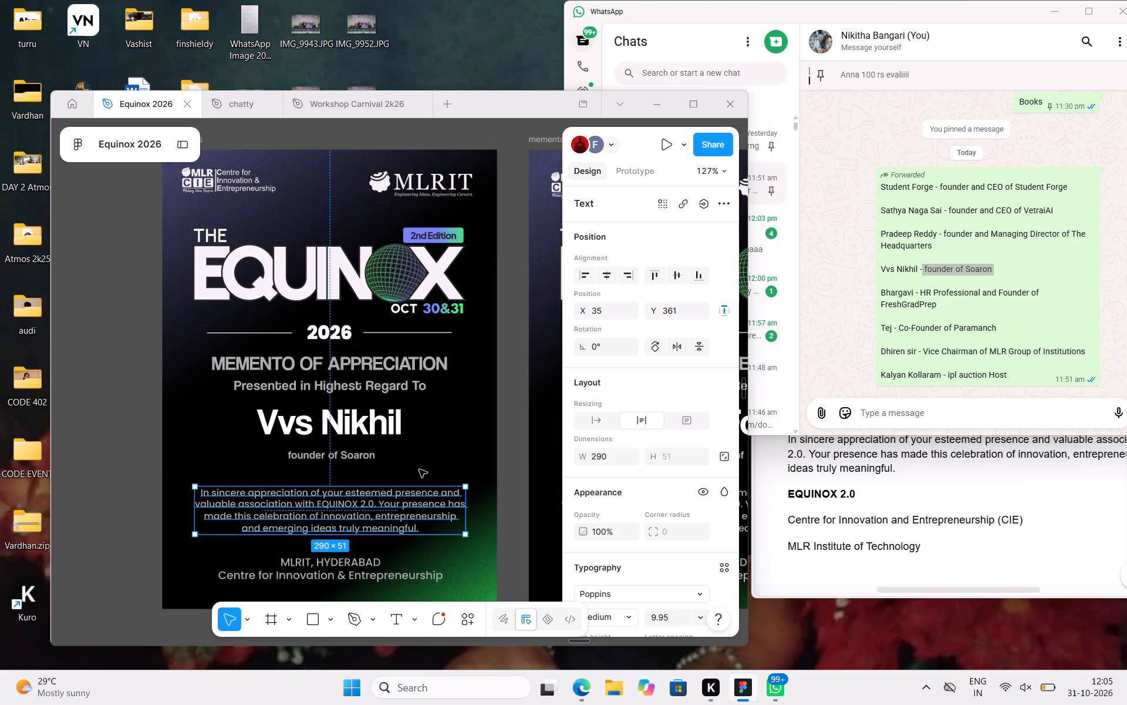
pyautogui.press('Up')
pyautogui.press('Up')
pyautogui.press('Up')
pyautogui.press('Up')
pyautogui.press('Up')
pyautogui.press('Up')
pyautogui.press('Up')
pyautogui.press('Up')
pyautogui.press('Up')
pyautogui.press('Up')
pyautogui.press('Up')
pyautogui.press('Up')
pyautogui.press('Up')
pyautogui.press('Up')
pyautogui.press('Up')
pyautogui.press('Up')
pyautogui.press('Up')
pyautogui.press('Up')
pyautogui.press('Up')
pyautogui.press('Up')
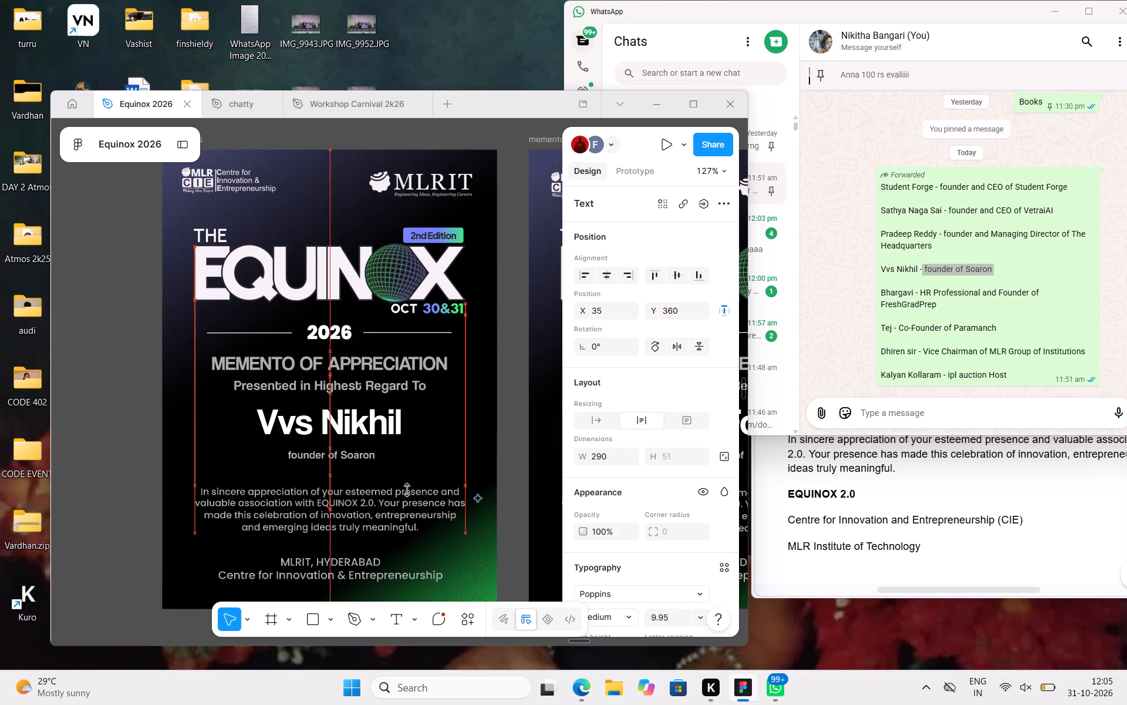
pyautogui.press('Up')
pyautogui.press('Down')
pyautogui.press('Down')
pyautogui.press('Down')
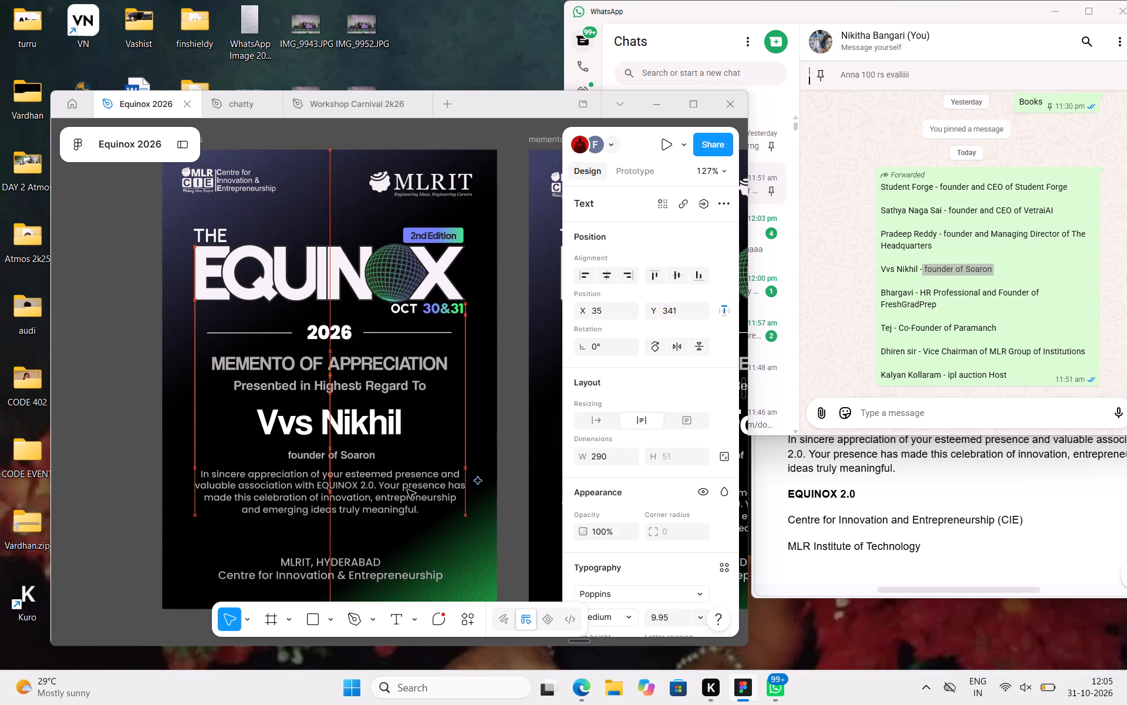
pyautogui.press('Down')
pyautogui.press('Down')
pyautogui.press('Down')
pyautogui.press('Down')
pyautogui.press('Down')
pyautogui.press('Down')
pyautogui.press('Down')
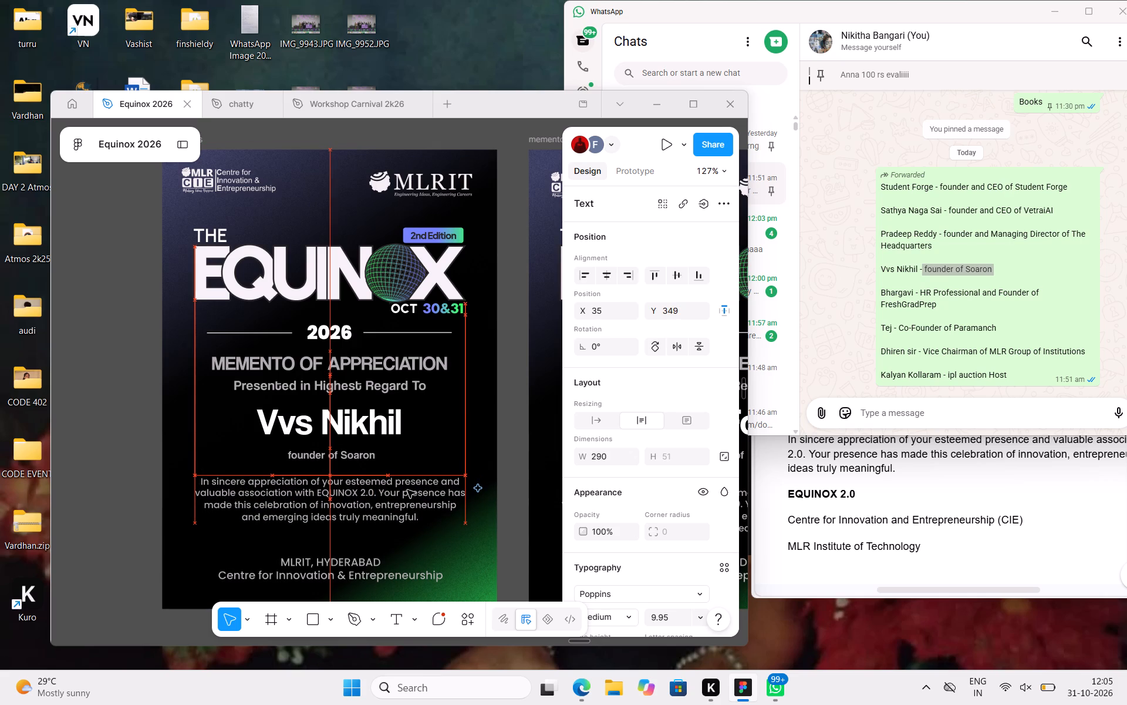
pyautogui.press('Down')
pyautogui.press('Down')
pyautogui.press('Down')
pyautogui.press('Down')
pyautogui.press('Down')
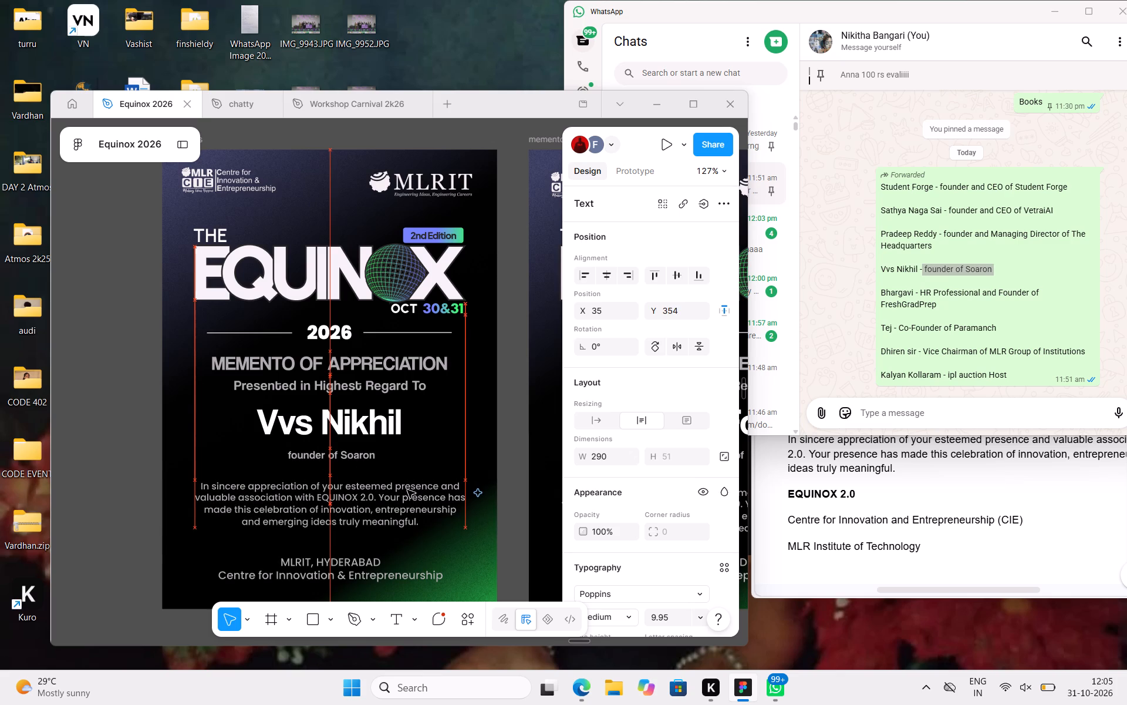
pyautogui.press('Down')
pyautogui.press('Down')
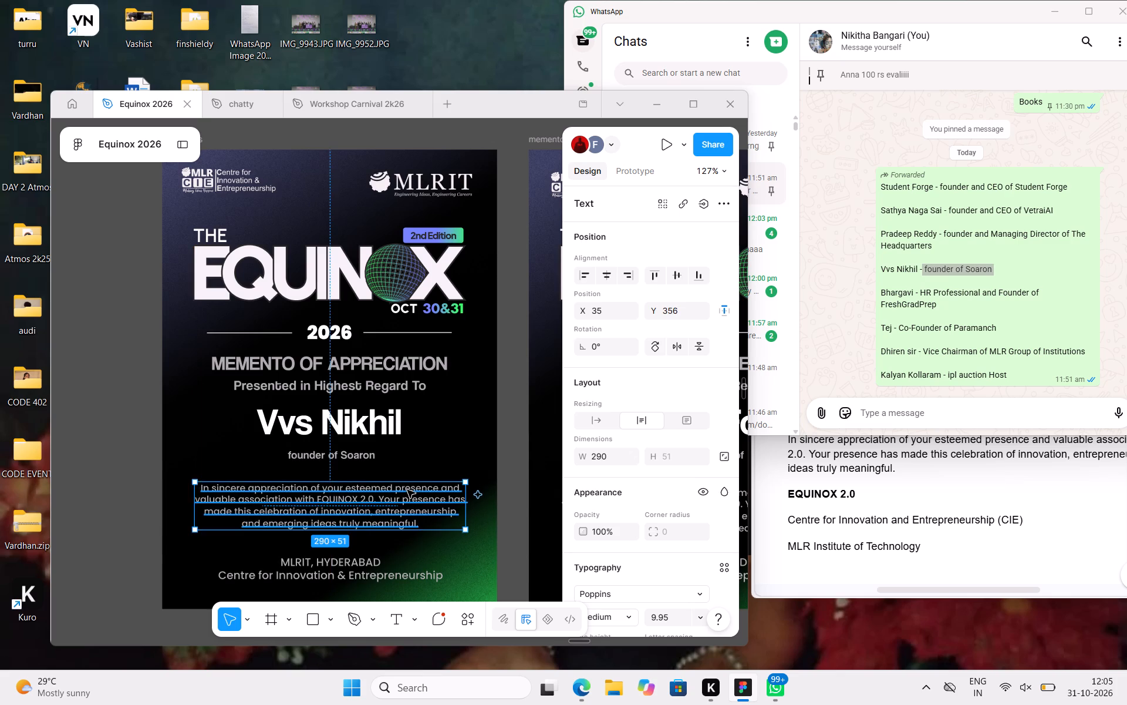
pyautogui.press('Down')
pyautogui.press('Down')
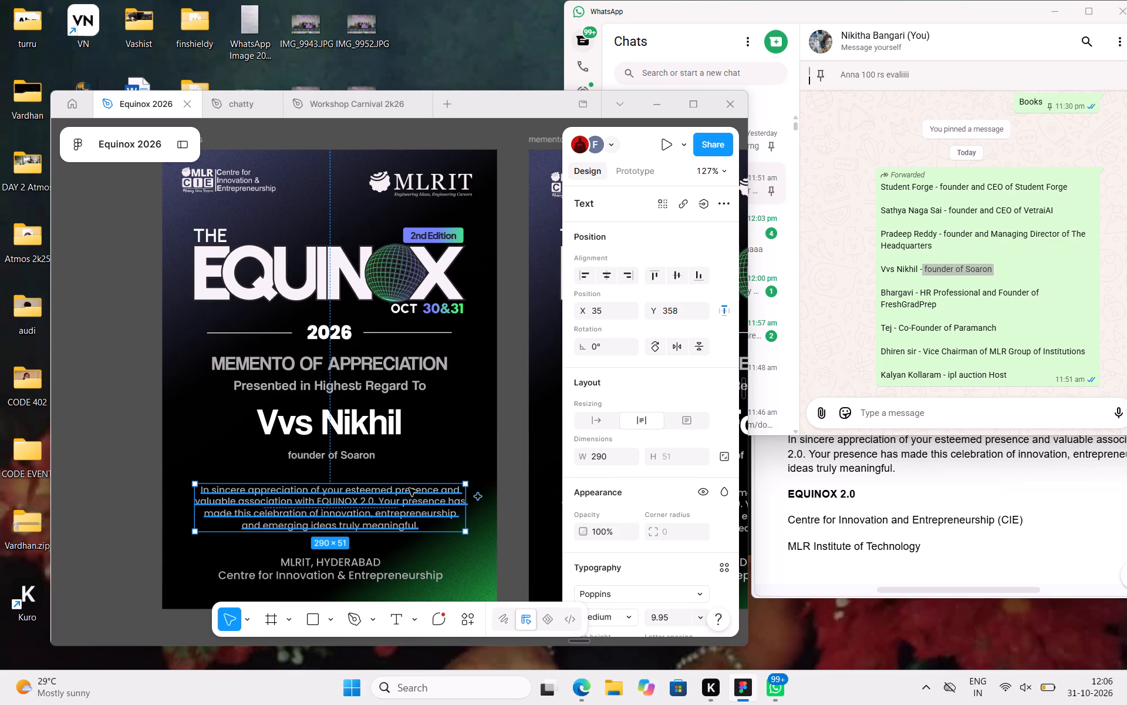
# Nudge the "founder of Soaron" role line down to Y 325, between the recipient name and the appreciation paragraph.
pyautogui.click(340, 459)
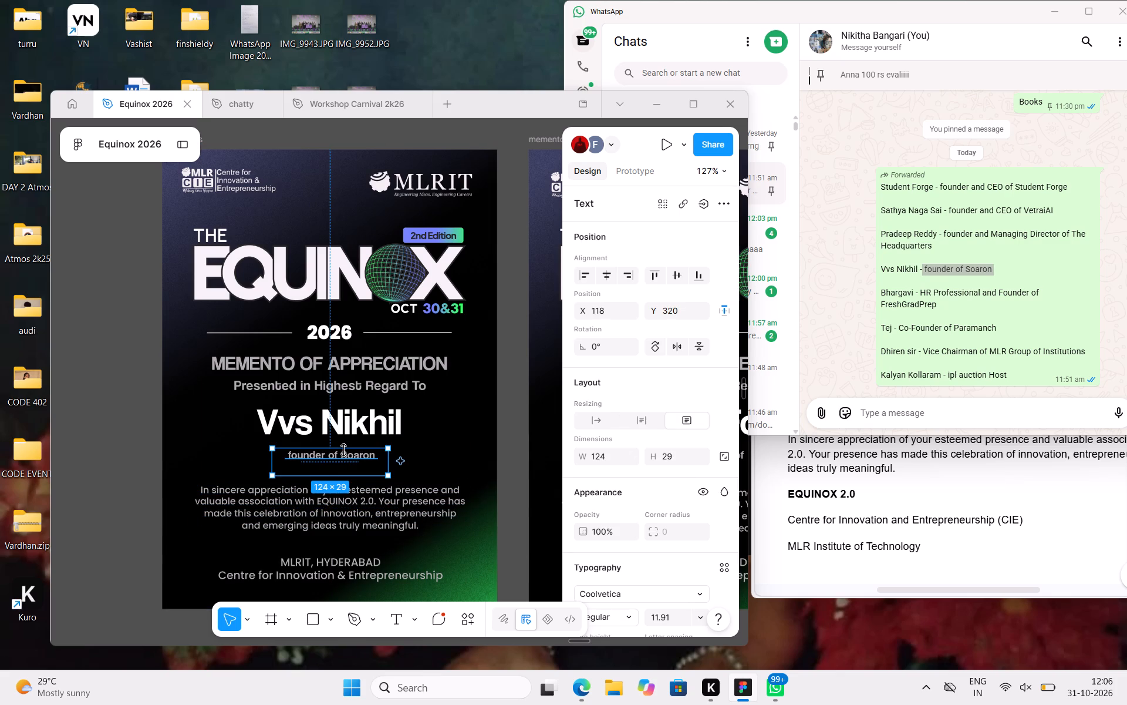
pyautogui.press('Down')
pyautogui.press('Down')
pyautogui.press('Down')
pyautogui.press('Down')
pyautogui.press('Down')
pyautogui.press('Down')
pyautogui.press('Down')
pyautogui.press('Down')
pyautogui.press('Down')
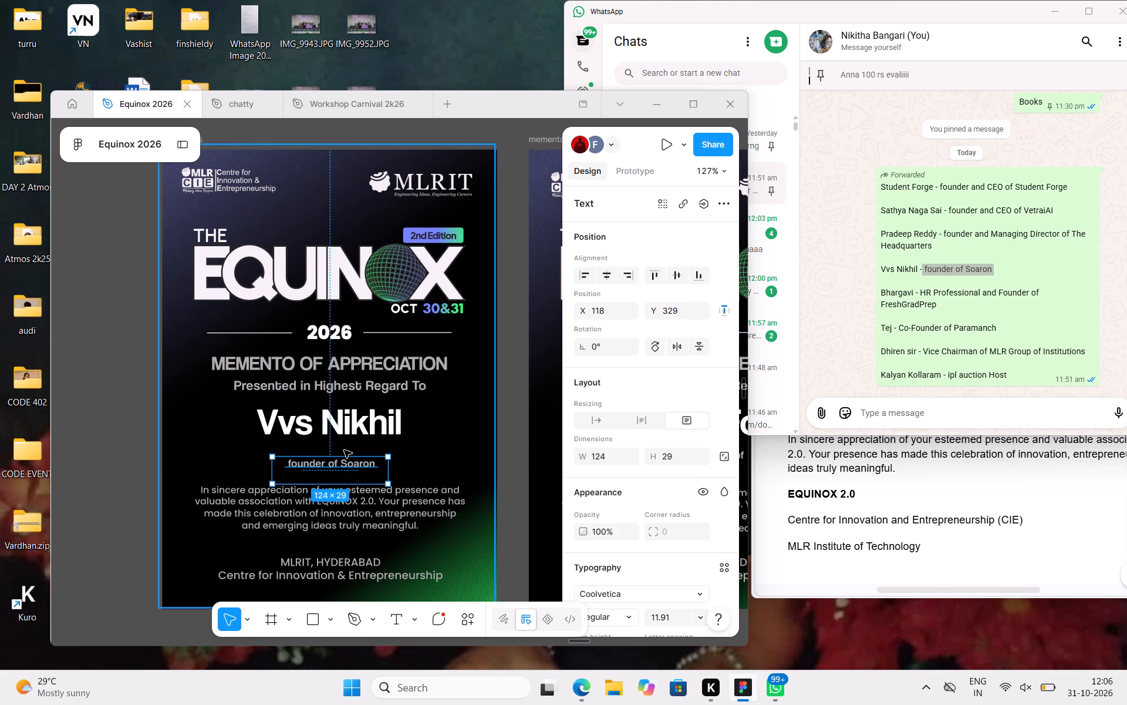
pyautogui.press('Up')
pyautogui.press('Up')
pyautogui.press('Up')
pyautogui.press('Up')
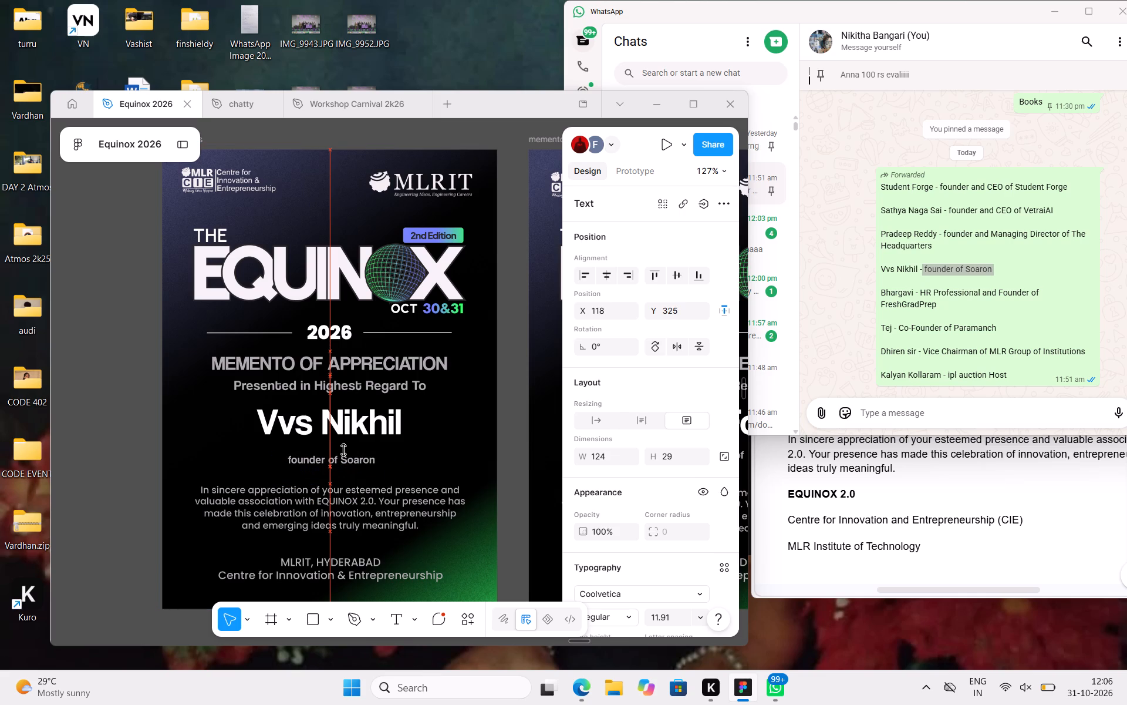
# Nudge the recipient name on the Soaron founder's memento down to about Y 275, closer to the role line.
pyautogui.click(342, 419)
pyautogui.press('Down')
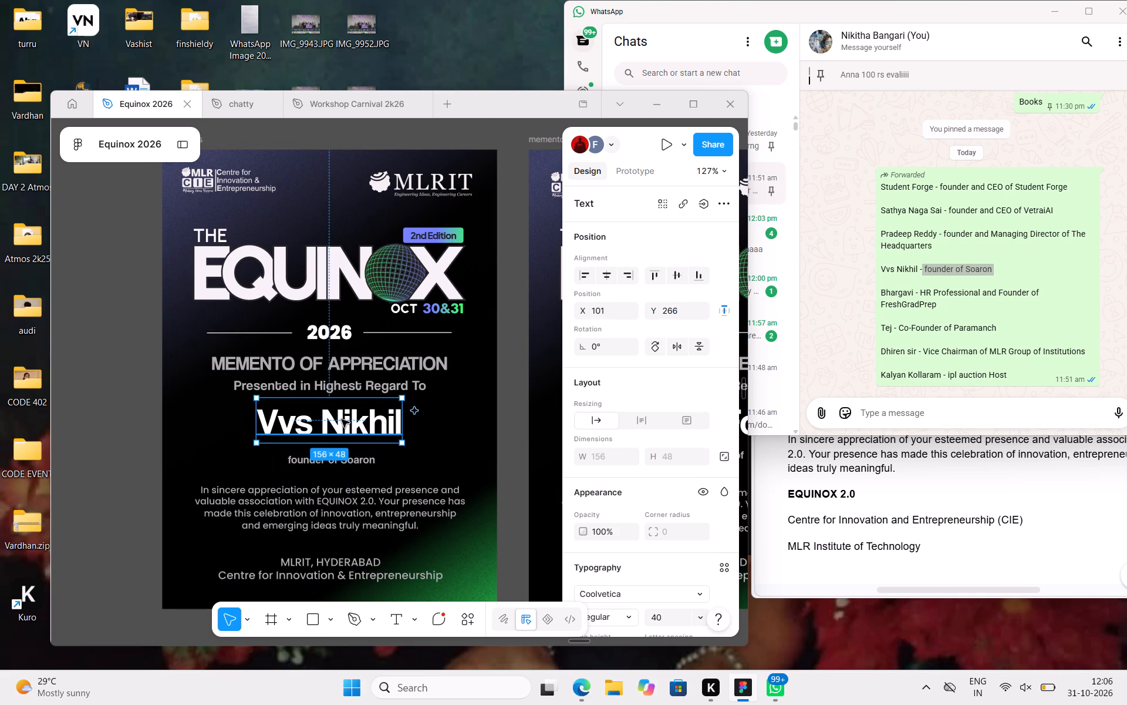
pyautogui.press('Down')
pyautogui.press('Down')
pyautogui.press('Down')
pyautogui.press('Down')
pyautogui.press('Down')
pyautogui.press('Down')
pyautogui.press('Down')
pyautogui.press('Down')
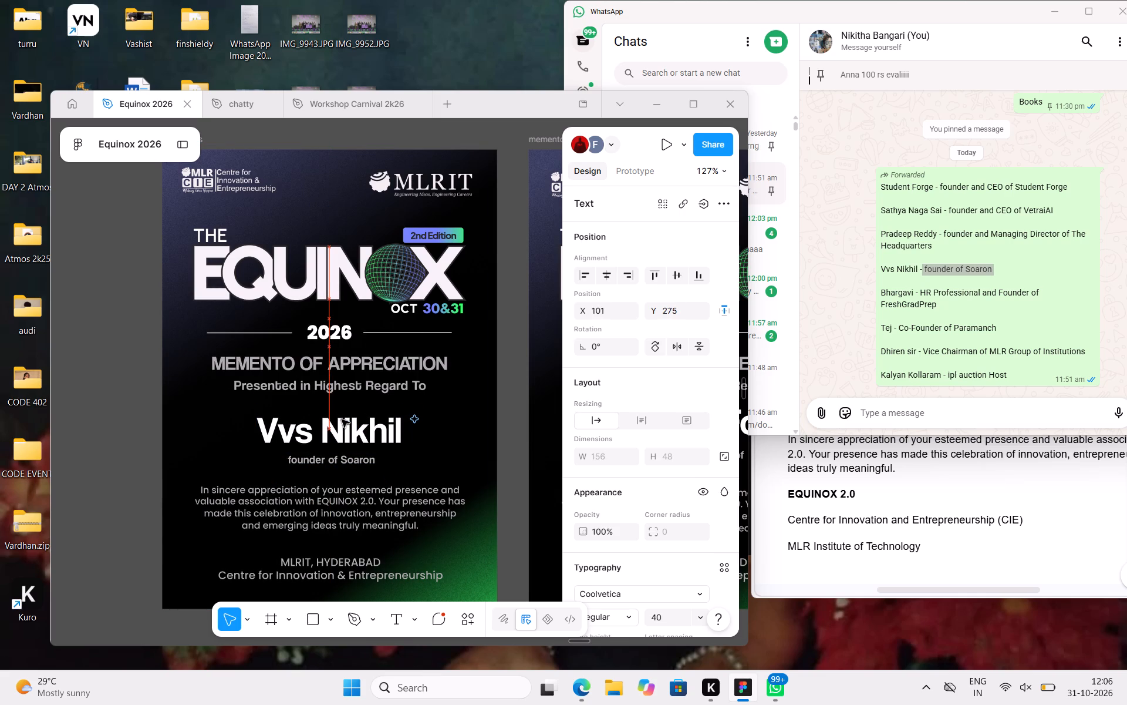
pyautogui.press('Down')
pyautogui.click(365, 360)
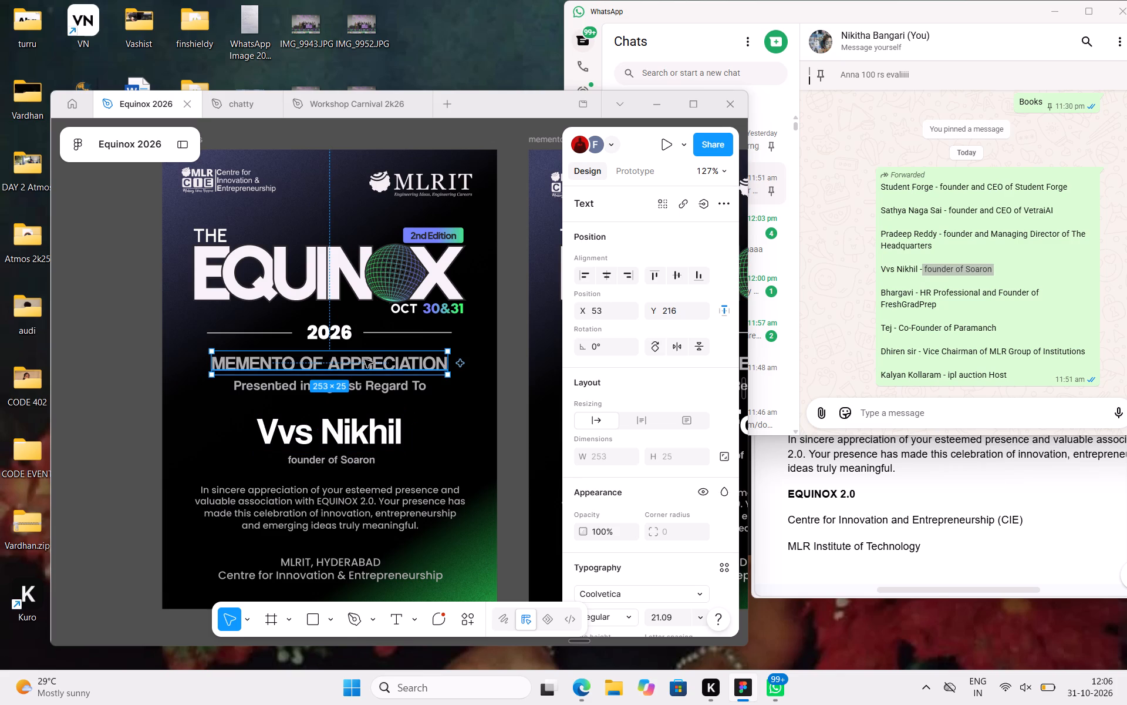
pyautogui.keyDown('shift'); pyautogui.click(386, 387); pyautogui.keyUp('shift')
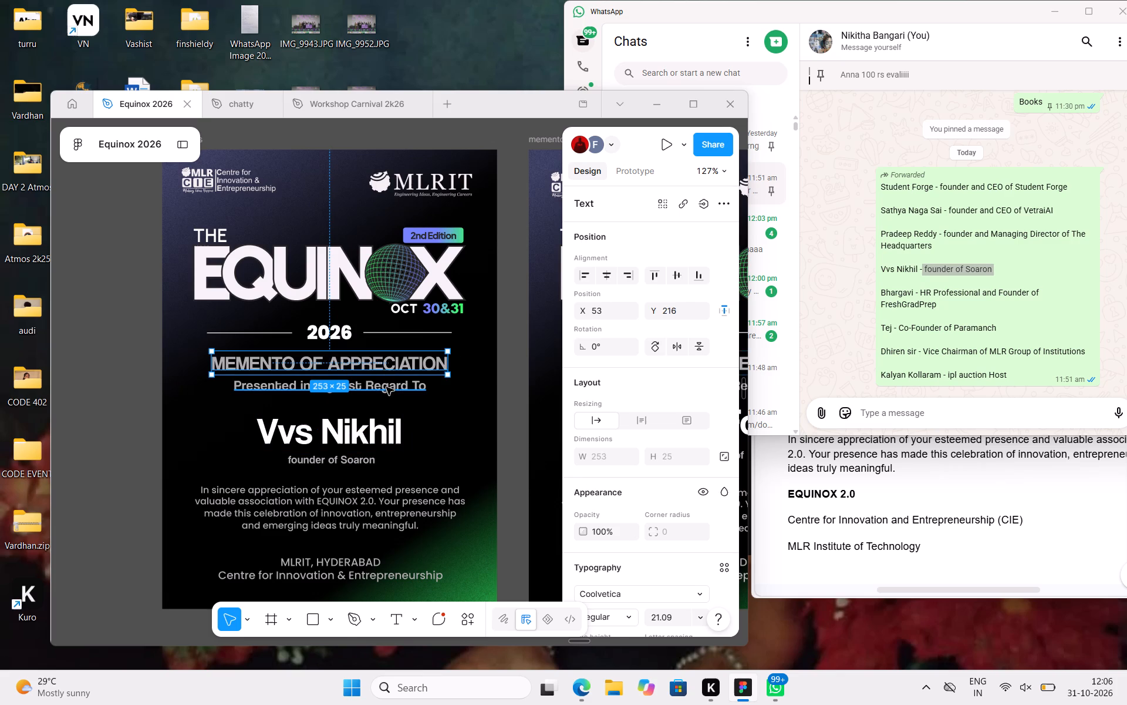
pyautogui.press('Down')
pyautogui.press('Down')
pyautogui.press('Down')
pyautogui.press('Down')
pyautogui.press('Down')
pyautogui.press('Down')
pyautogui.press('Down')
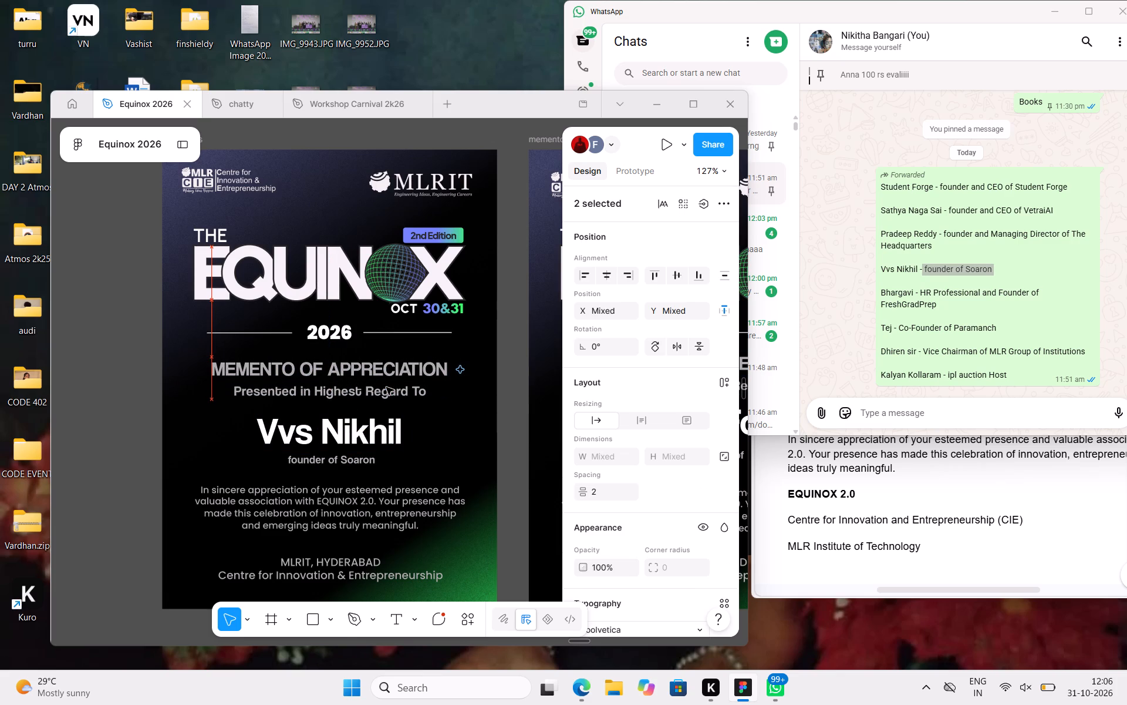
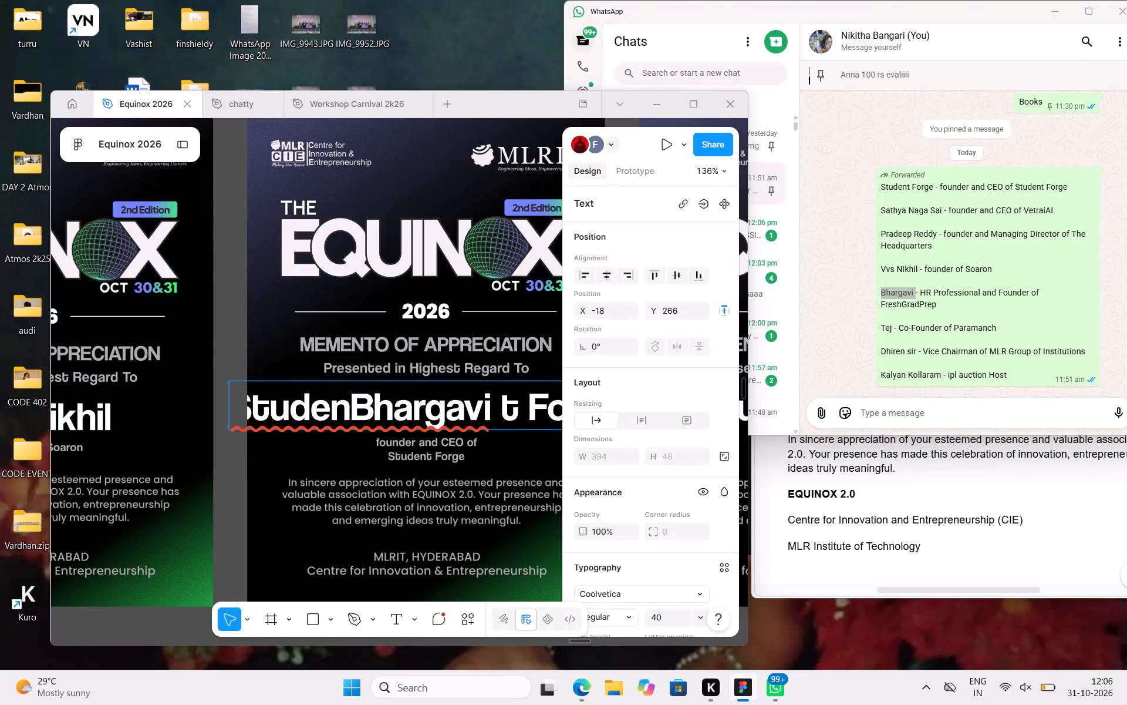
# Delete the leftover "Student Forge" characters before and after the pasted recipient name on the FreshGradPrep founder's memento, leaving only that name.
pyautogui.moveTo(345, 411); pyautogui.dragTo(235, 411)
pyautogui.press('BackSpace')
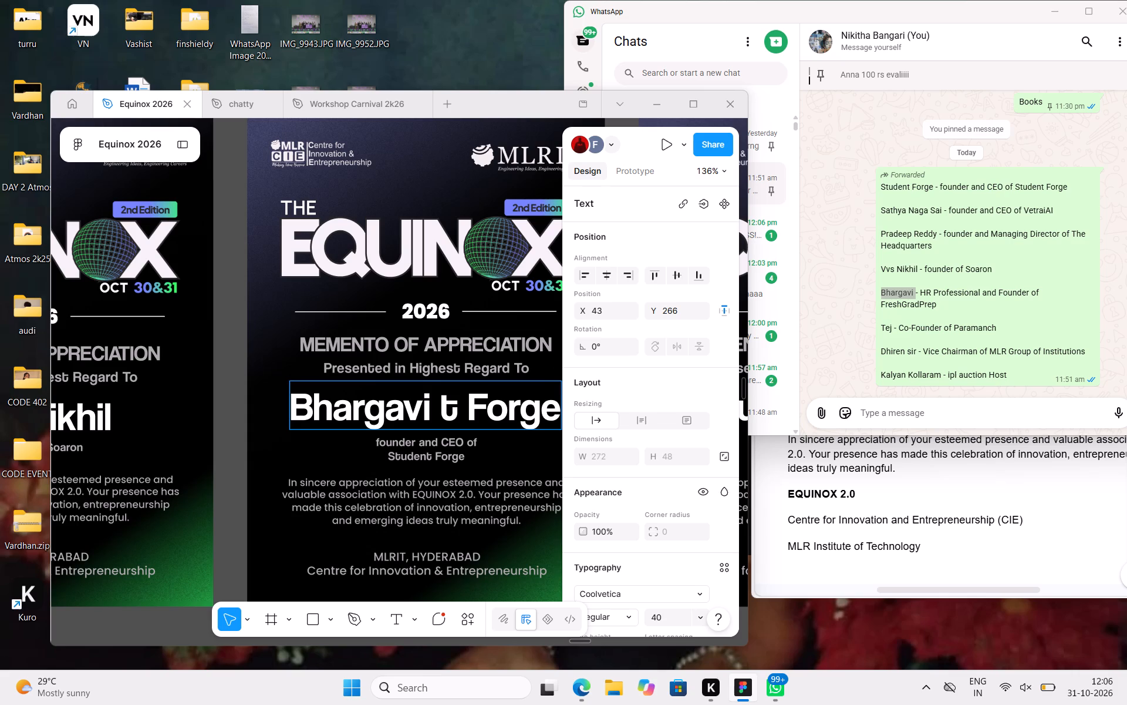
pyautogui.moveTo(440, 407); pyautogui.dragTo(570, 417)
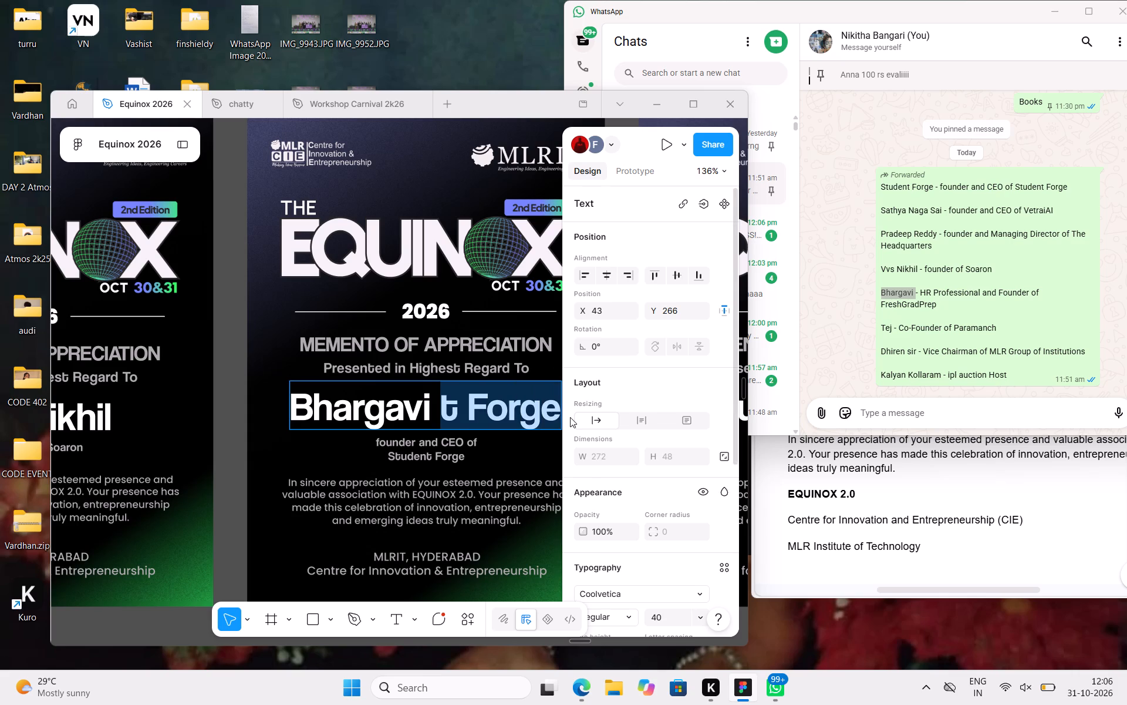
pyautogui.press('BackSpace')
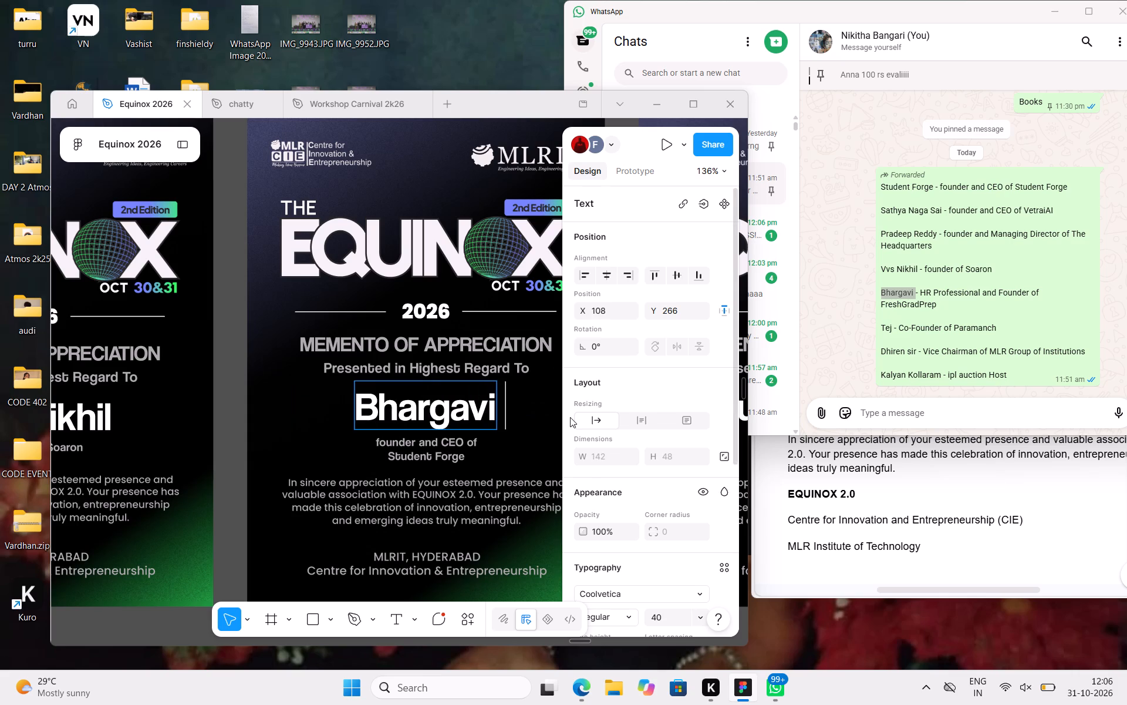
pyautogui.click(535, 404)
pyautogui.click(535, 404)
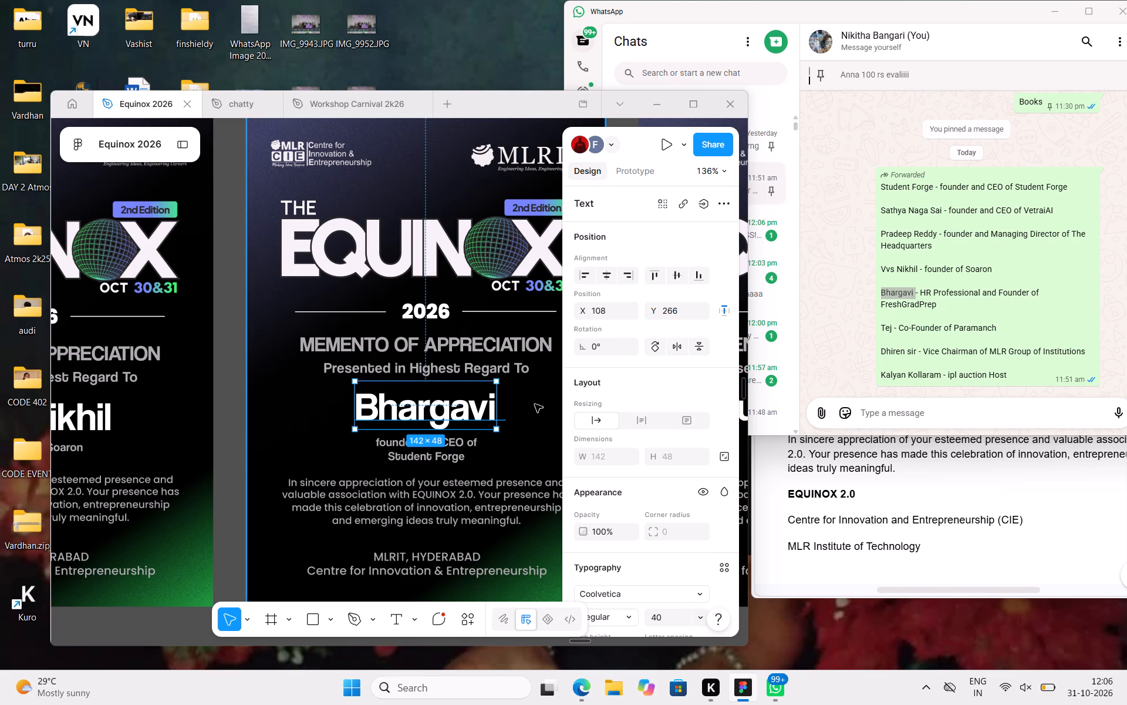
# Switch to the WhatsApp guest list and select the role text "HR Professional and Founder of FreshGradPrep".
pyautogui.click(921, 291)
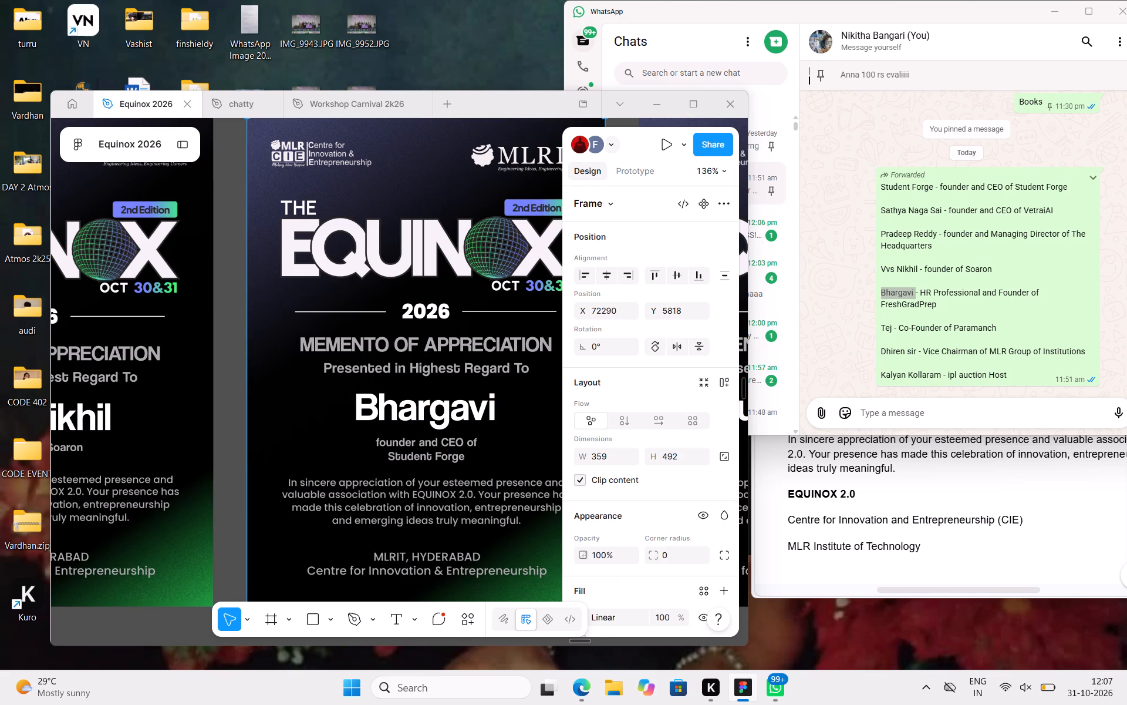
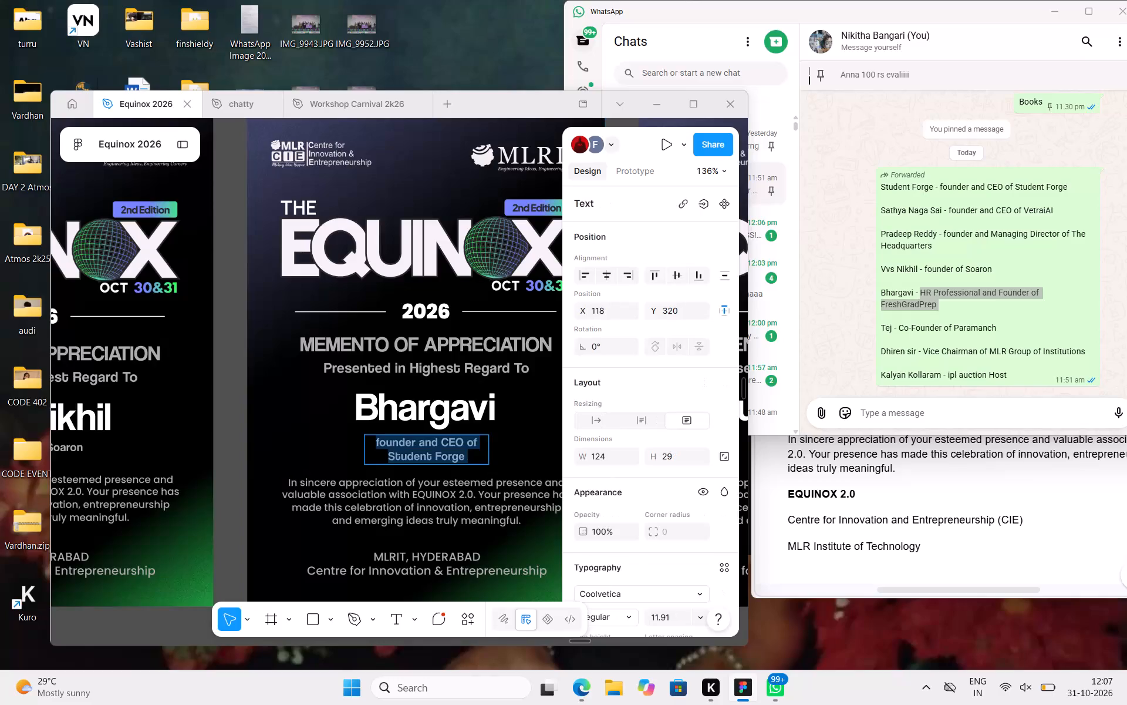
# Replace the whole role line on the FreshGradPrep founder's memento with the copied text "HR Professional and Founder of FreshGradPrep".
pyautogui.hotkey('ctrl', 'v')
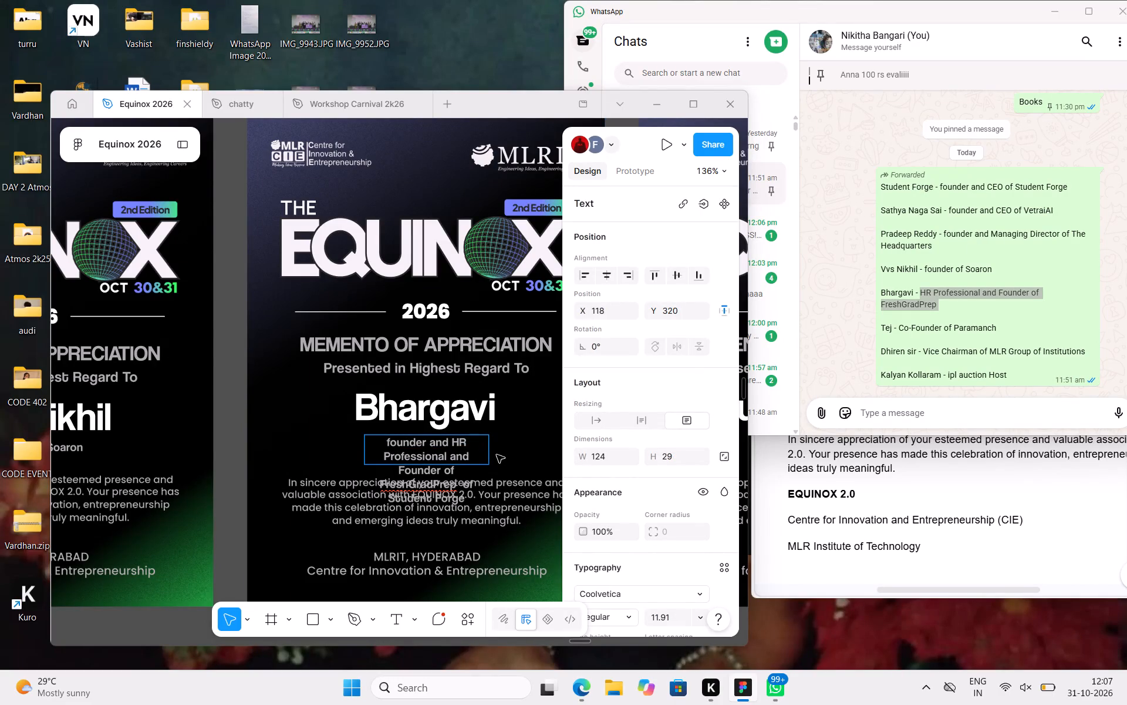
pyautogui.hotkey('ctrl', 'a')
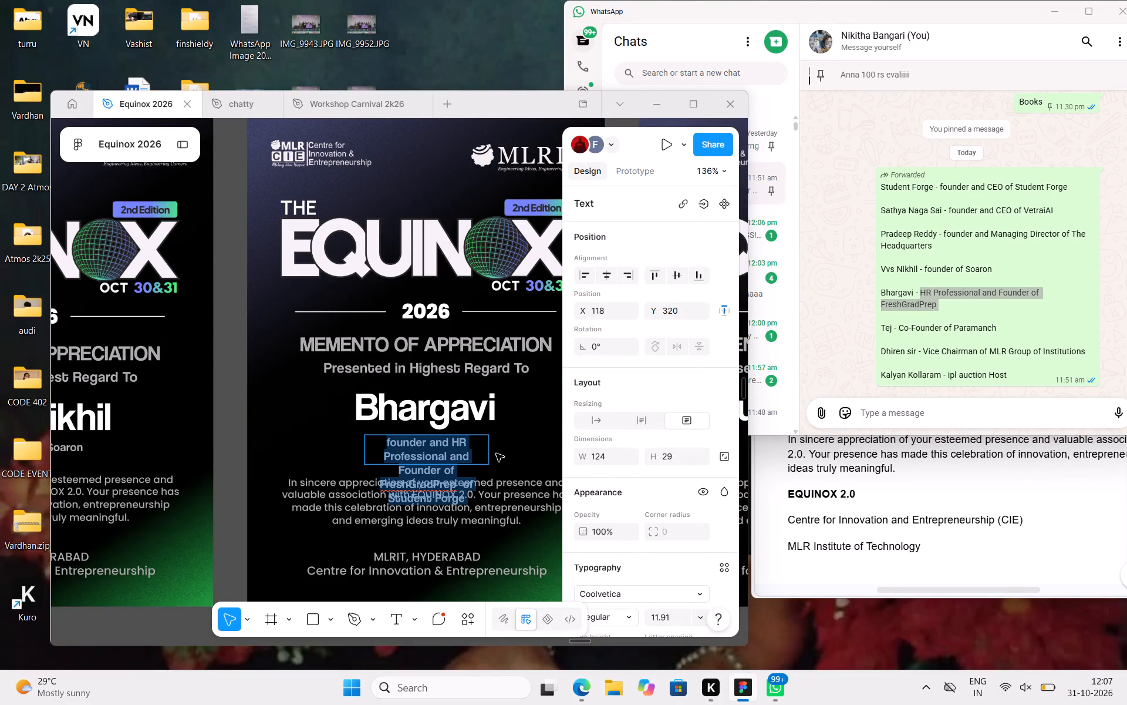
pyautogui.hotkey('ctrl', 'v')
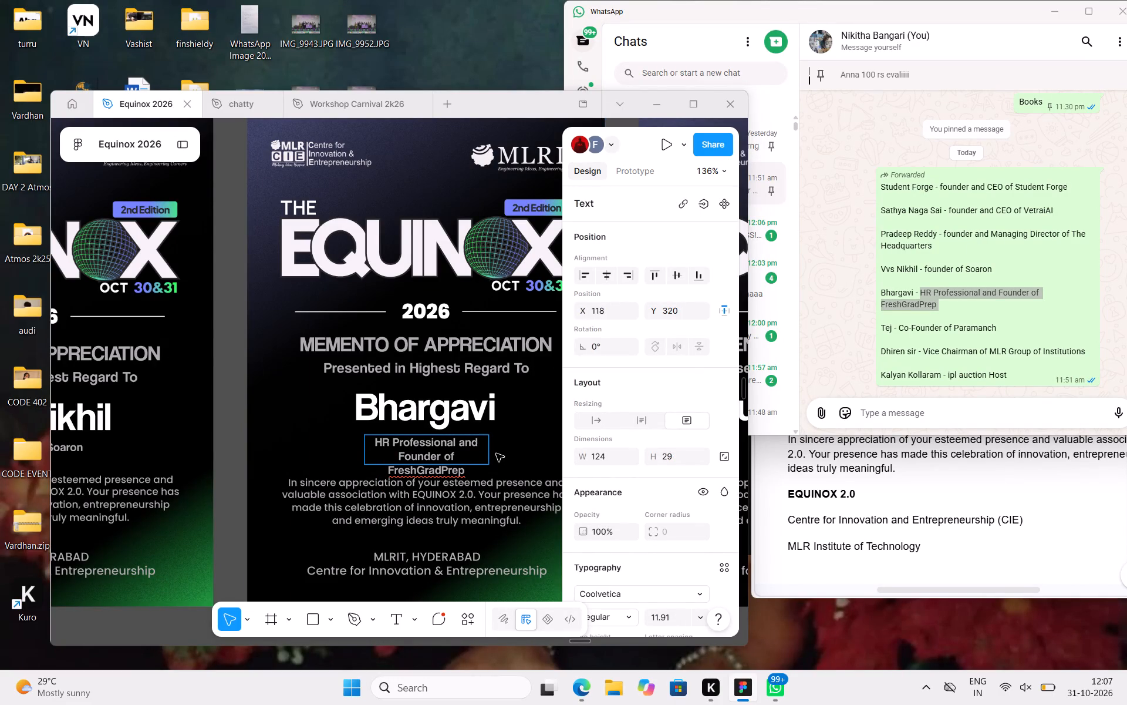
pyautogui.click(497, 446)
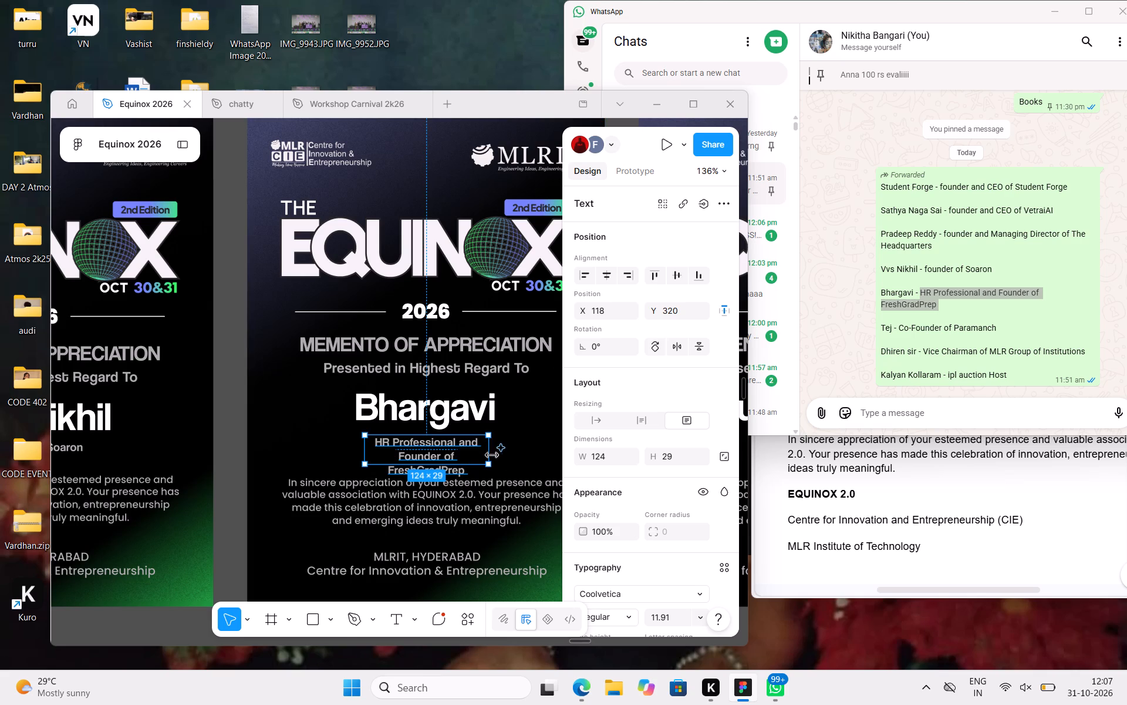
# Widen the "HR Professional and Founder of FreshGradPrep" text box to about 148 so the role fits on two lines.
pyautogui.moveTo(488, 452); pyautogui.dragTo(502, 452)
pyautogui.moveTo(502, 452); pyautogui.dragTo(513, 452)
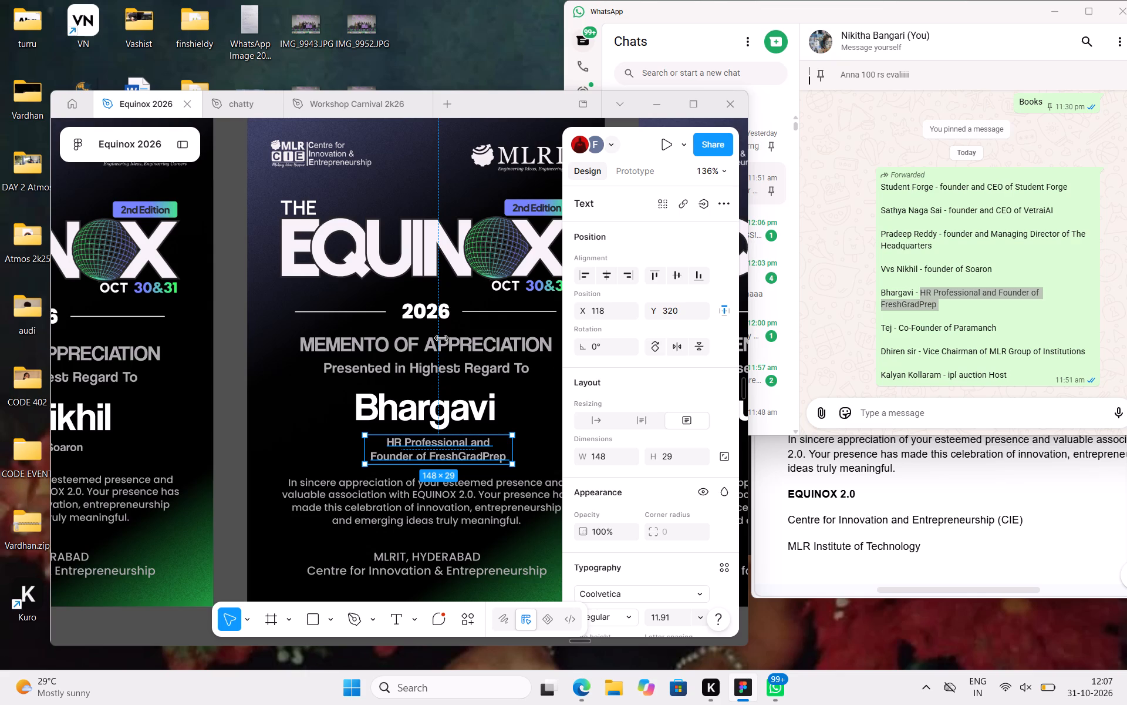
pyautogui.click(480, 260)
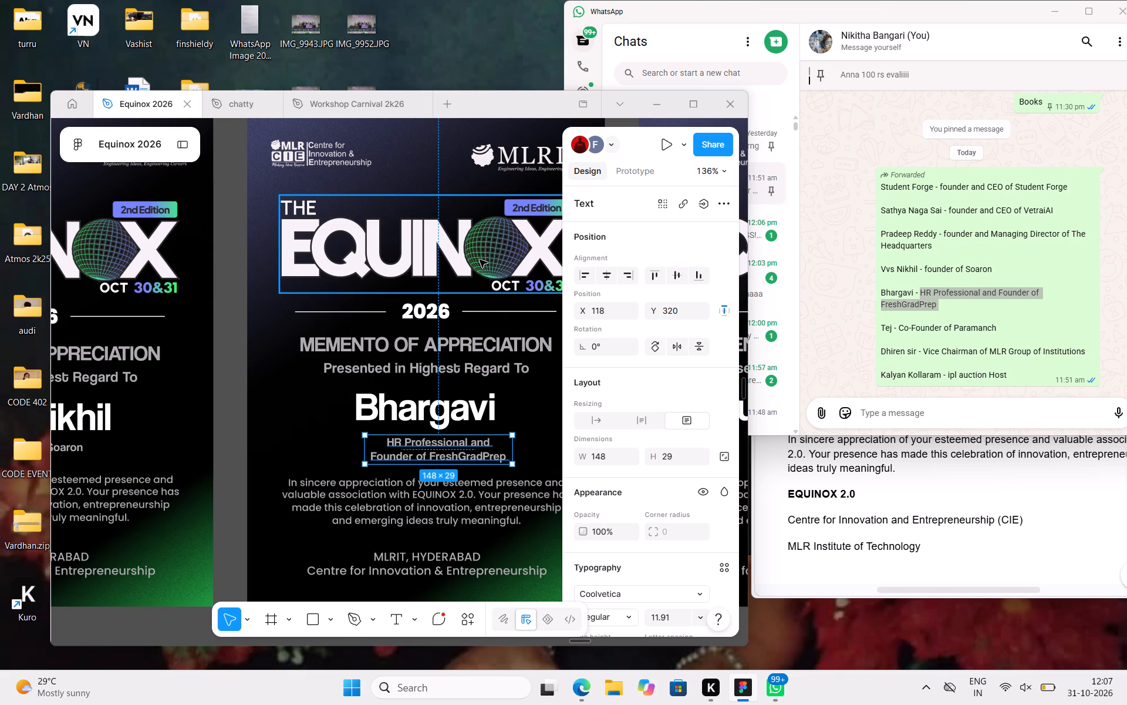
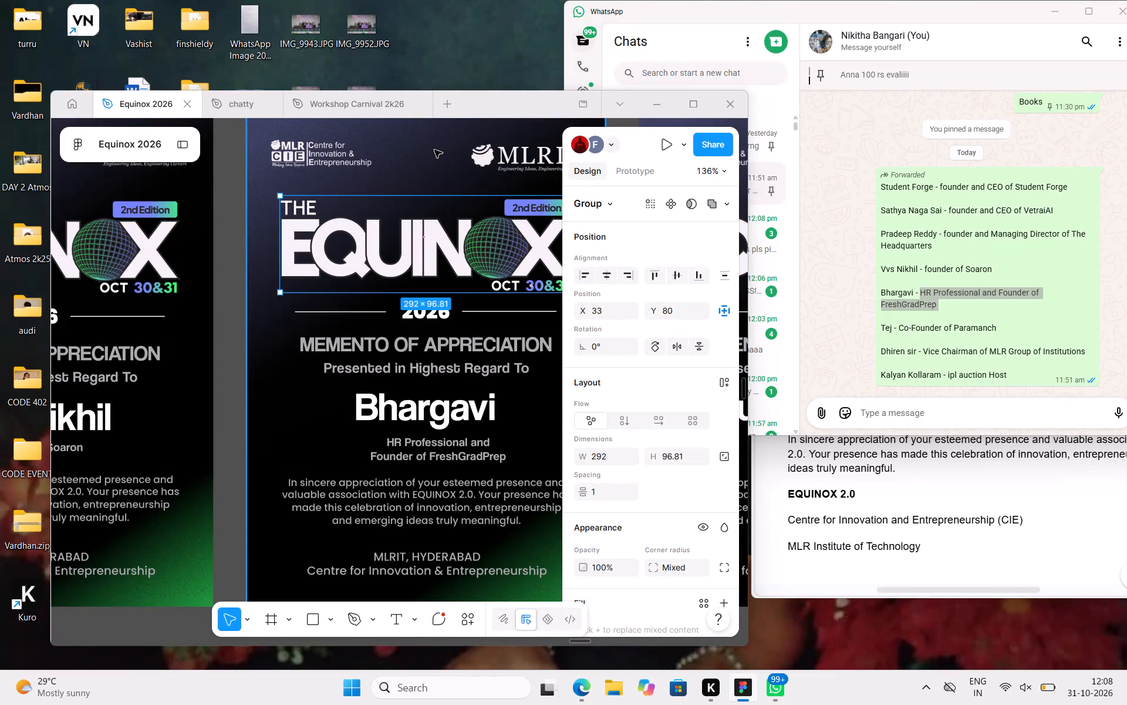
# Go from the Bhargavi memento to the adjacent duplicate that still carries the Student Forge name and role.
pyautogui.click(434, 150)
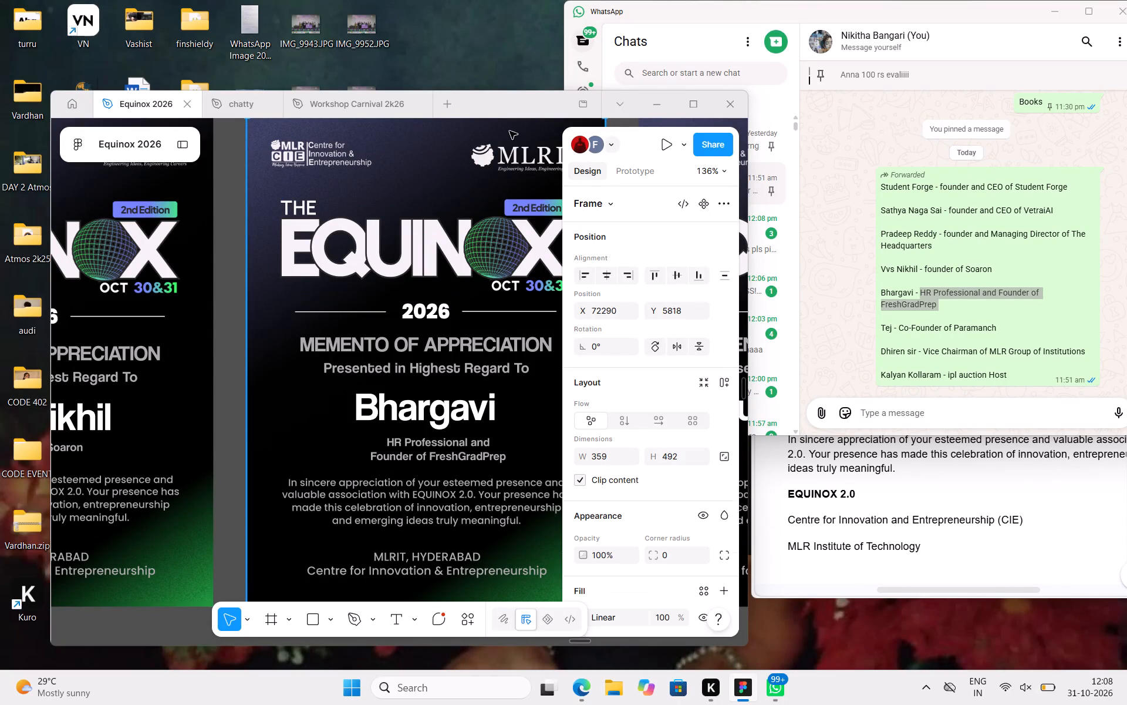
pyautogui.hscroll(-1, 467, 248)
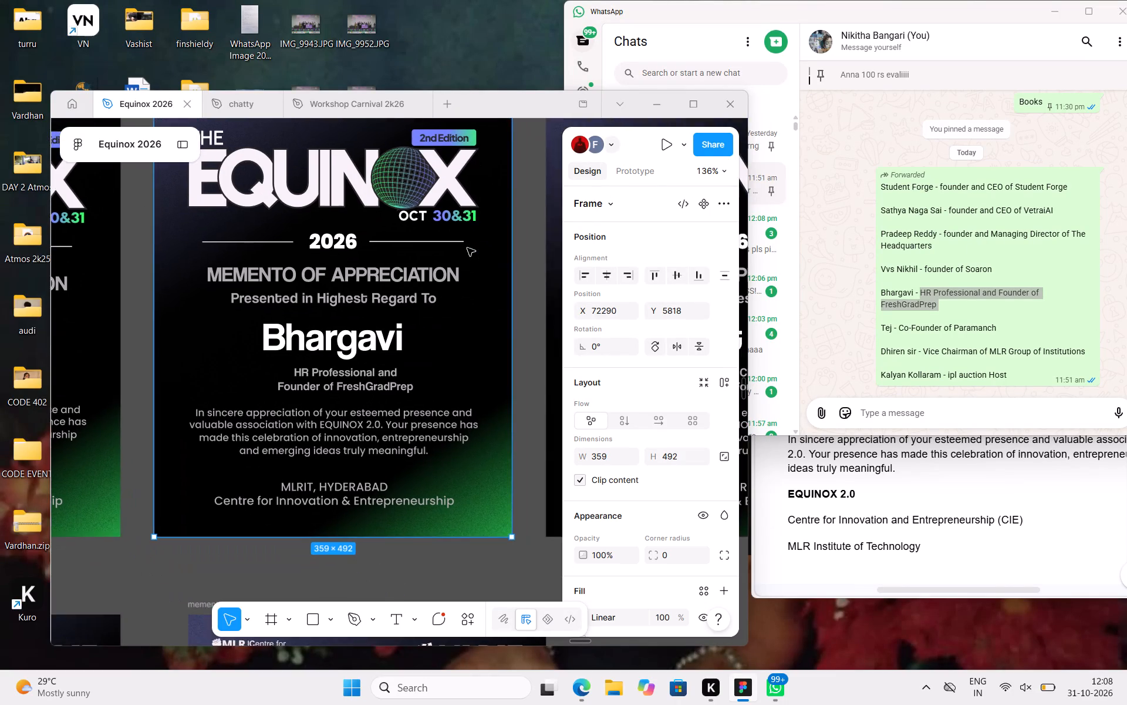
pyautogui.hscroll(-2, 467, 248)
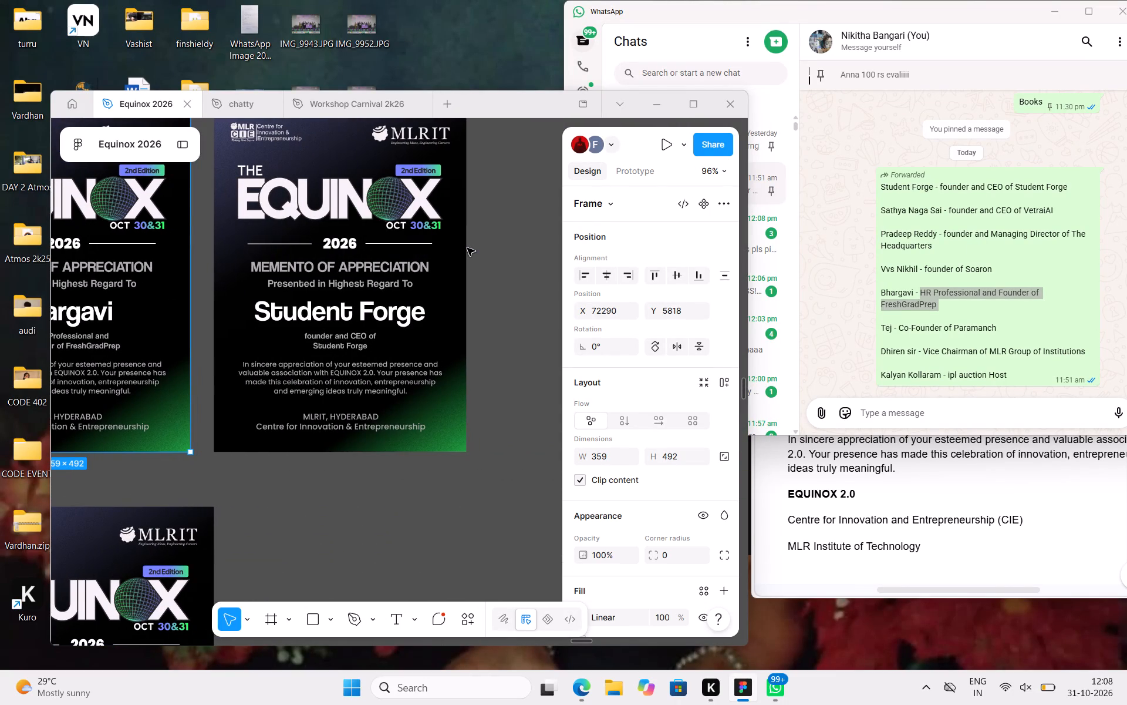
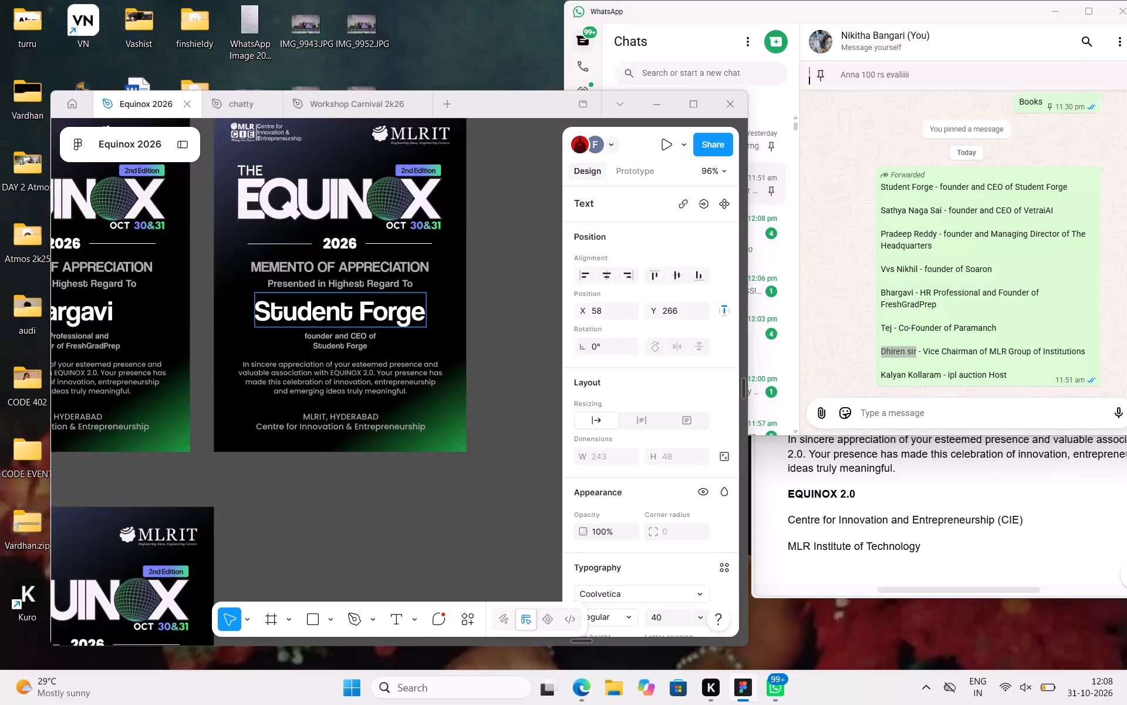
# Replace the Student Forge name heading on the memento beside Bhargavi's with the copied guest name "Dhiren sir".
pyautogui.hotkey('ctrl', 'a')
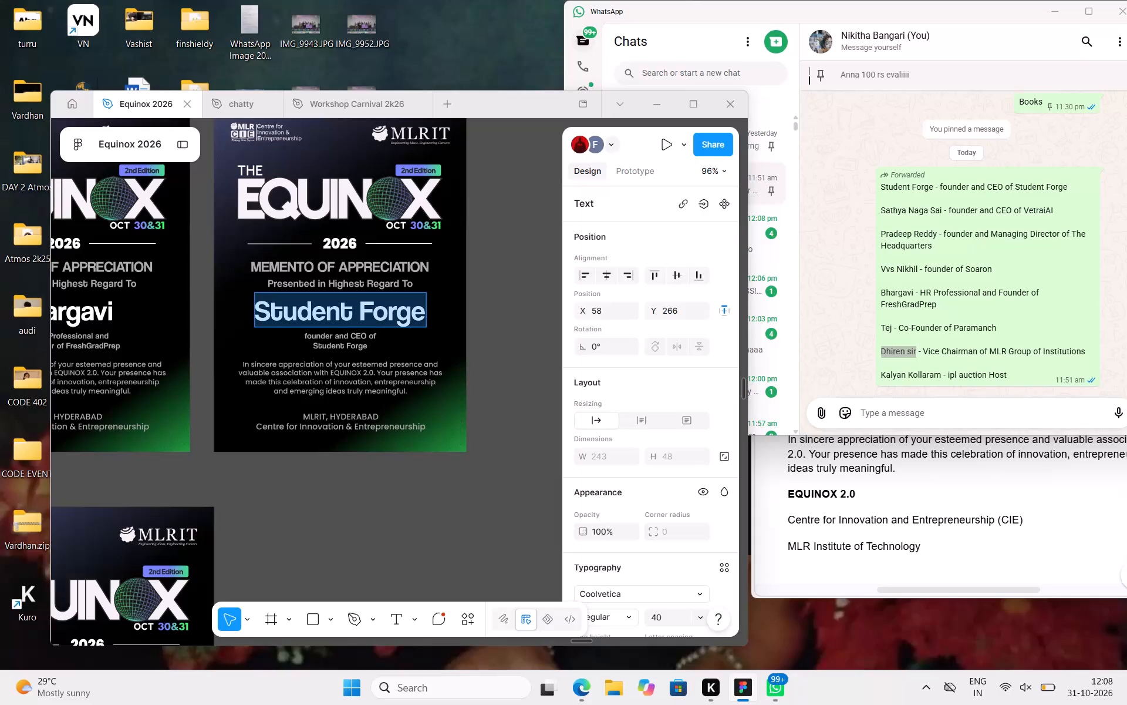
pyautogui.hotkey('ctrl', 'v')
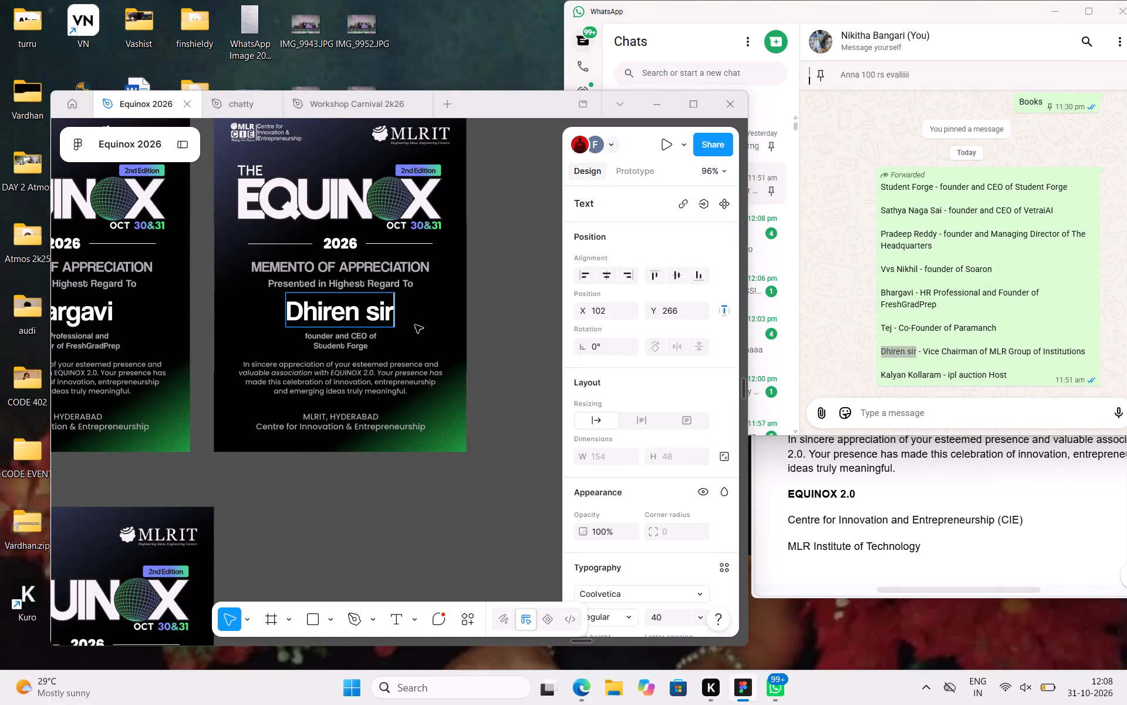
pyautogui.click(494, 306)
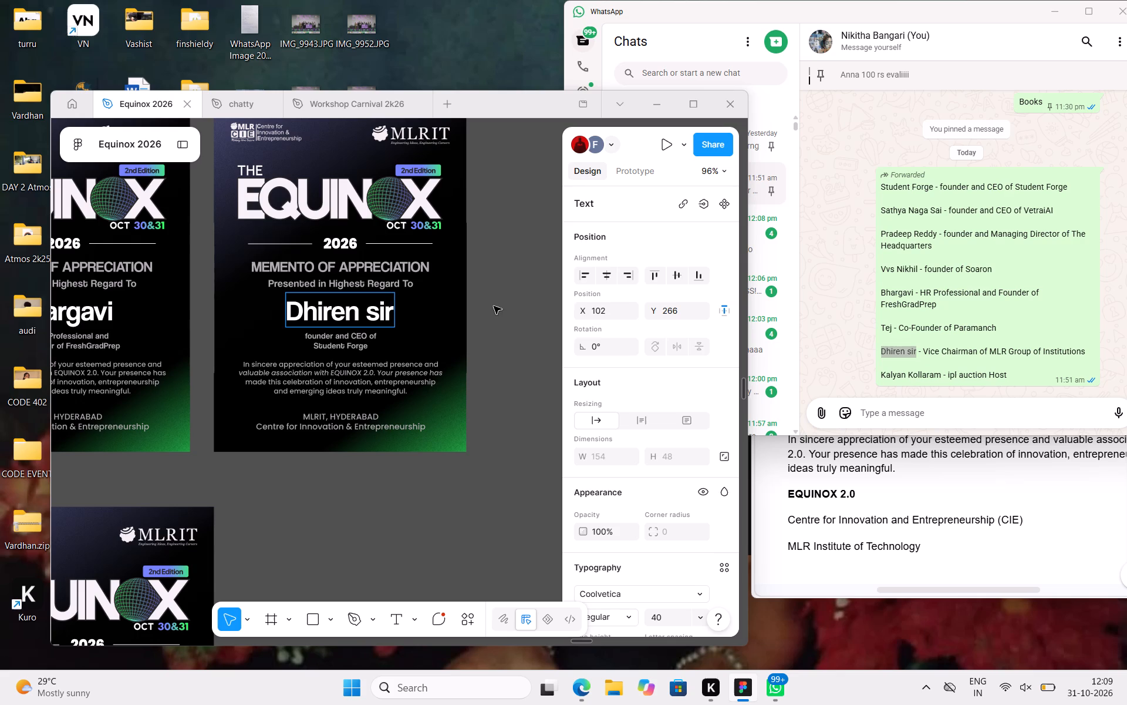
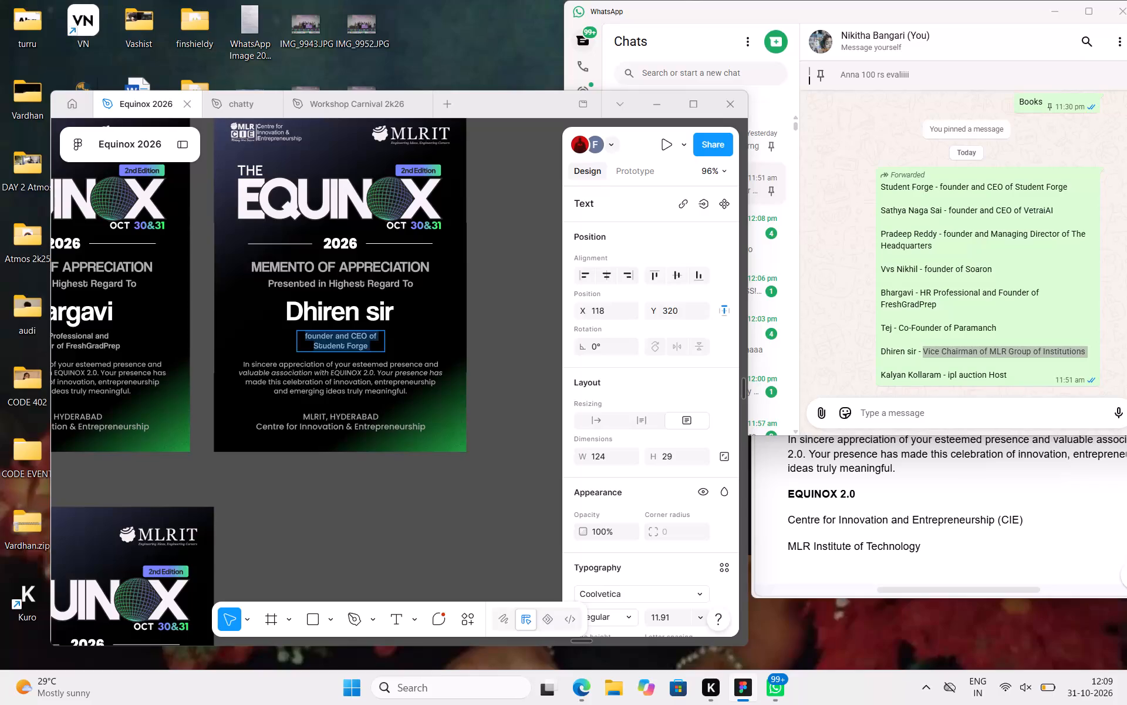
# Replace the role text on the Dhiren sir memento with the copied title "Vice Chairman of MLR Group of Institutions".
pyautogui.hotkey('ctrl', 'v')
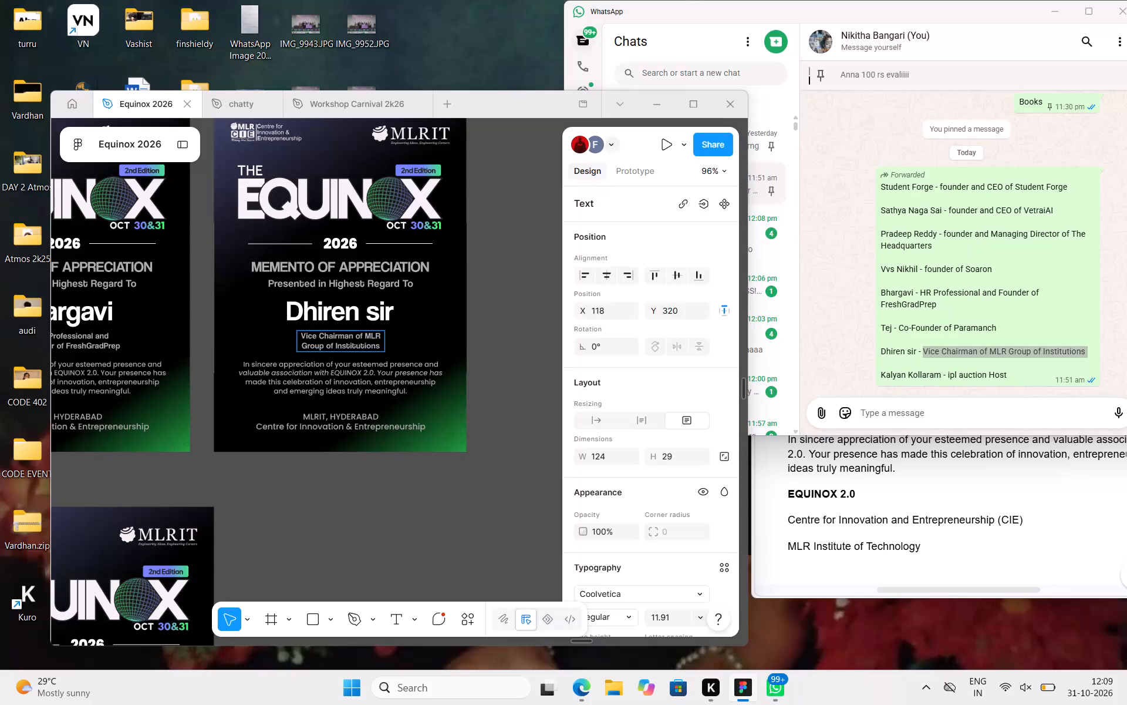
pyautogui.click(470, 327)
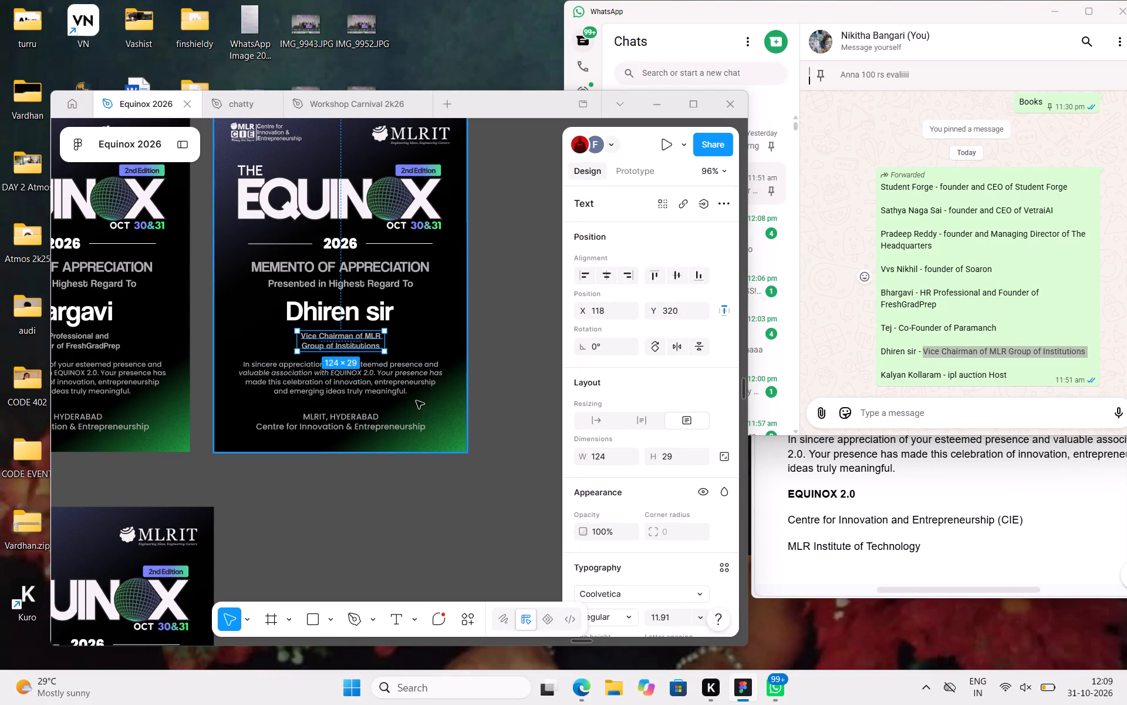
pyautogui.click(486, 382)
# Go to the two remaining Student Forge mementos in the lower row.
pyautogui.scroll(-1, 486, 382)
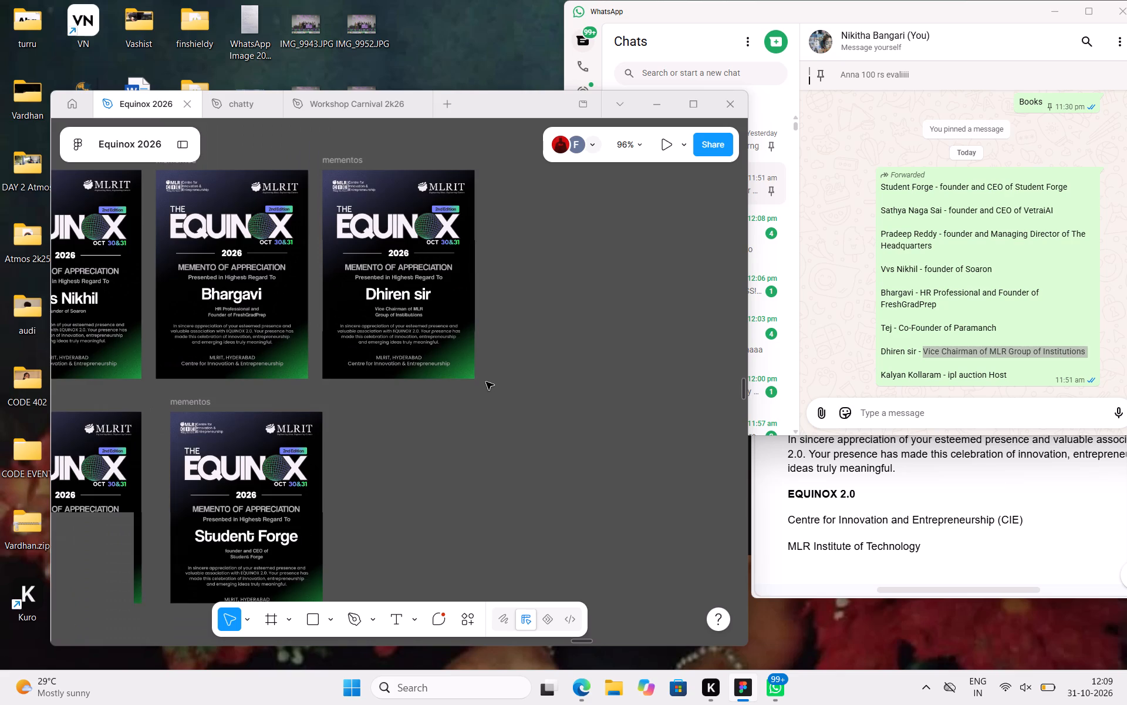
pyautogui.scroll(-1, 486, 382)
pyautogui.hscroll(1, 486, 382)
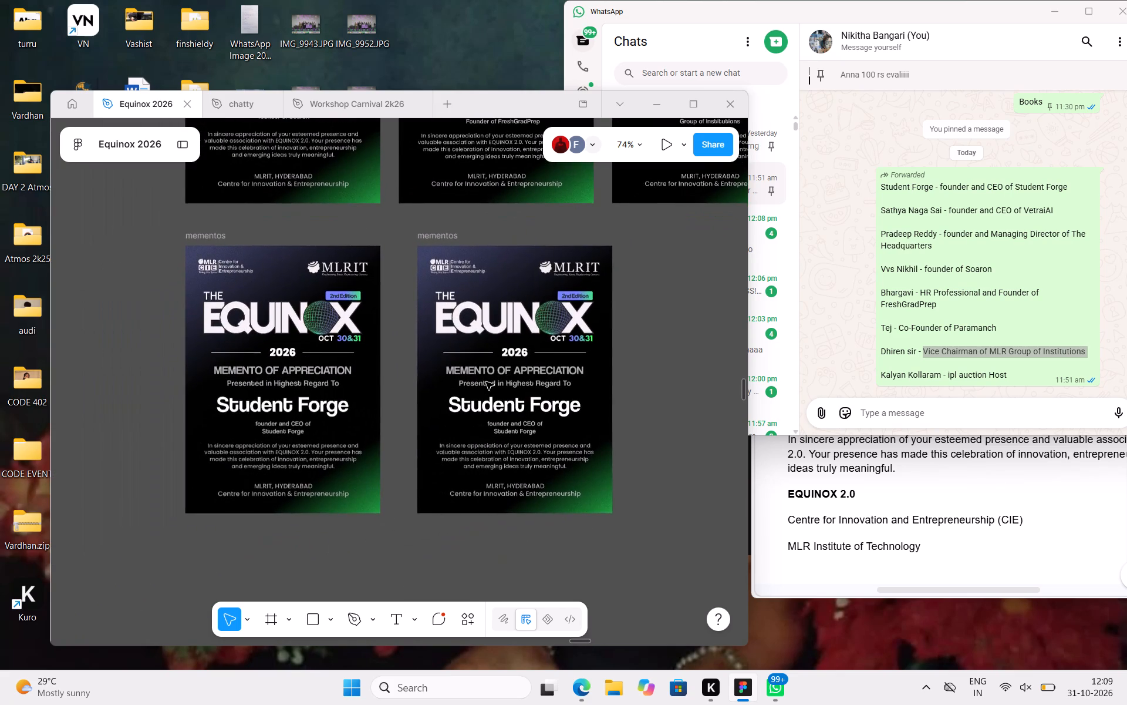
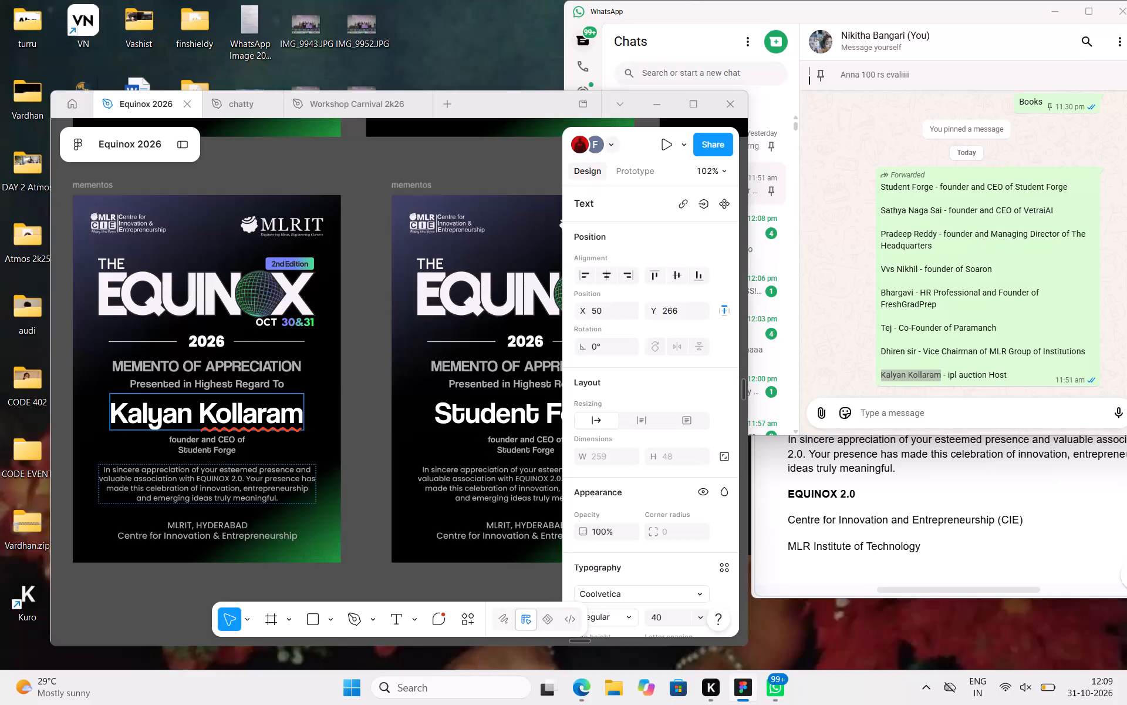
# Select the role text "founder and CEO of Student Forge" beneath the newly entered guest name on the auction host's memento.
pyautogui.click(195, 441)
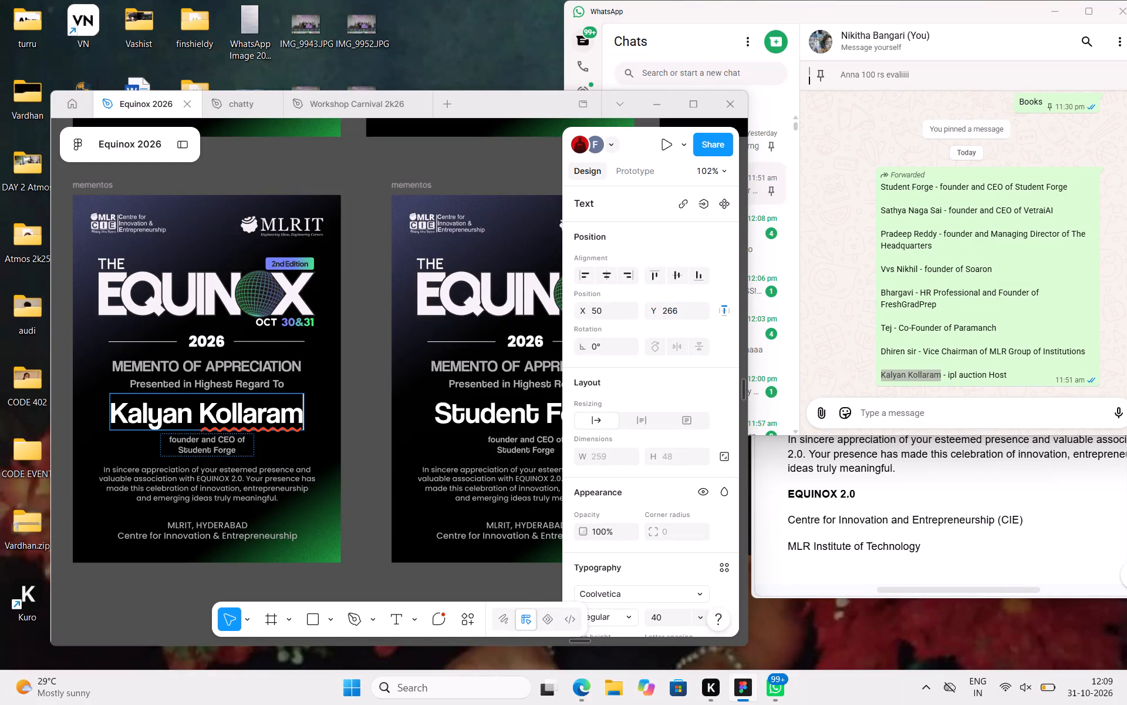
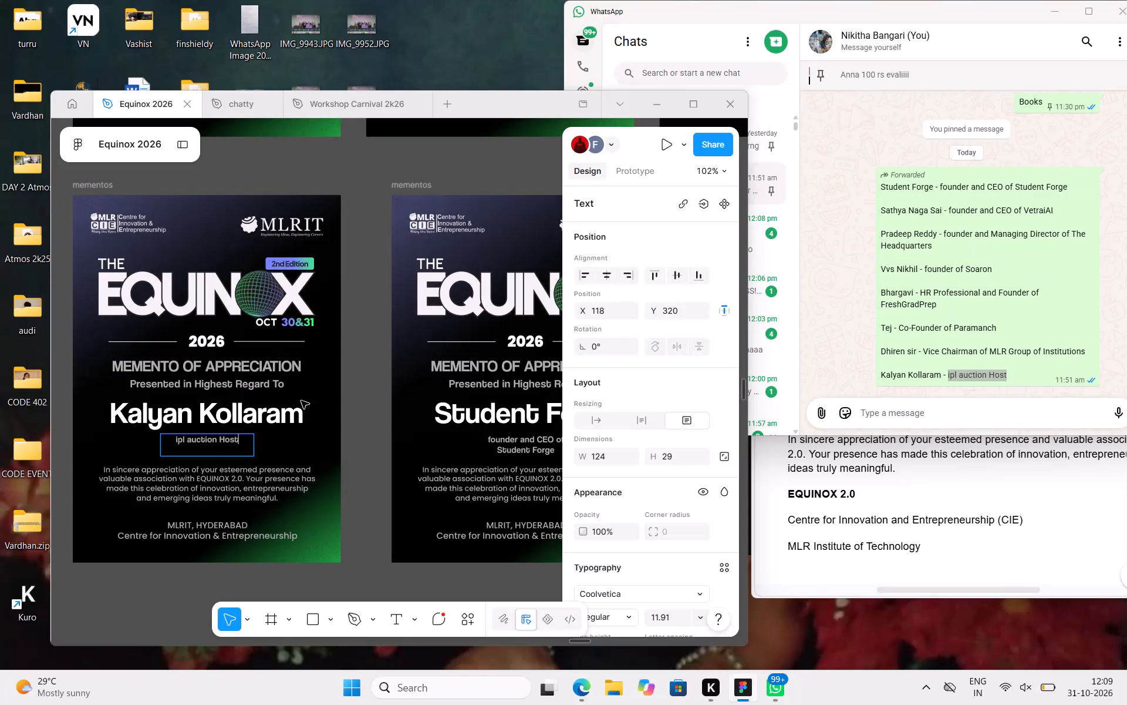
# Move the "ipl auction Host" role text down to Y 326 on the auction host's memento.
pyautogui.click(315, 449)
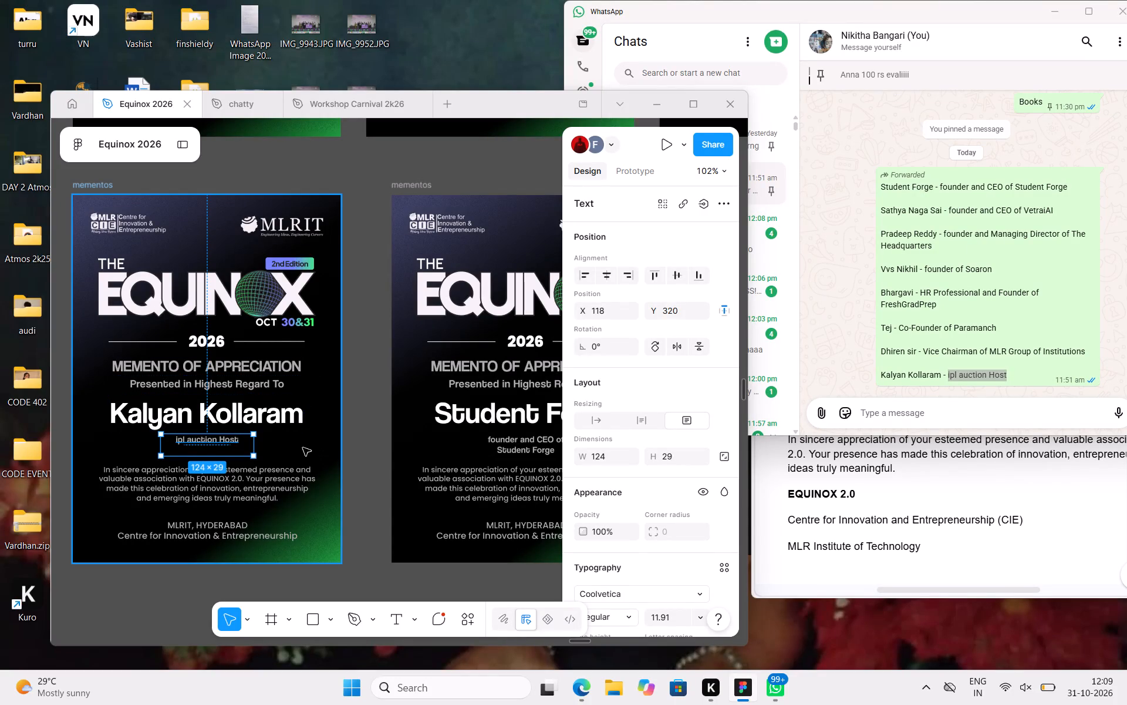
pyautogui.click(303, 448)
pyautogui.scroll(1, 303, 448)
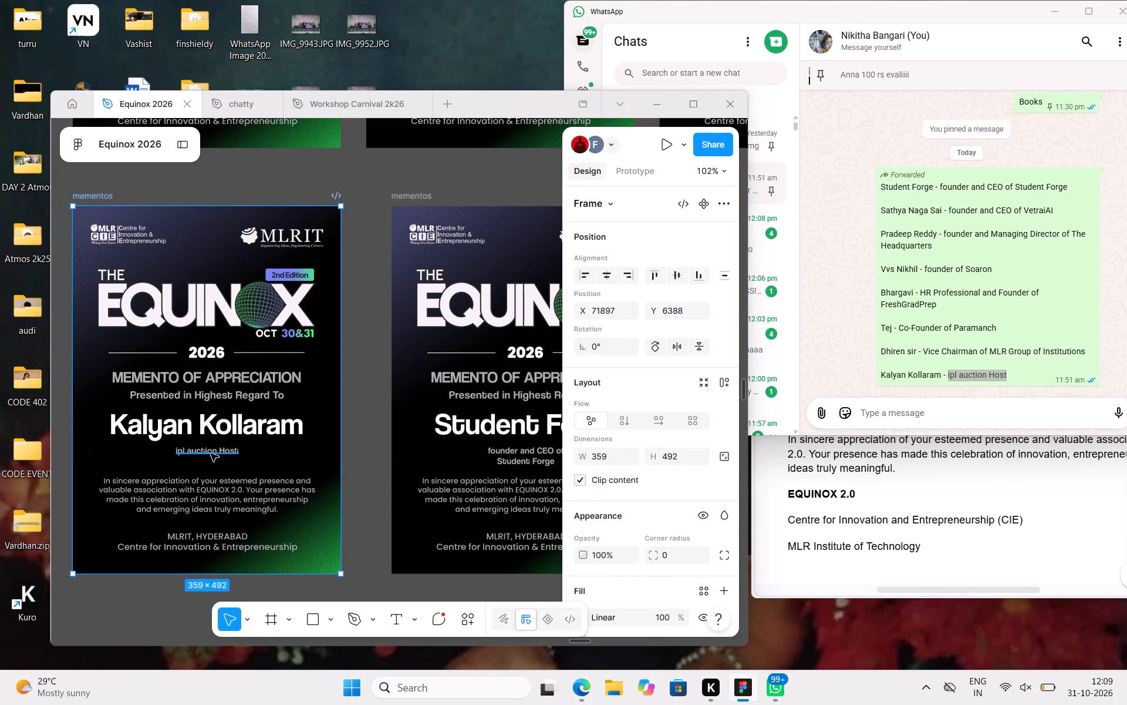
pyautogui.click(211, 454)
pyautogui.press('Down')
pyautogui.press('Down')
pyautogui.press('Down')
pyautogui.press('Down')
pyautogui.press('Down')
pyautogui.press('Down')
pyautogui.press('Down')
pyautogui.press('Down')
pyautogui.press('Down')
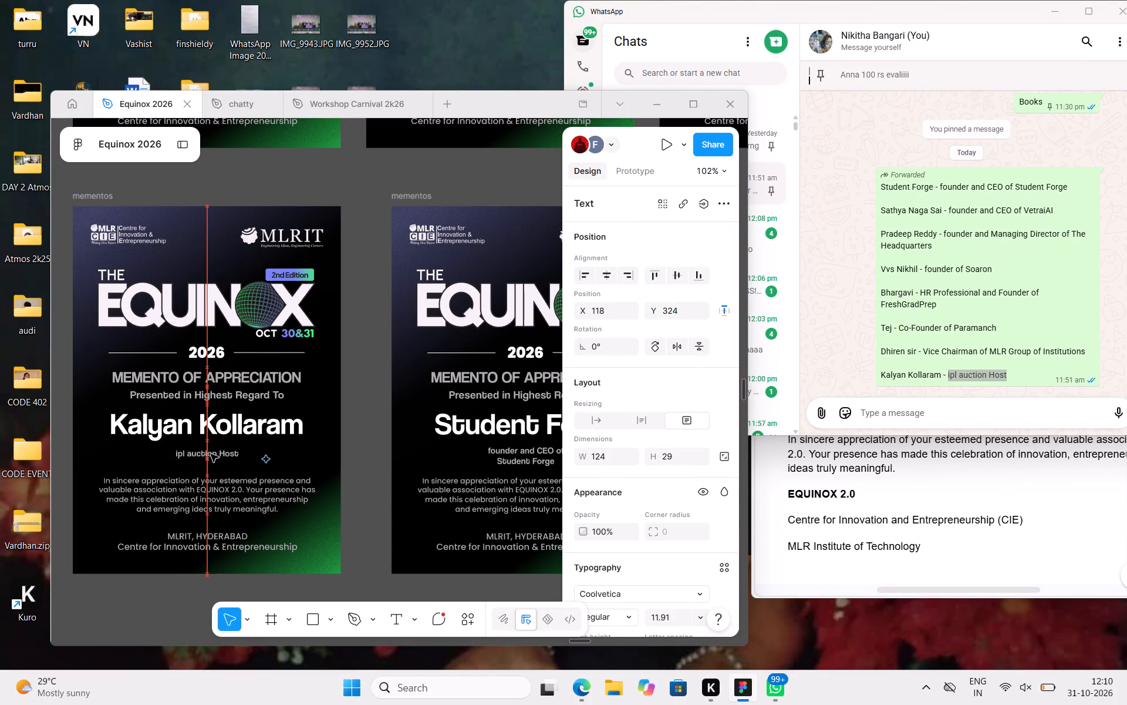
pyautogui.press('Down')
pyautogui.press('Down')
pyautogui.press('Up')
pyautogui.press('Up')
pyautogui.press('Up')
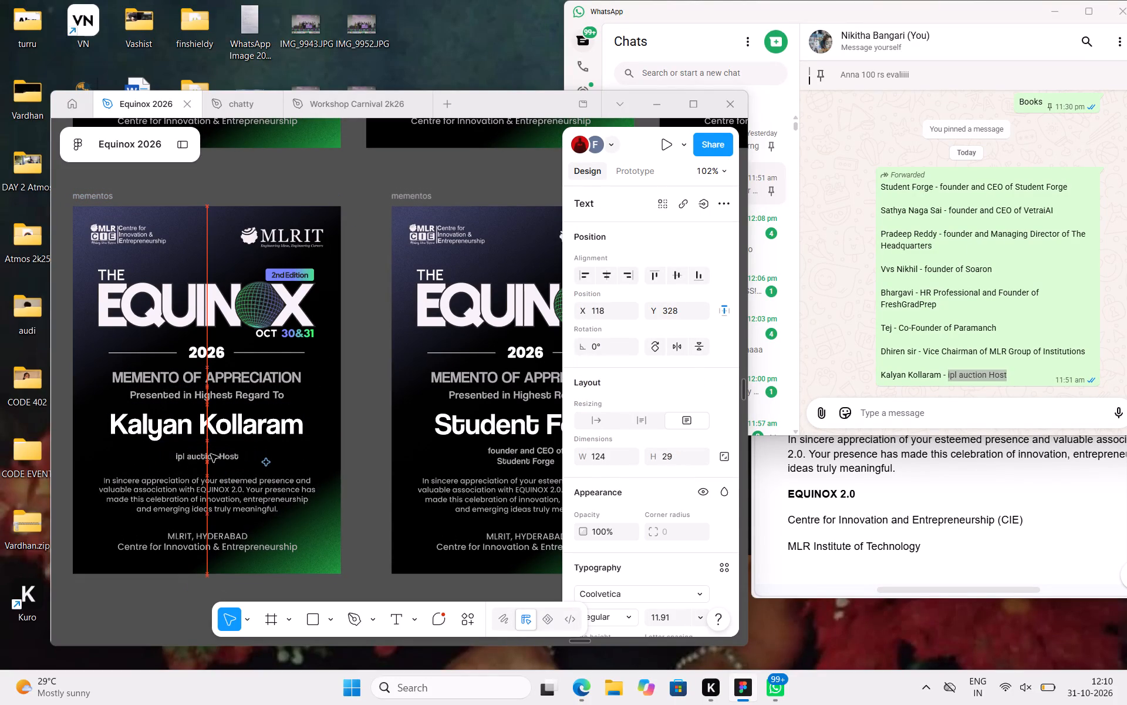
pyautogui.press('Up')
pyautogui.press('Up')
# Move the guest name on the auction host's memento down to Y 276, closer to the role text.
pyautogui.click(231, 422)
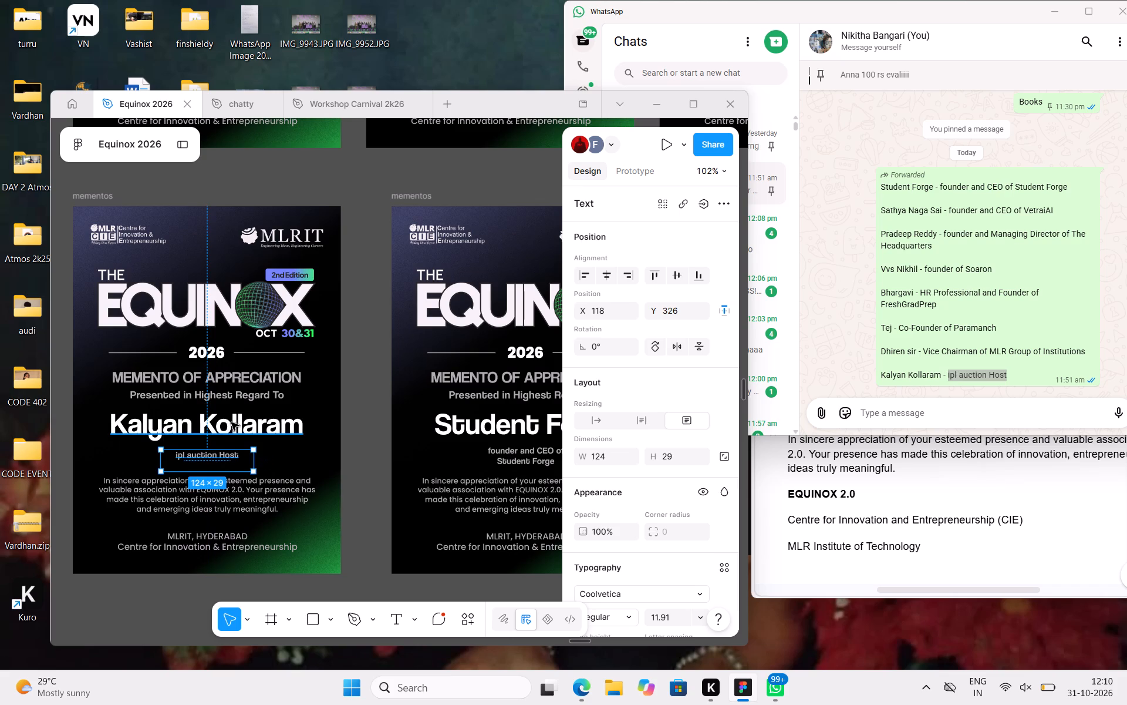
pyautogui.press('Down')
pyautogui.press('Down')
pyautogui.press('Down')
pyautogui.press('Down')
pyautogui.press('Down')
pyautogui.press('Down')
pyautogui.press('Down')
pyautogui.press('Down')
pyautogui.press('Down')
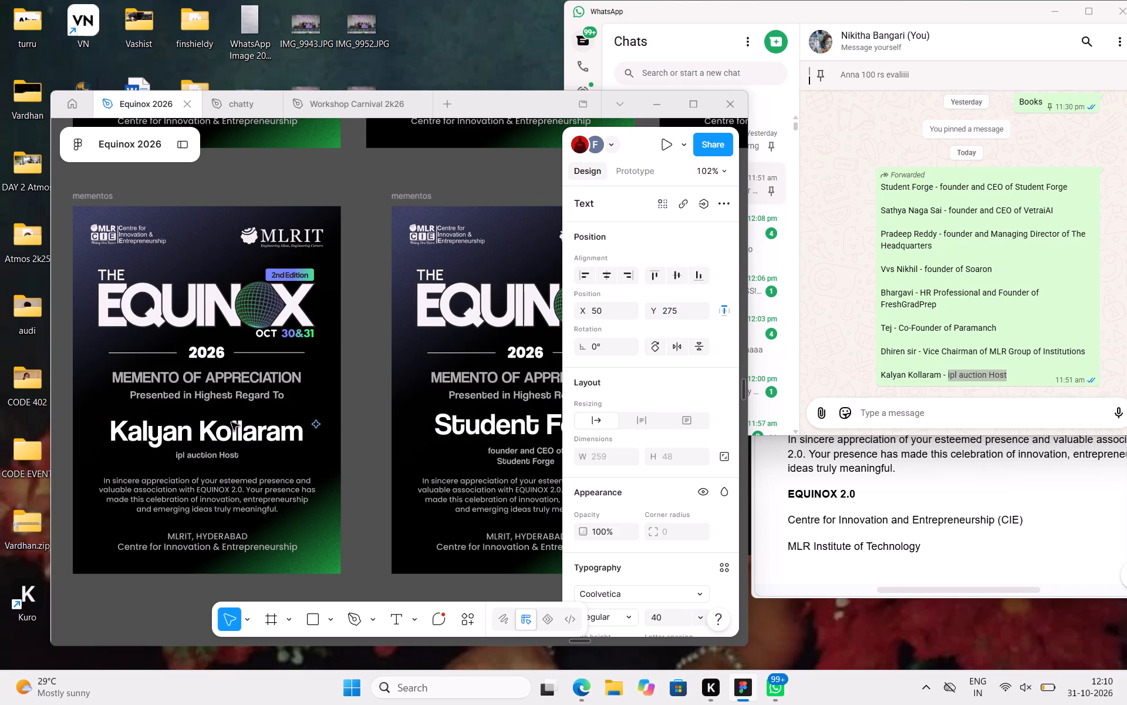
pyautogui.press('Down')
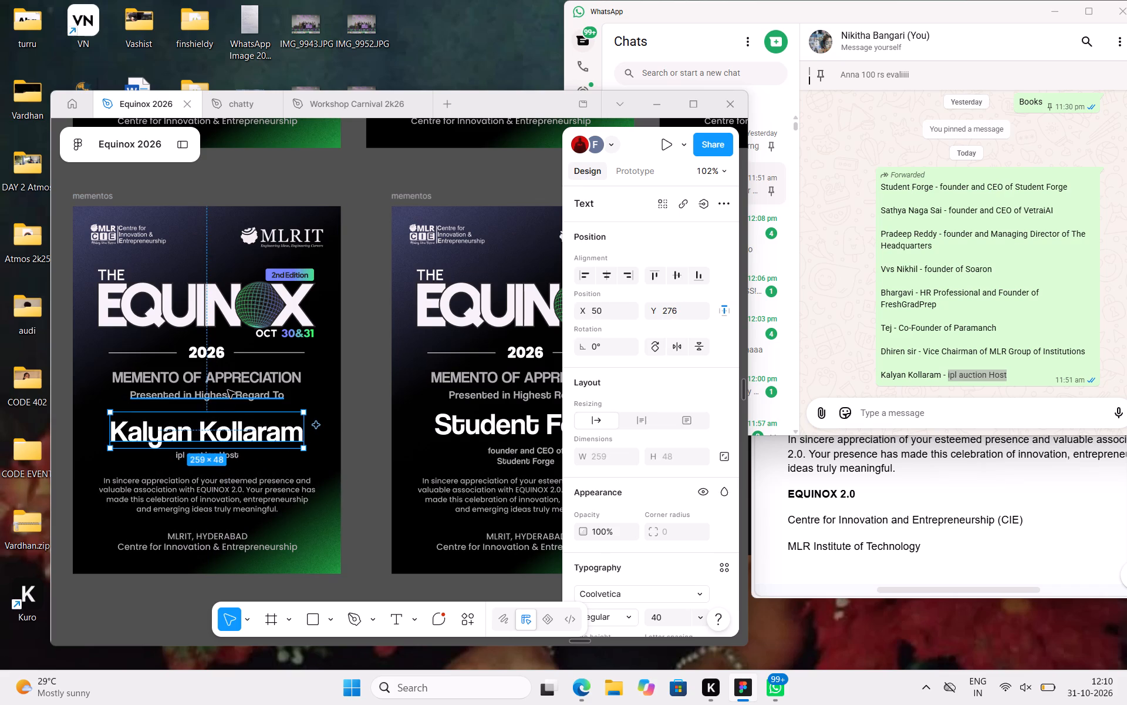
# Move the "Presented in Highest Regard To" line down to Y 251.47 on the same memento.
pyautogui.click(228, 390)
pyautogui.press('Down')
pyautogui.press('Down')
pyautogui.press('Down')
pyautogui.press('Down')
pyautogui.press('Down')
pyautogui.press('Down')
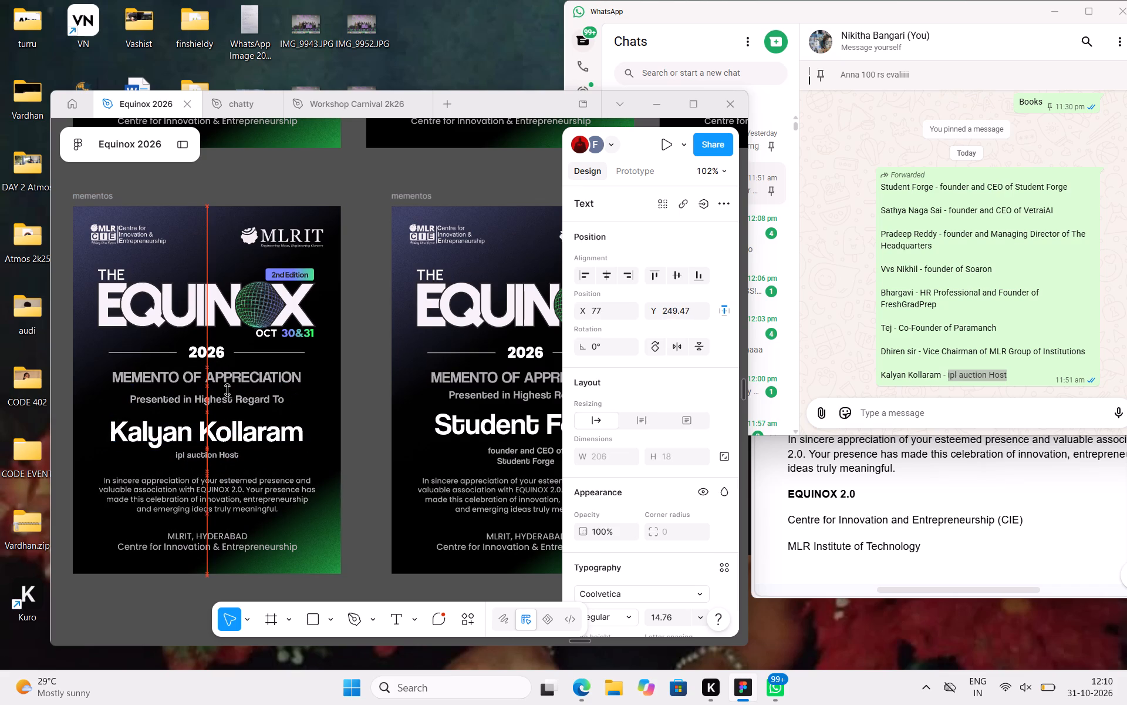
pyautogui.press('Down')
pyautogui.press('Down')
# Move the "MEMENTO OF APPRECIATION" heading down to Y 223 on the auction host's memento.
pyautogui.click(224, 377)
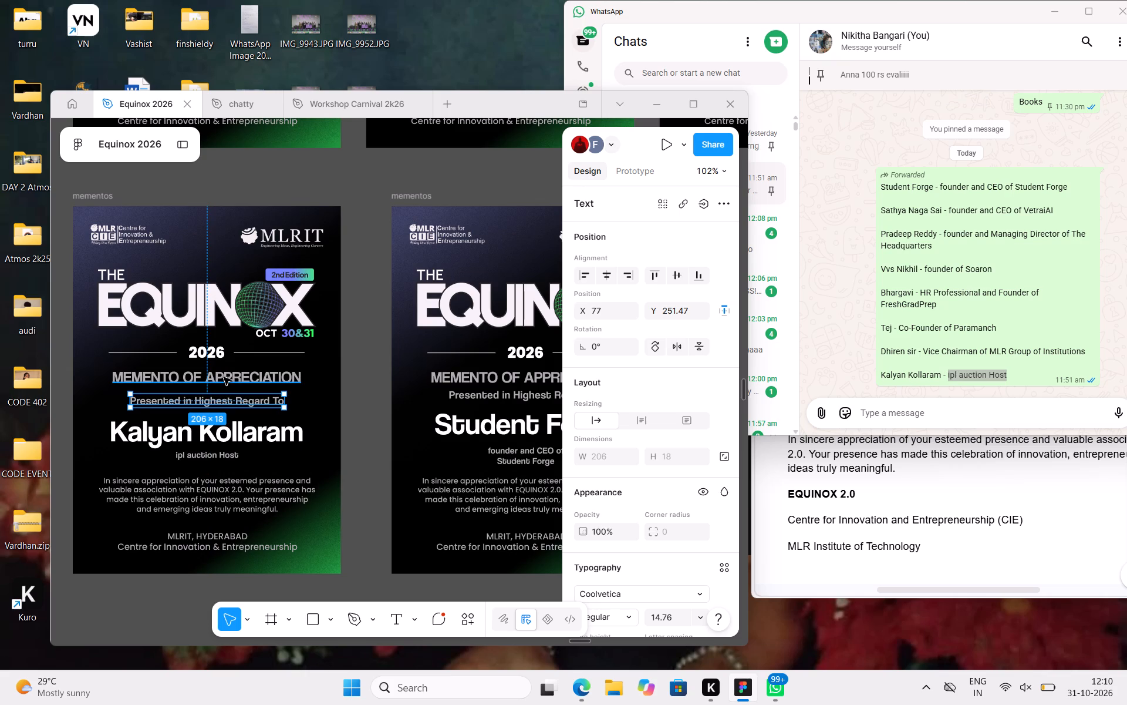
pyautogui.press('Down')
pyautogui.press('Down')
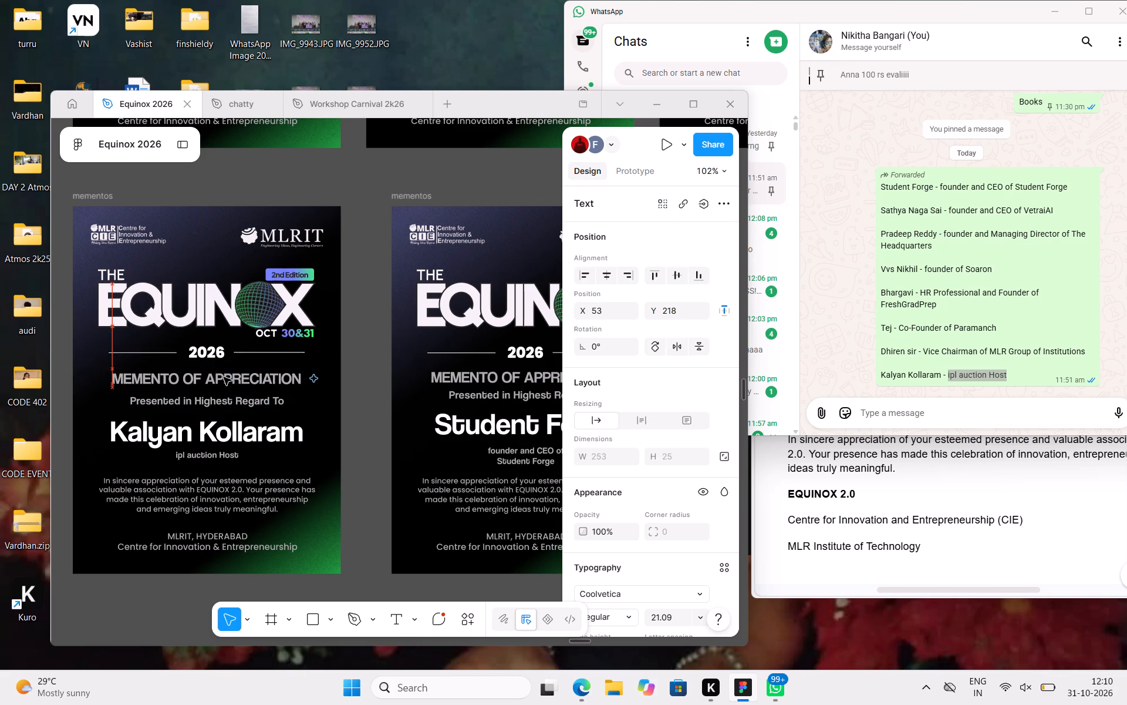
pyautogui.press('Down')
pyautogui.press('Down')
pyautogui.press('Down')
pyautogui.press('Down')
pyautogui.press('Down')
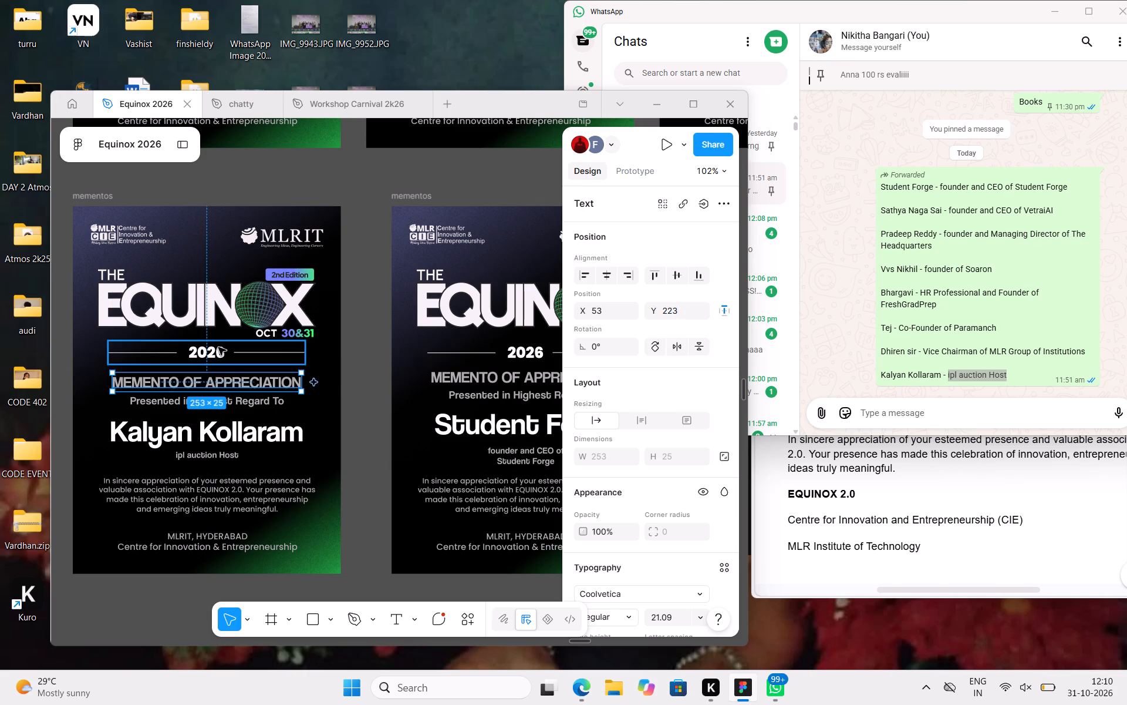
# Move the "2026" group with its side lines down to Y 186 on the auction host's memento.
pyautogui.click(218, 348)
pyautogui.press('Down')
pyautogui.press('Down')
pyautogui.press('Down')
pyautogui.press('Down')
pyautogui.press('Down')
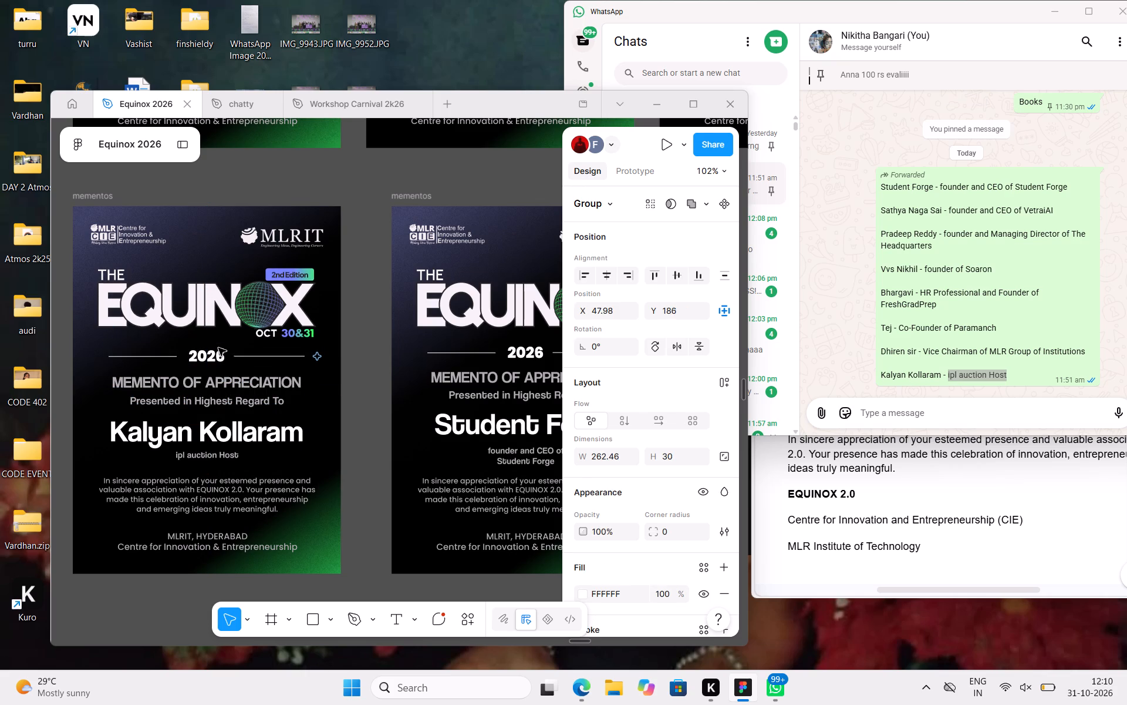
# Move the "THE EQUINOX" title group down to Y 86 on the auction host's memento.
pyautogui.click(223, 313)
pyautogui.press('Down')
pyautogui.press('Down')
pyautogui.press('Down')
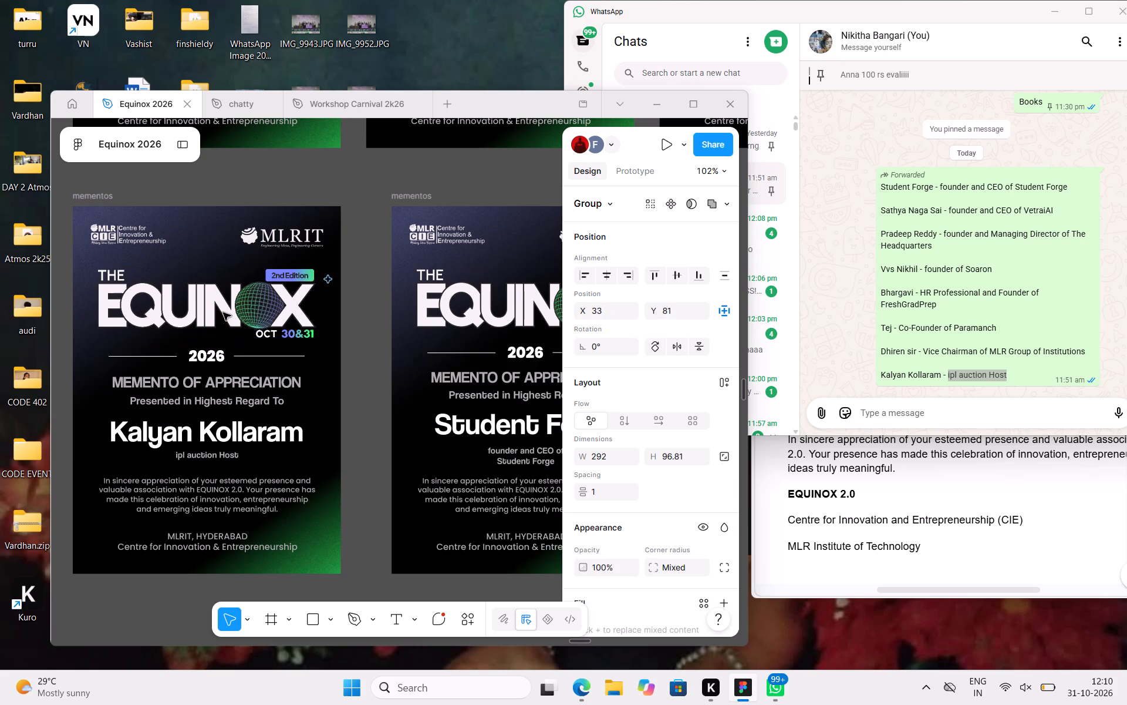
pyautogui.press('Down')
pyautogui.press('Down')
pyautogui.press('Down')
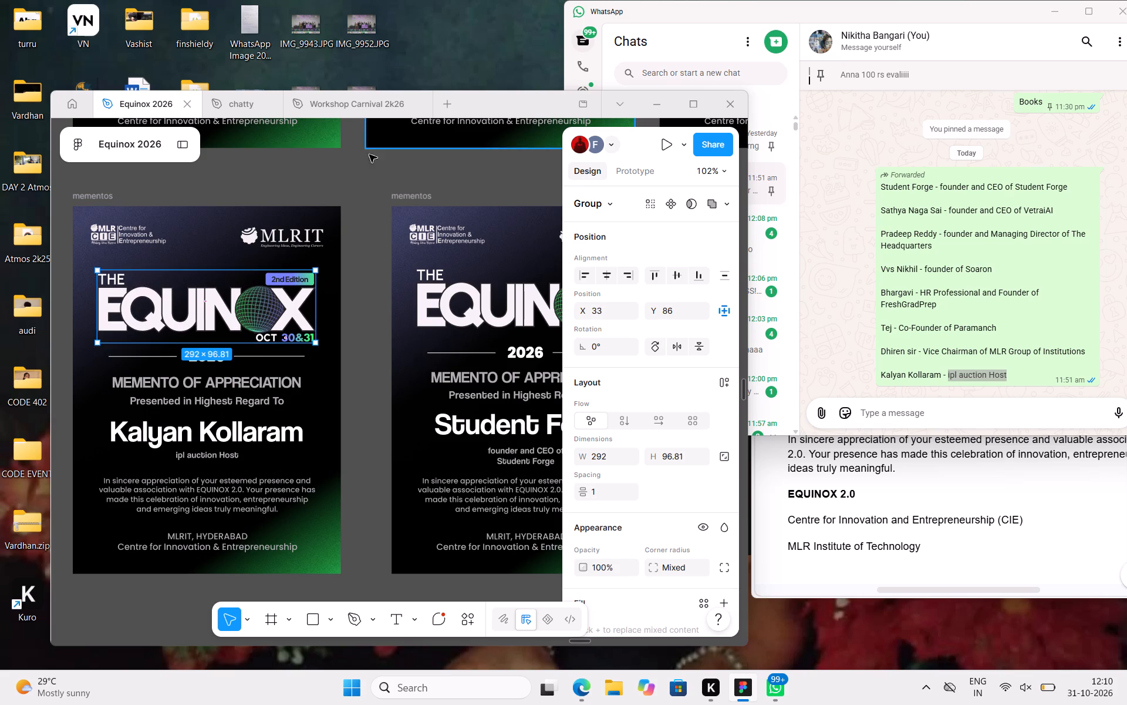
# Move The Headquarters managing director's memento horizontally closer to the VetraiAI founder's memento in the same row.
pyautogui.click(359, 206)
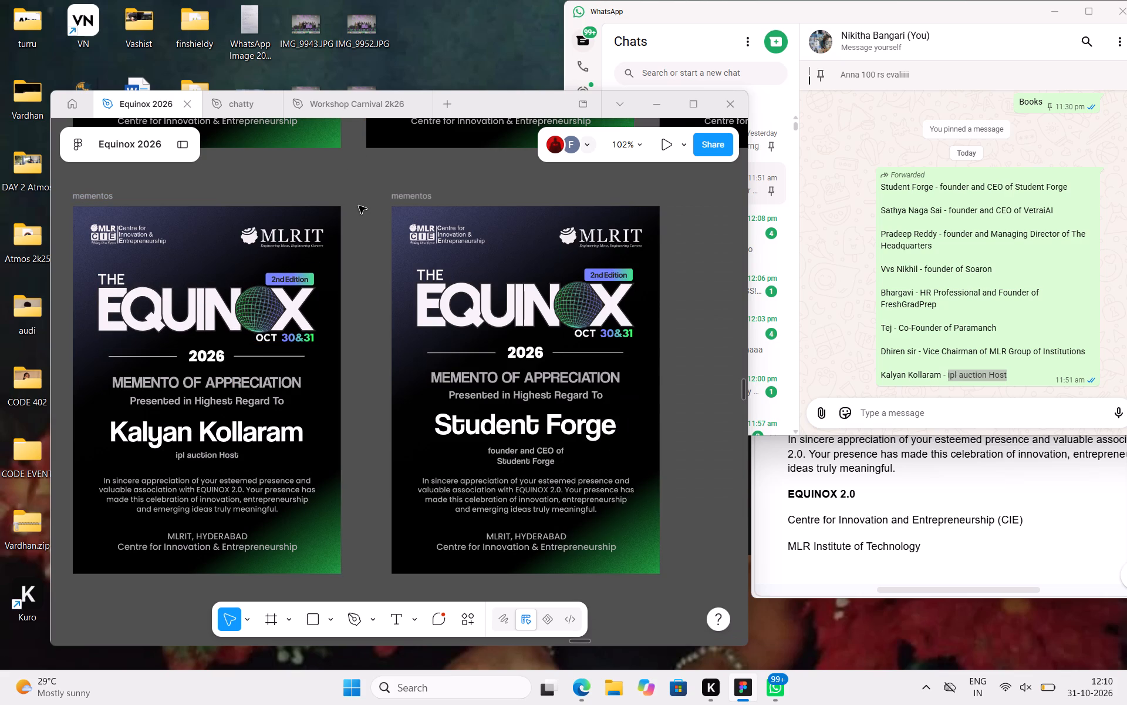
pyautogui.hscroll(-1, 359, 206)
pyautogui.scroll(1, 359, 206)
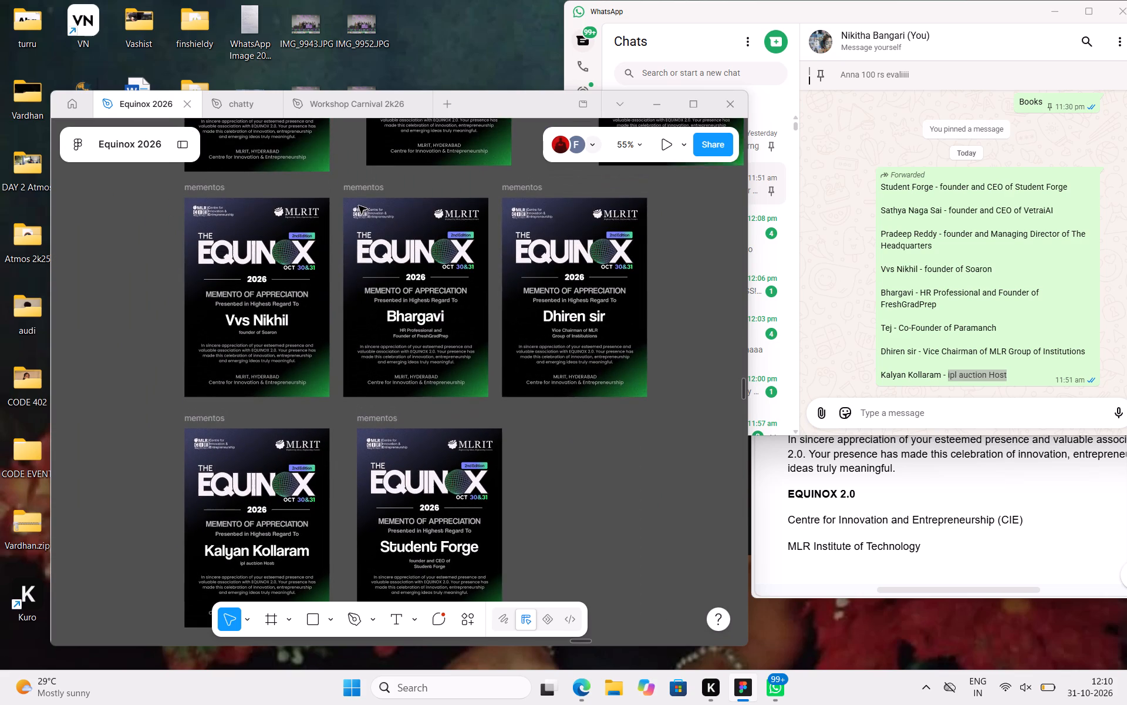
pyautogui.scroll(-1, 359, 206)
pyautogui.scroll(2, 359, 206)
pyautogui.hscroll(-1, 359, 206)
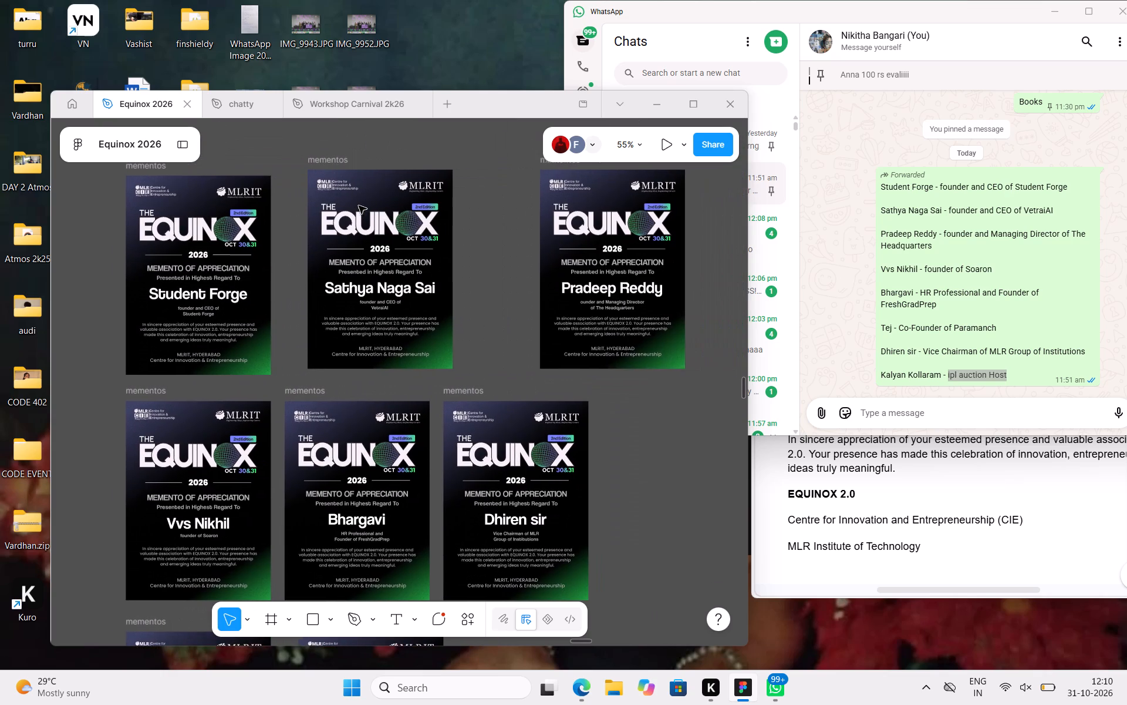
pyautogui.moveTo(542, 172); pyautogui.dragTo(474, 172)
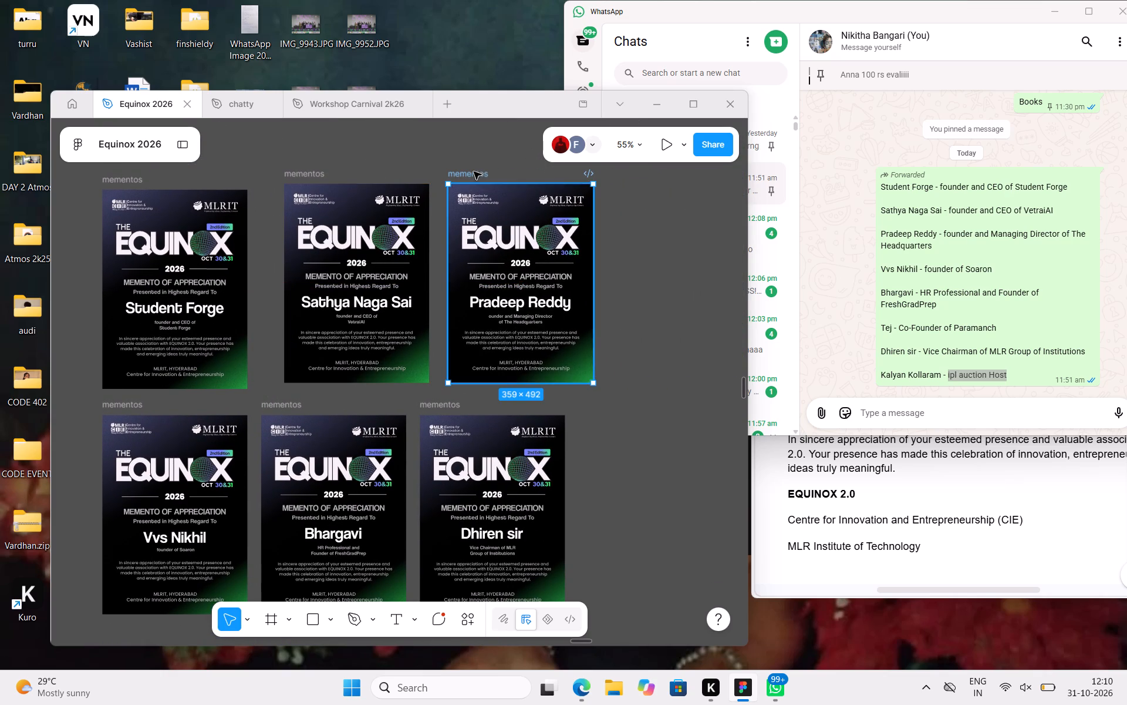
pyautogui.click(428, 160)
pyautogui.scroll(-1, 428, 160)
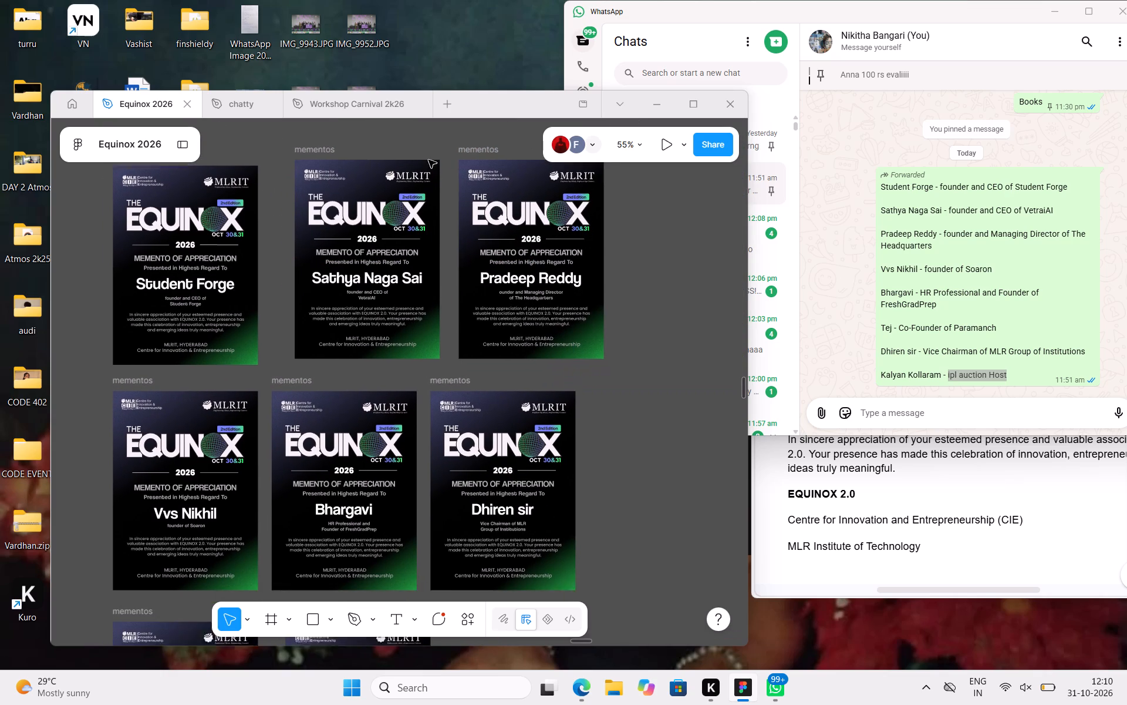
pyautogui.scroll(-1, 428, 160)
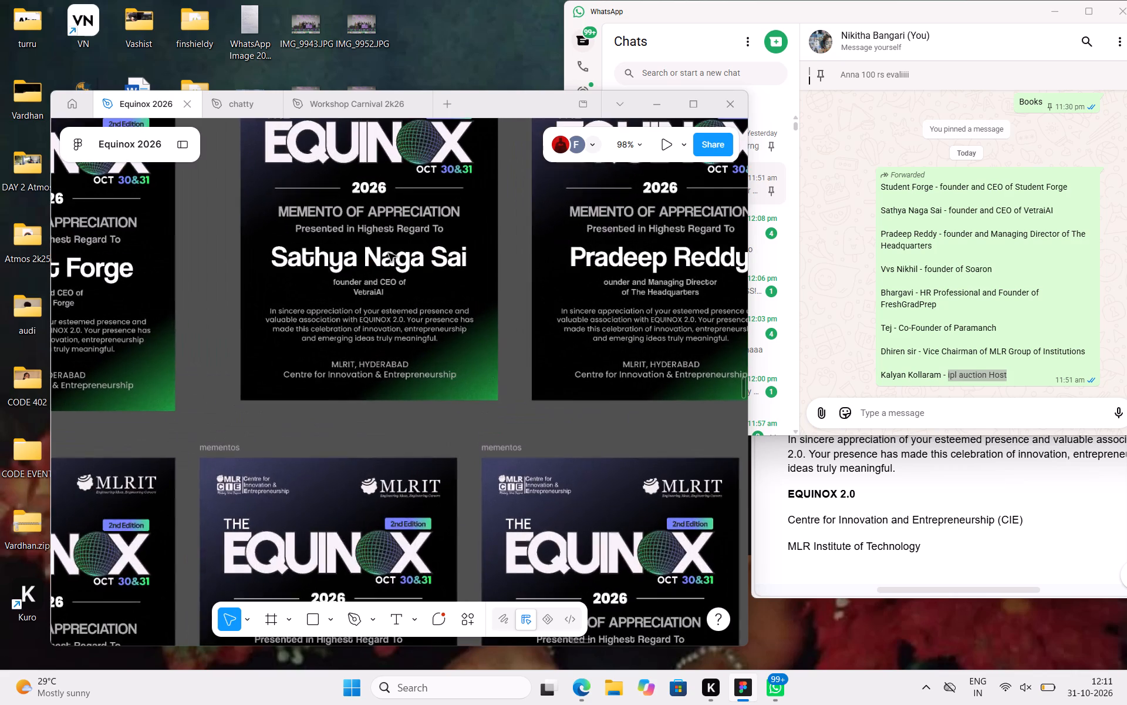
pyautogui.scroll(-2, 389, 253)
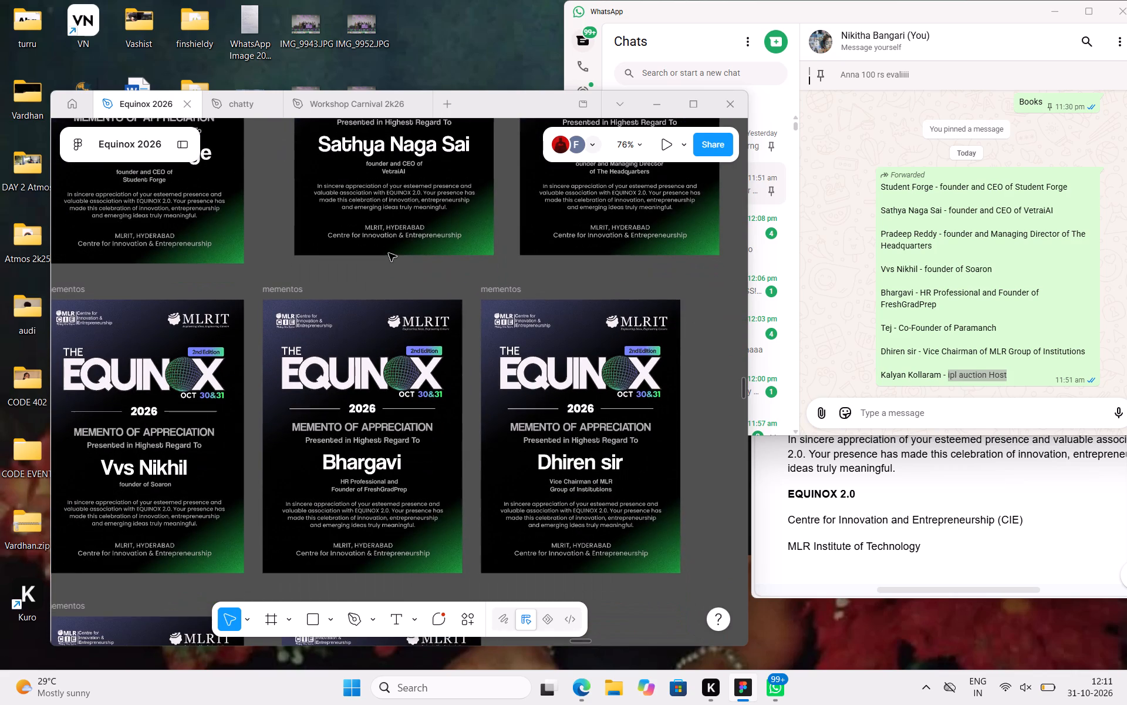
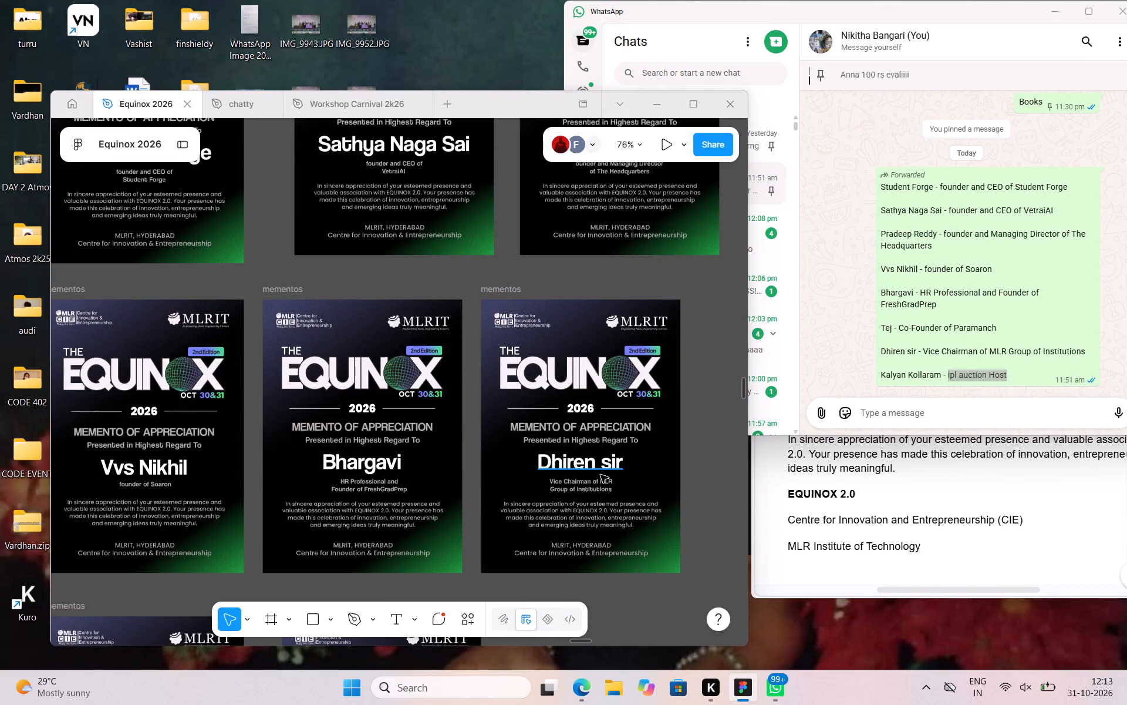
# Open the guest name text on the Vice Chairman's memento for editing, with the cursor between its two words.
pyautogui.doubleClick(593, 460)
pyautogui.doubleClick(593, 460)
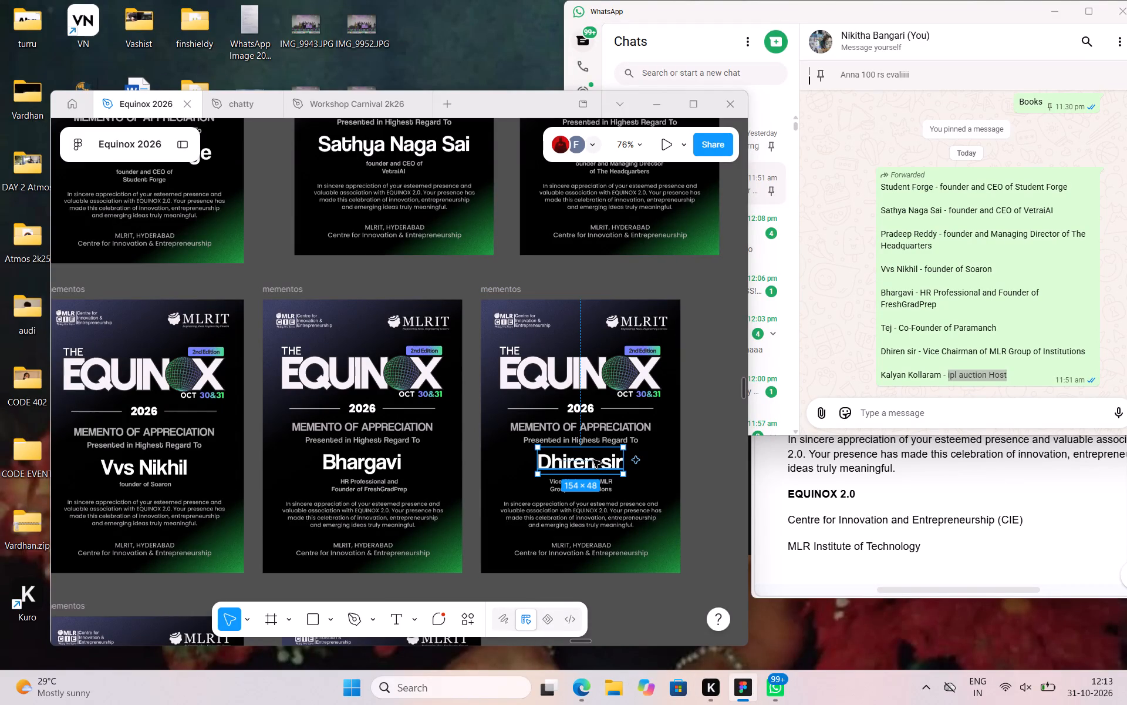
pyautogui.tripleClick(608, 462)
pyautogui.doubleClick(608, 462)
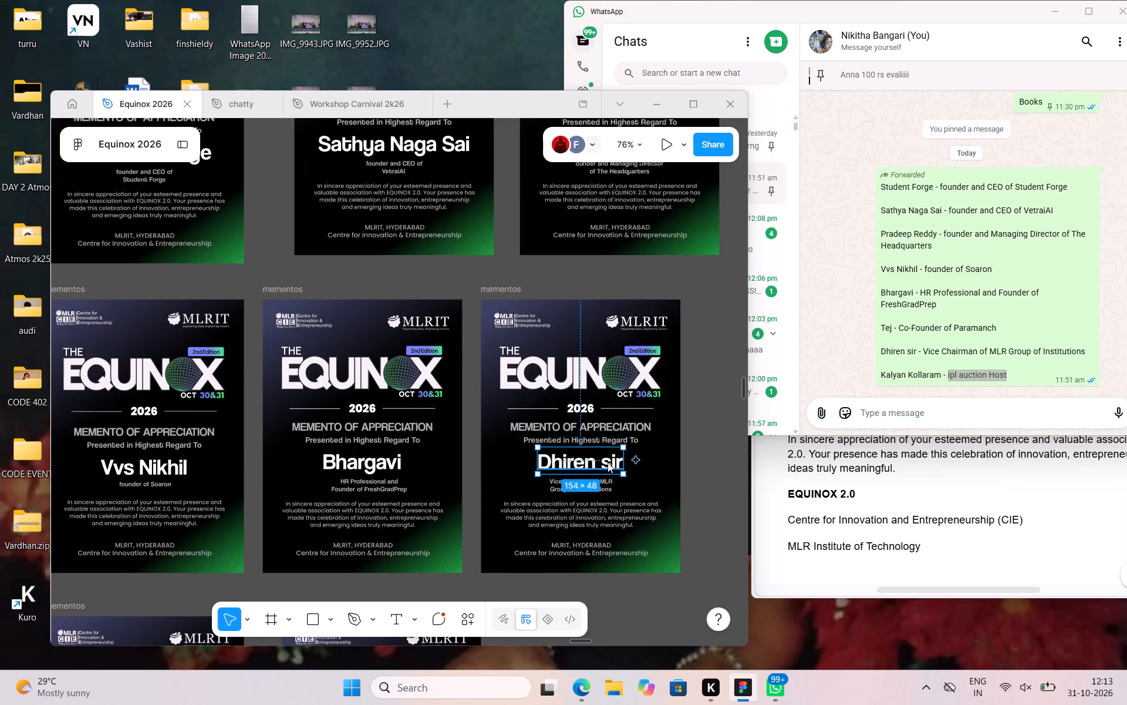
pyautogui.hscroll(-1, 541, 444)
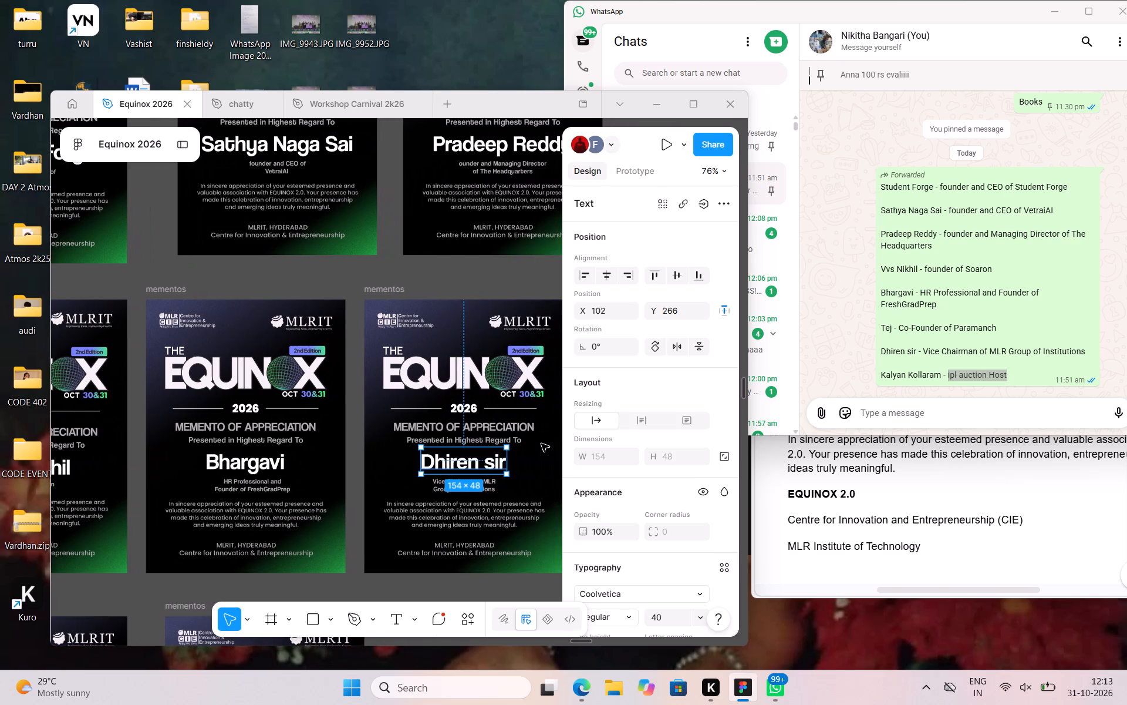
pyautogui.doubleClick(478, 461)
pyautogui.click(477, 461)
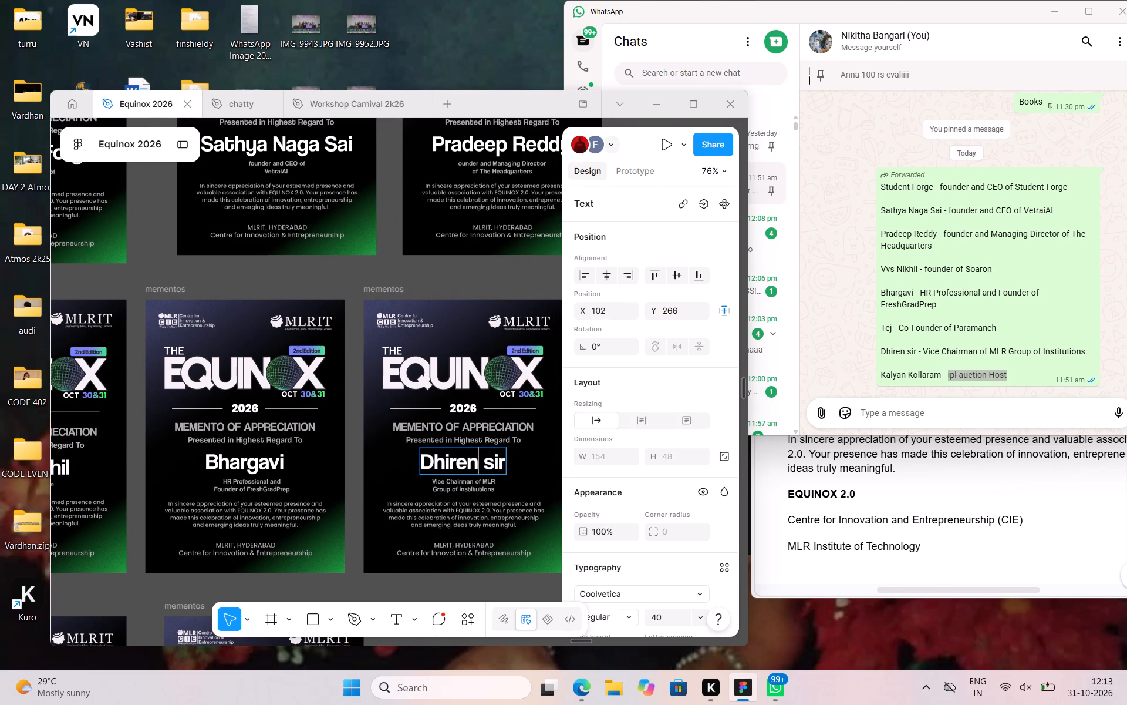
pyautogui.press('Right')
pyautogui.press('Right')
pyautogui.press('Right')
pyautogui.press('BackSpace')
pyautogui.press('BackSpace')
pyautogui.press('BackSpace')
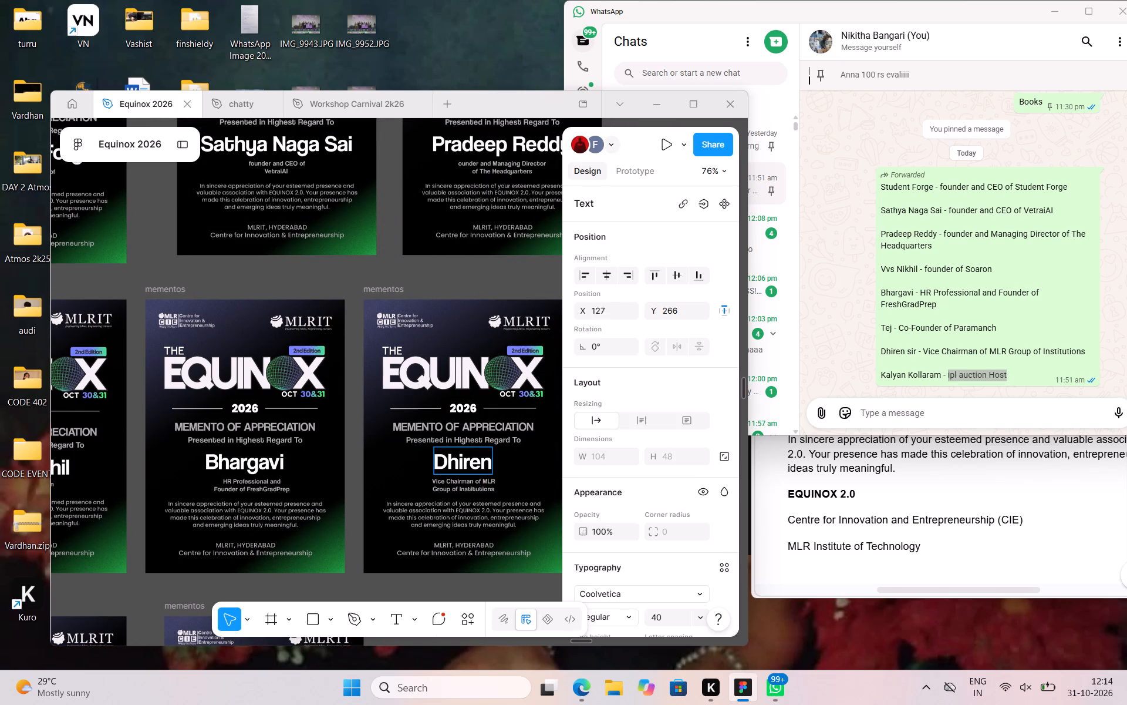
pyautogui.write('Reddy')
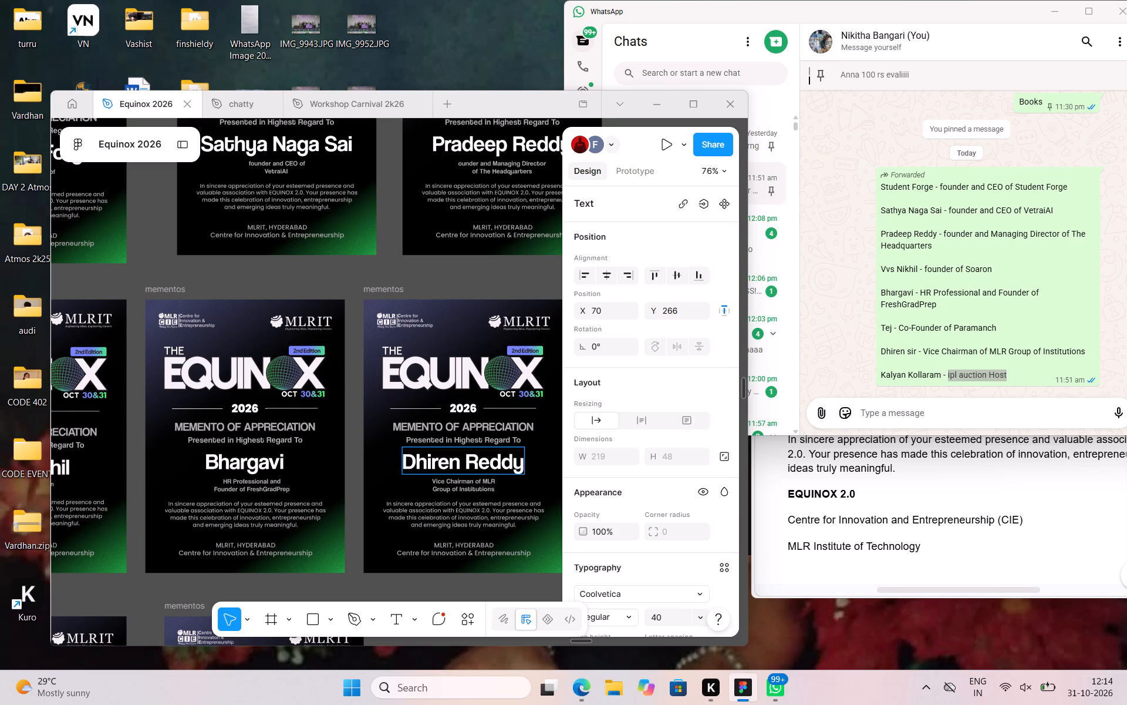
# Add the initial "M." followed by a space before the first name on the Vice Chairman's memento.
pyautogui.click(411, 462)
pyautogui.press('Left')
pyautogui.hotkey('shift', 'm')
pyautogui.write('.')
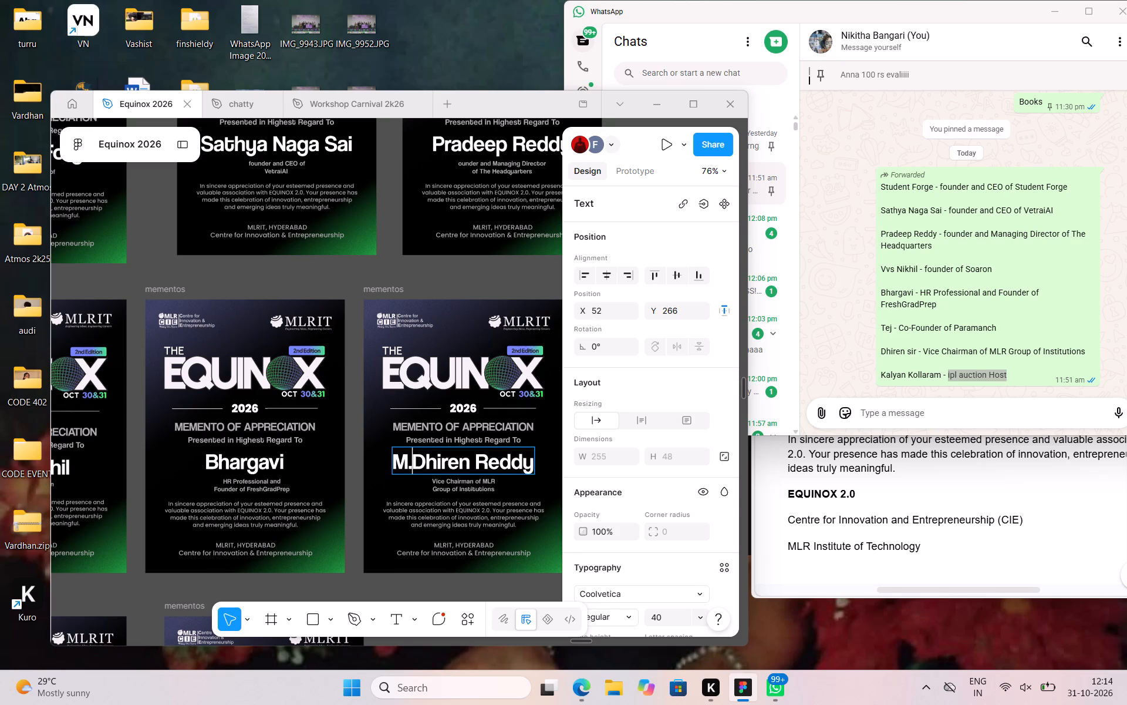
pyautogui.press('space')
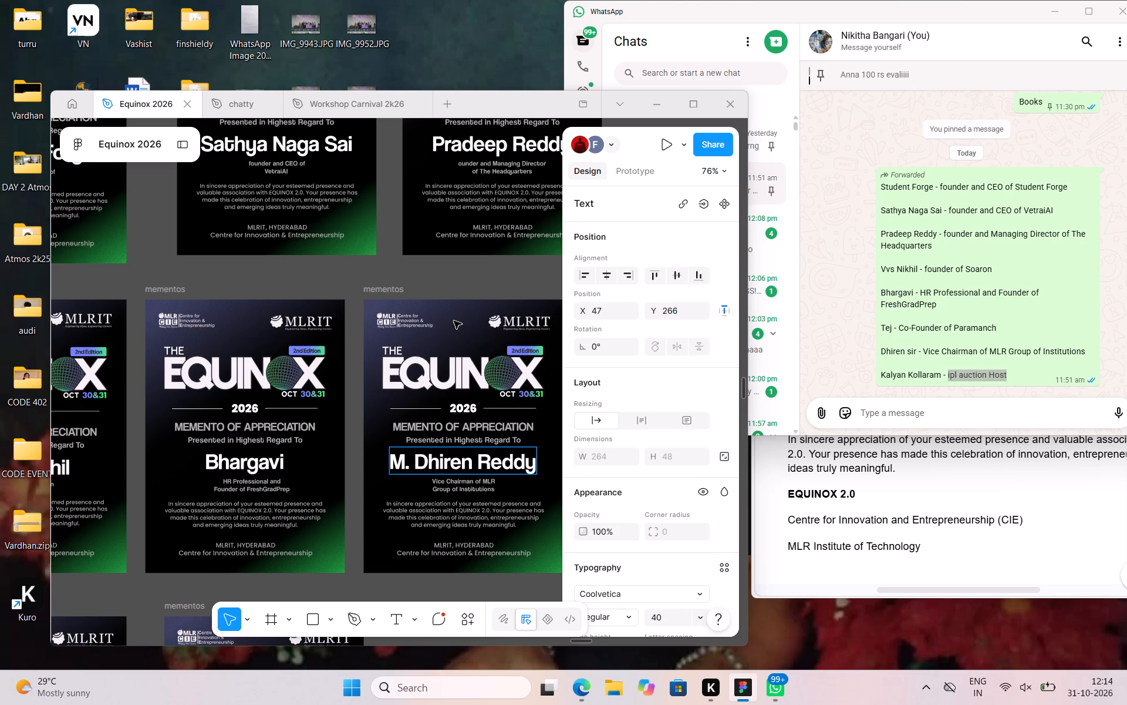
pyautogui.click(451, 307)
pyautogui.hscroll(-1, 451, 320)
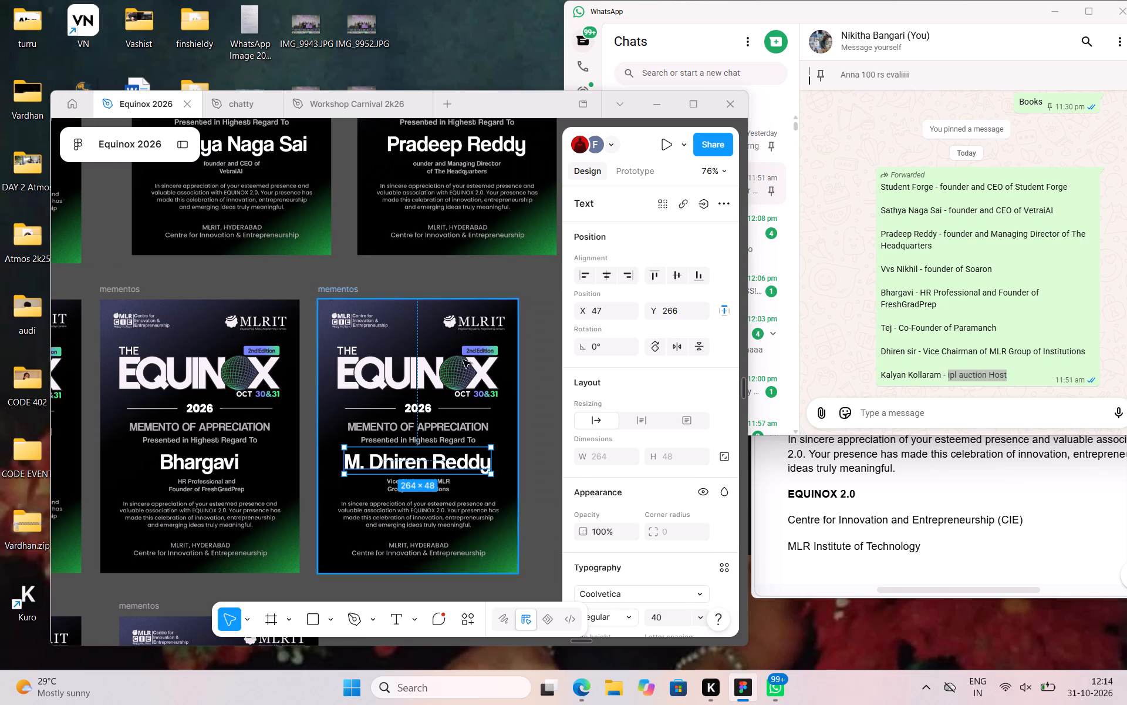
pyautogui.click(529, 404)
# Review the rows of memento frames, checking the guest names, roles and layout on each.
pyautogui.hscroll(1, 529, 404)
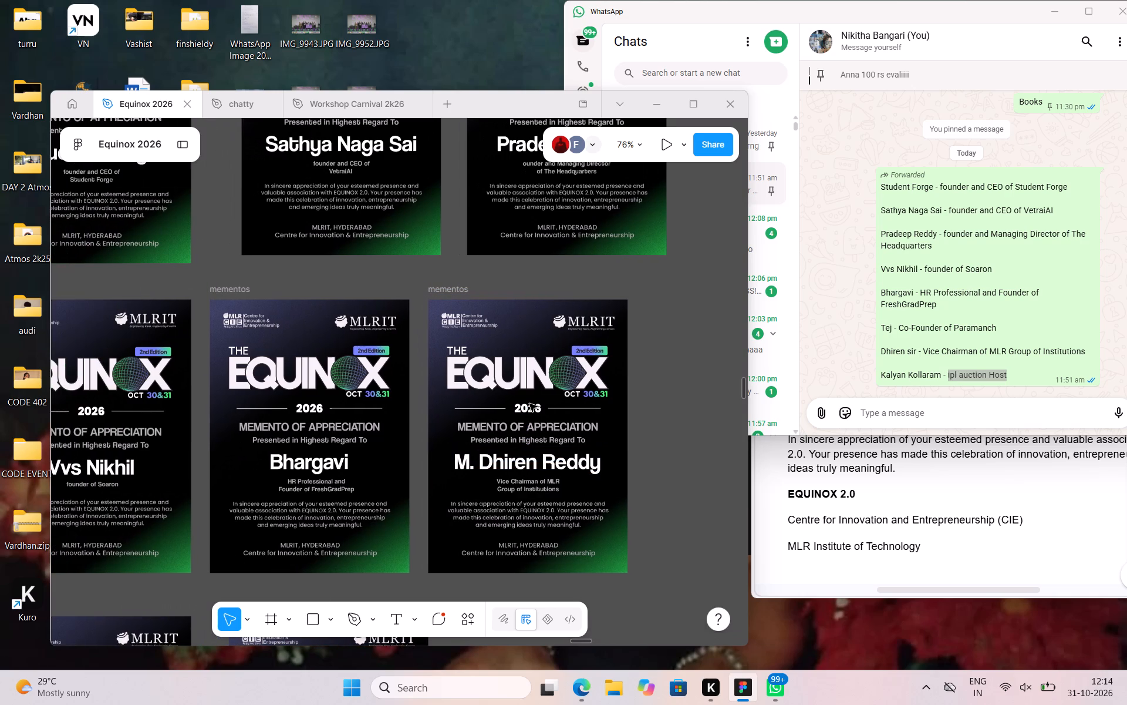
pyautogui.hscroll(1, 529, 404)
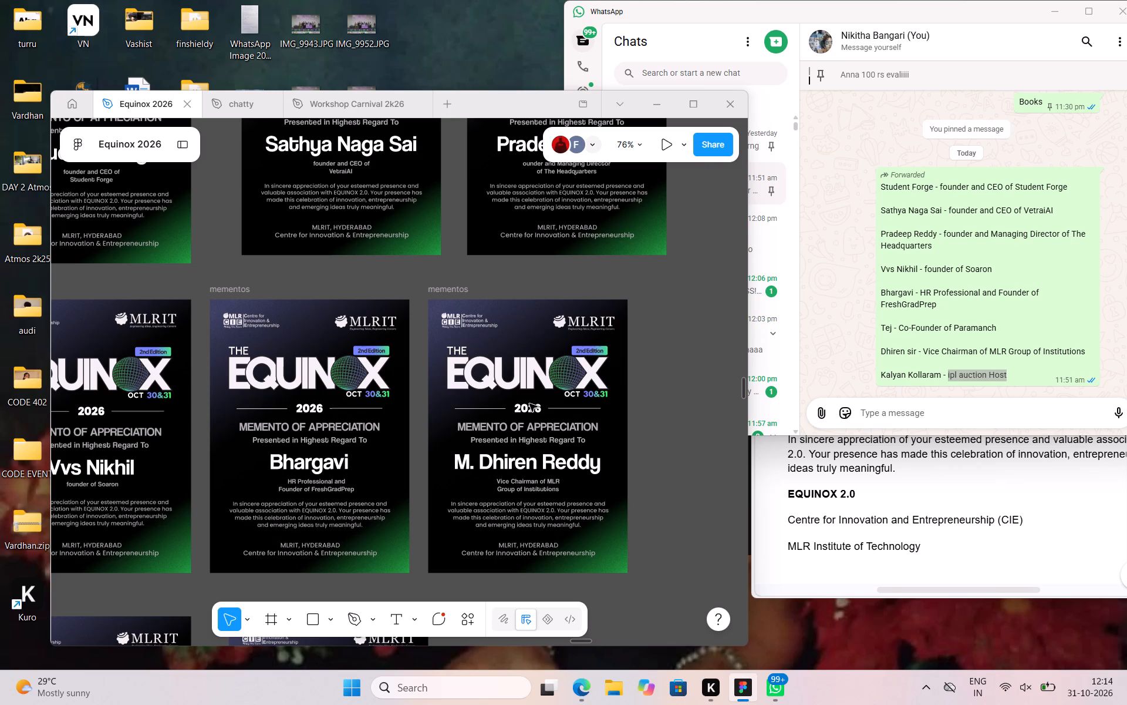
pyautogui.hscroll(1, 529, 404)
pyautogui.scroll(1, 529, 404)
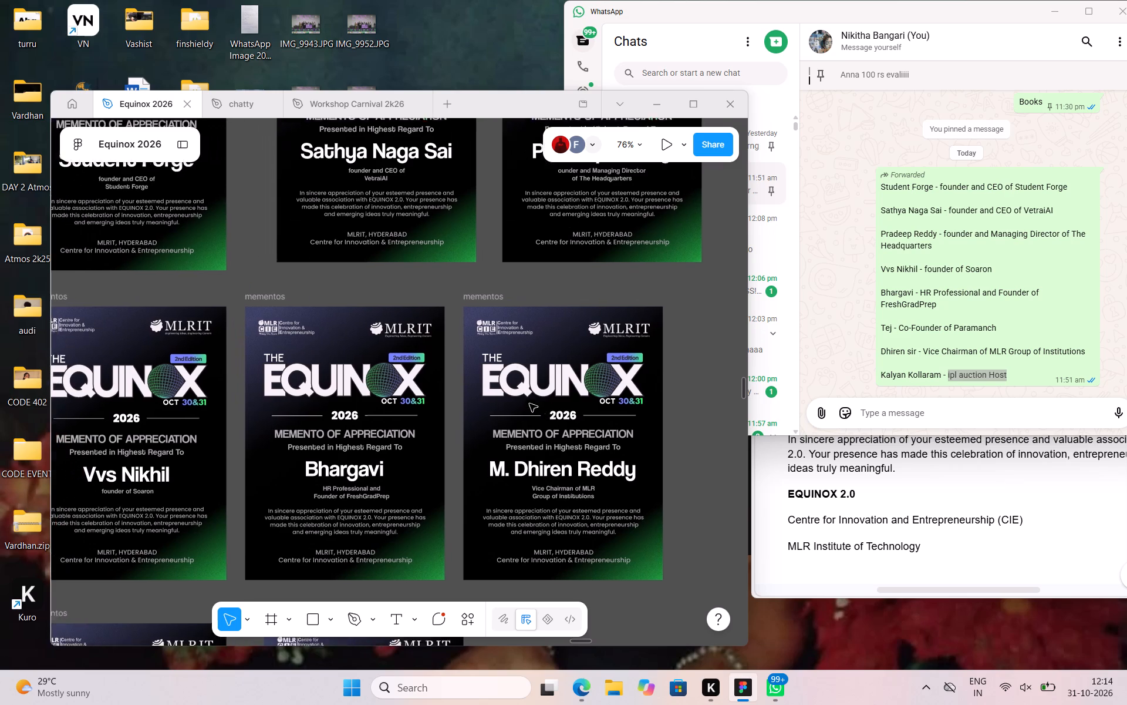
pyautogui.scroll(1, 529, 404)
pyautogui.hscroll(1, 529, 404)
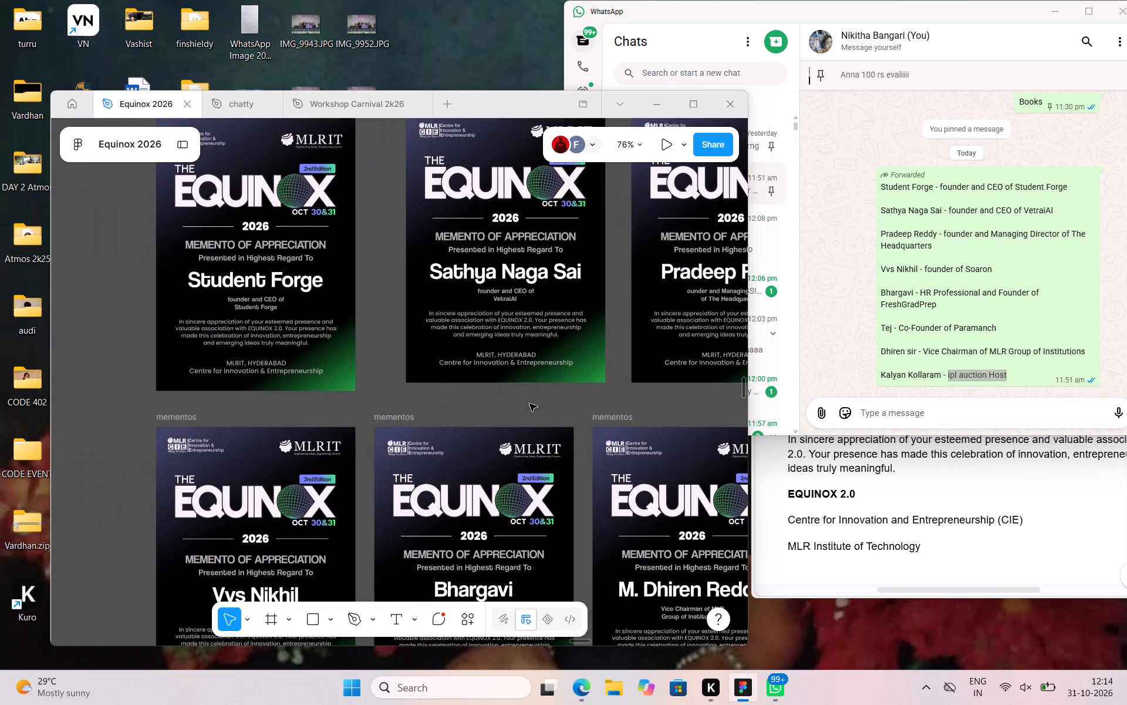
pyautogui.hscroll(-2, 529, 404)
pyautogui.scroll(-1, 529, 404)
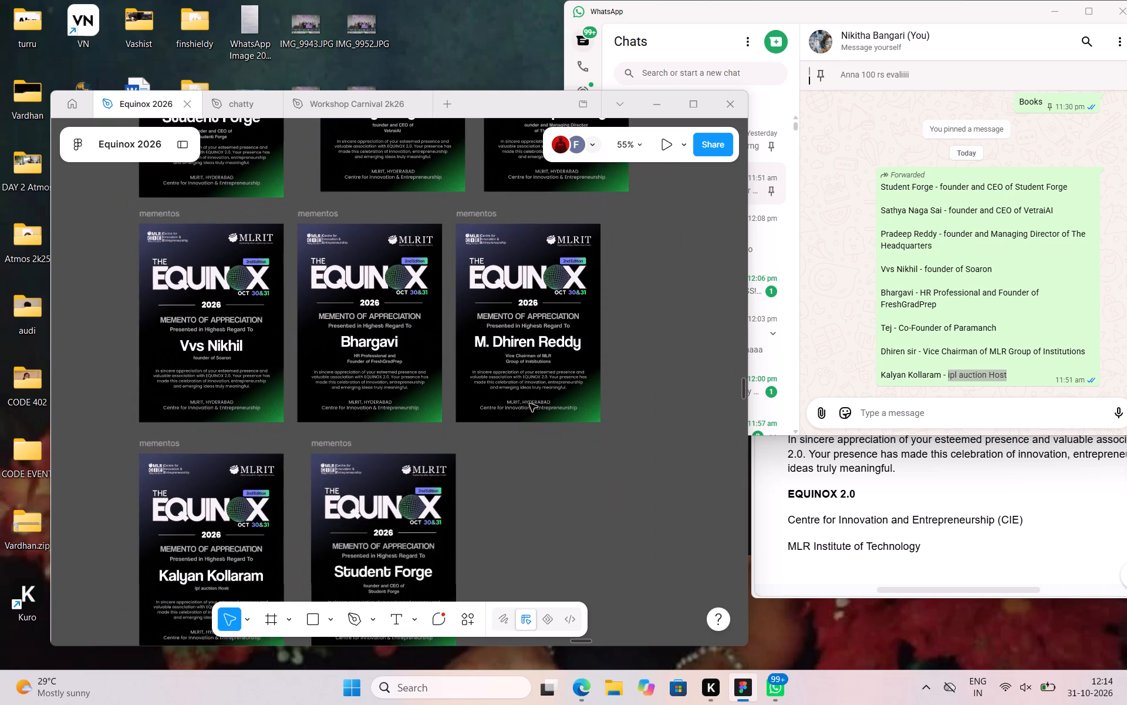
# Compare the guest names and roles across all memento frames with the guest list in the WhatsApp message.
pyautogui.scroll(-1, 529, 404)
pyautogui.scroll(1, 386, 353)
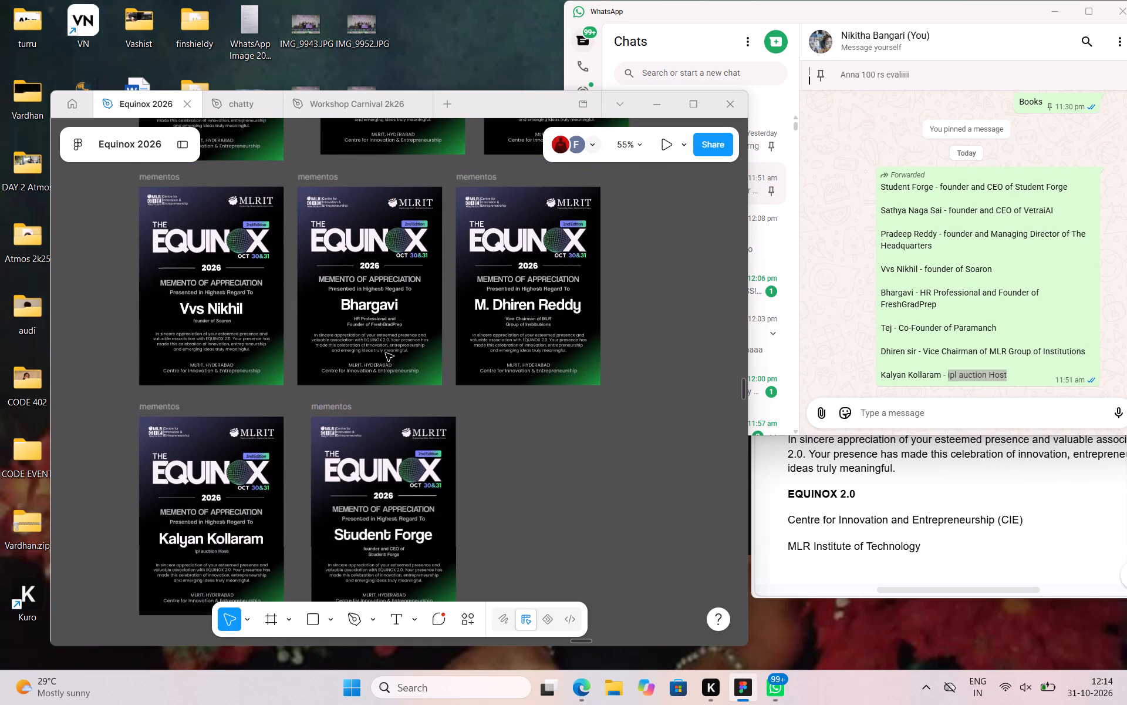
pyautogui.scroll(2, 386, 353)
pyautogui.scroll(-1, 386, 353)
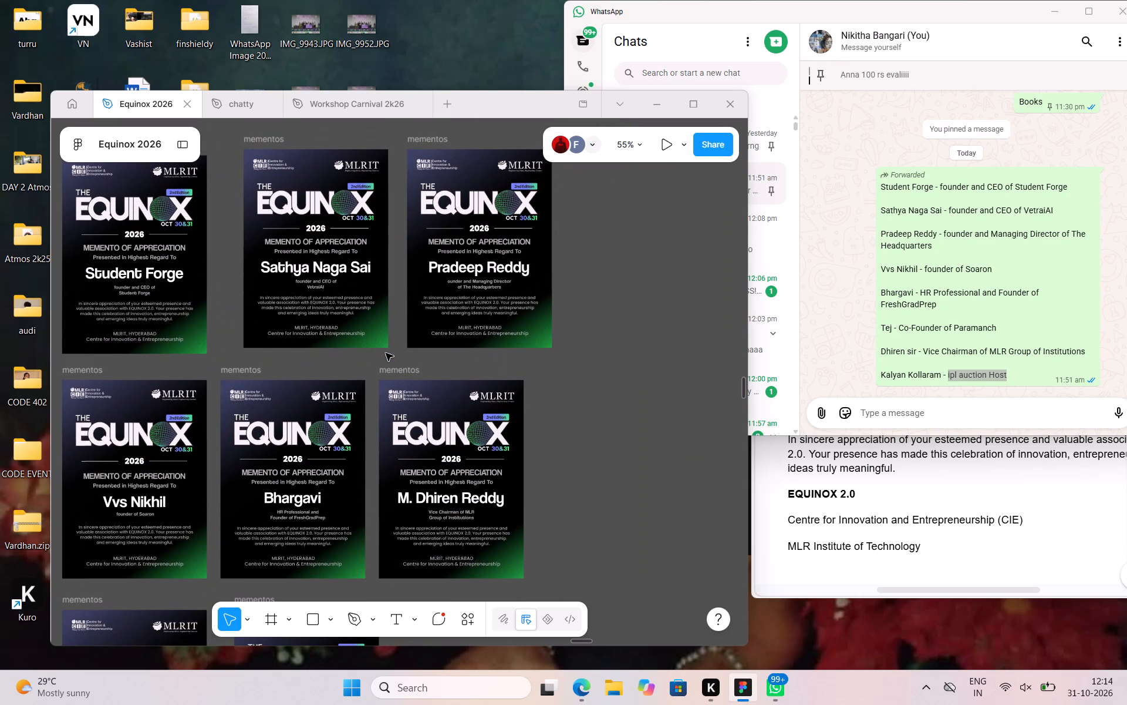
pyautogui.scroll(-2, 497, 325)
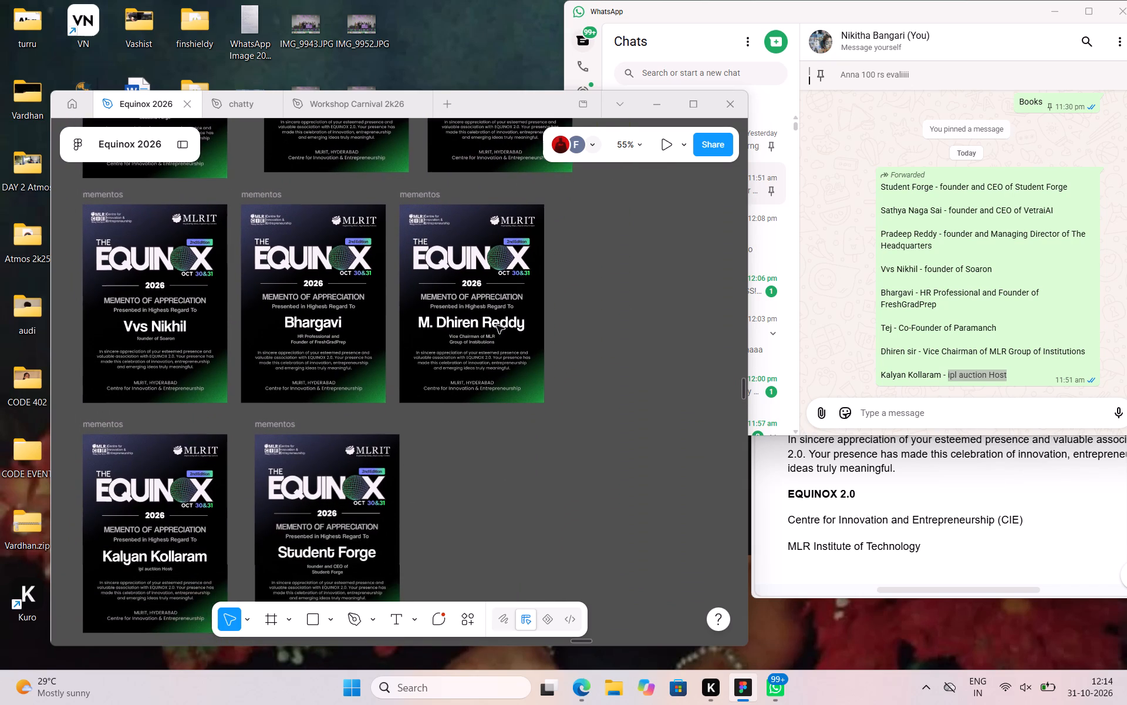
pyautogui.scroll(-1, 497, 325)
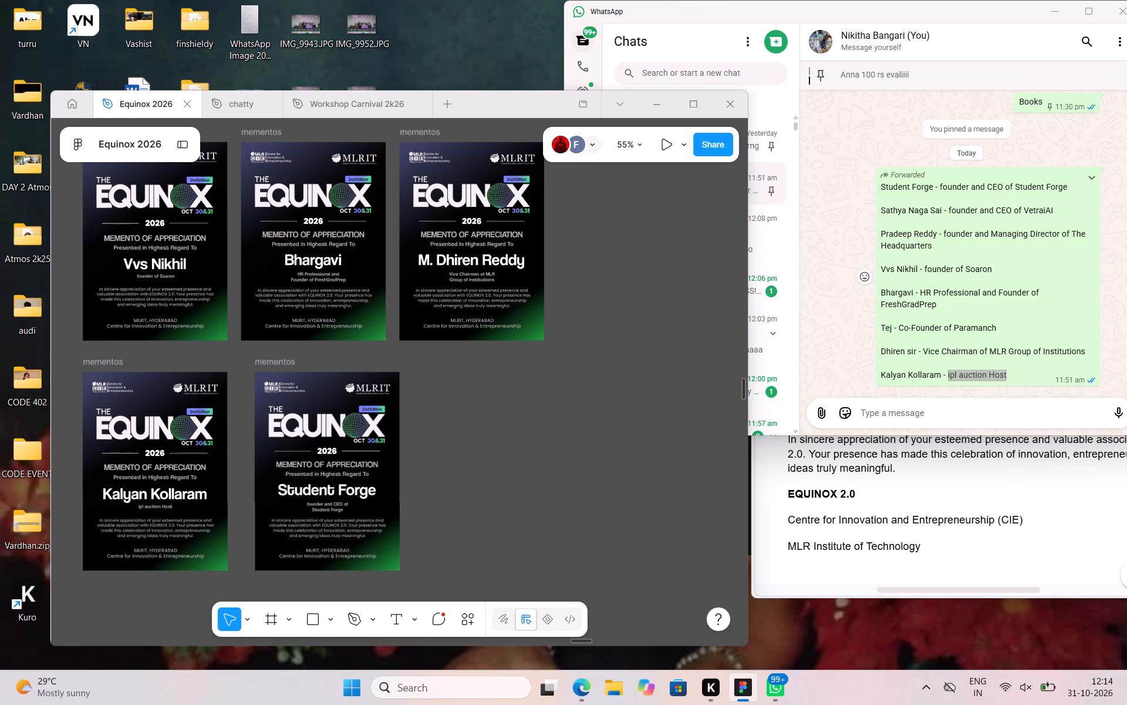
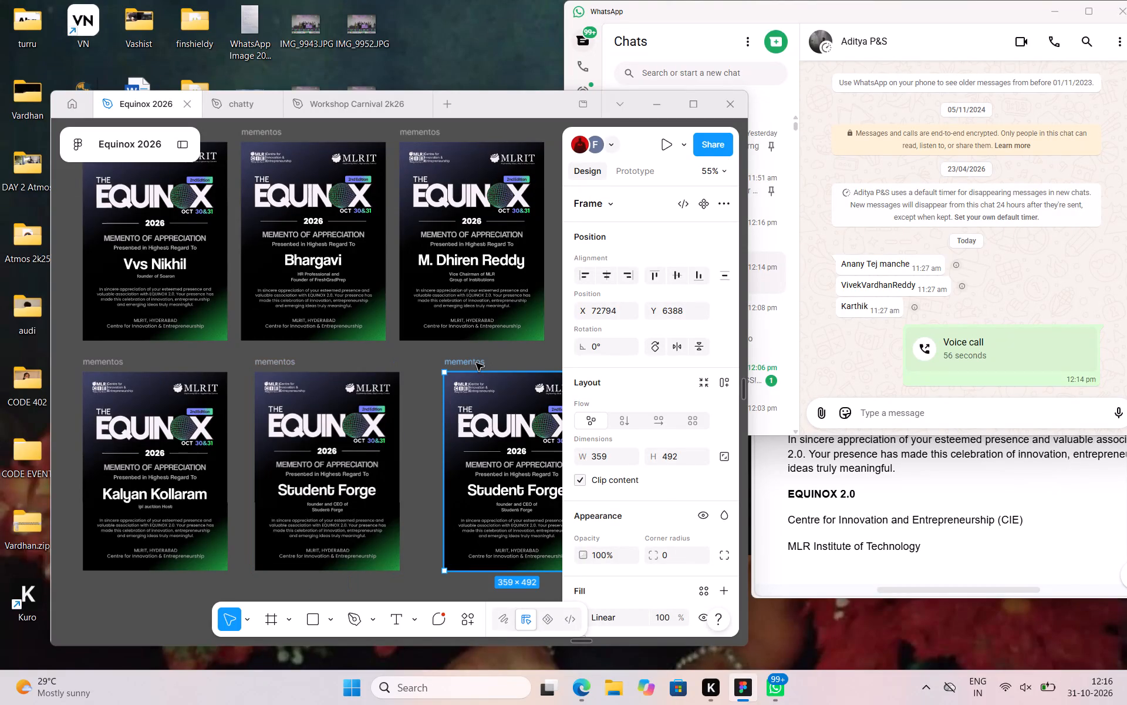
# Duplicate the third Student Forge memento frame in the second row and place the copy below that row, at about X 72470, Y 6958.
pyautogui.keyDown('alt'); pyautogui.moveTo(476, 363); pyautogui.dragTo(384, 484); pyautogui.keyUp('alt')
pyautogui.keyDown('alt'); pyautogui.moveTo(384, 484); pyautogui.dragTo(349, 590); pyautogui.keyUp('alt')
pyautogui.scroll(-1, 349, 590)
pyautogui.hscroll(-1, 349, 590)
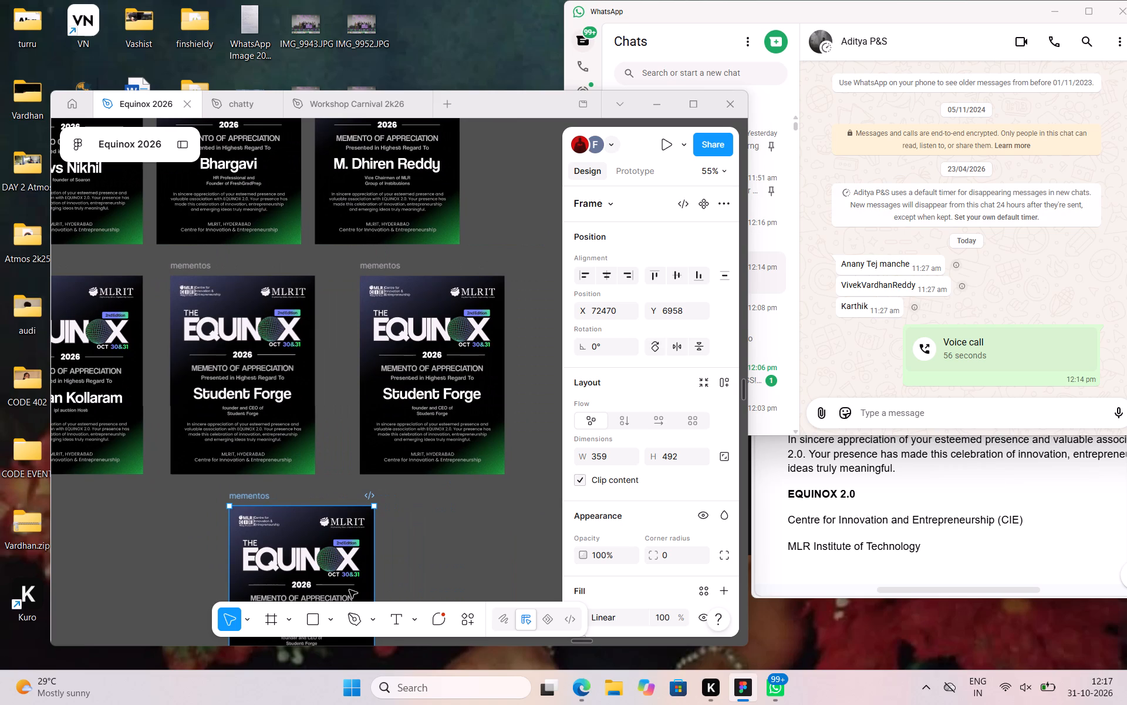
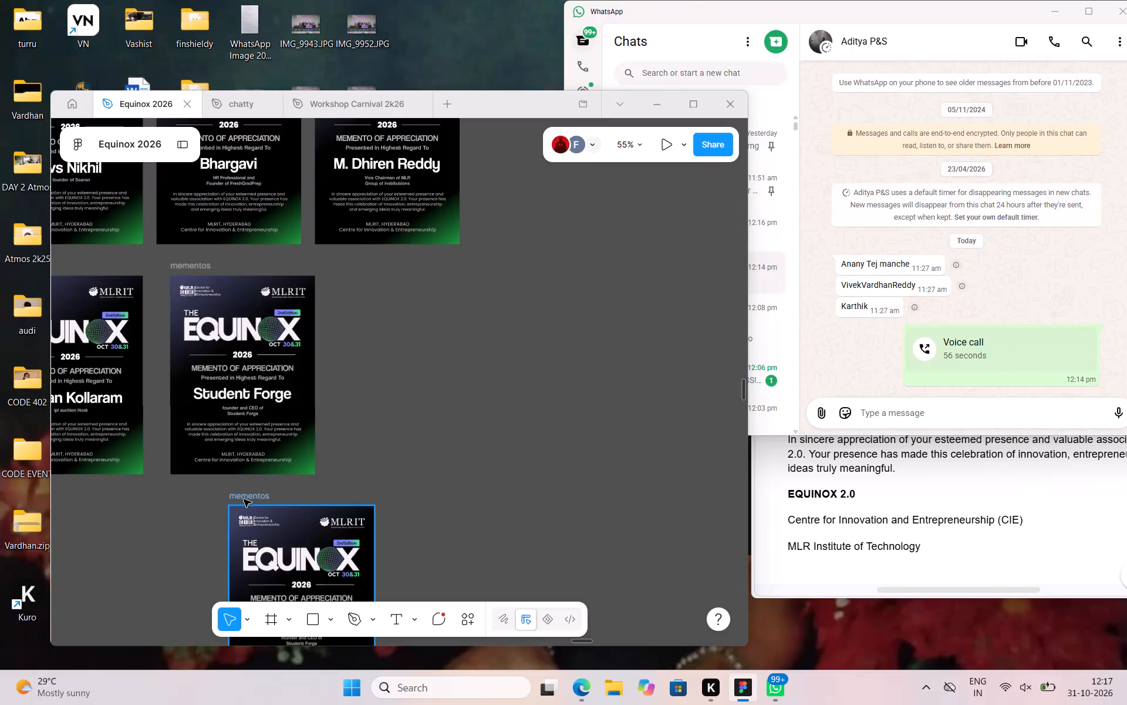
# Delete the stray memento frame placed below the Student Forge memento.
pyautogui.click(244, 499)
pyautogui.press('BackSpace')
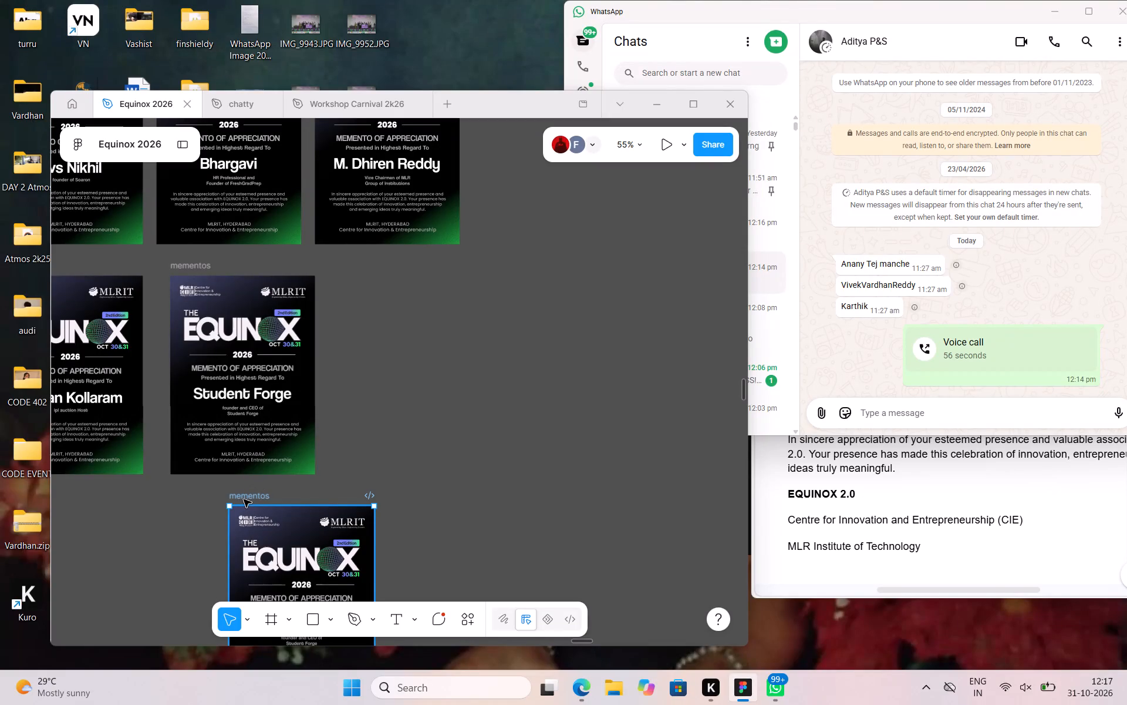
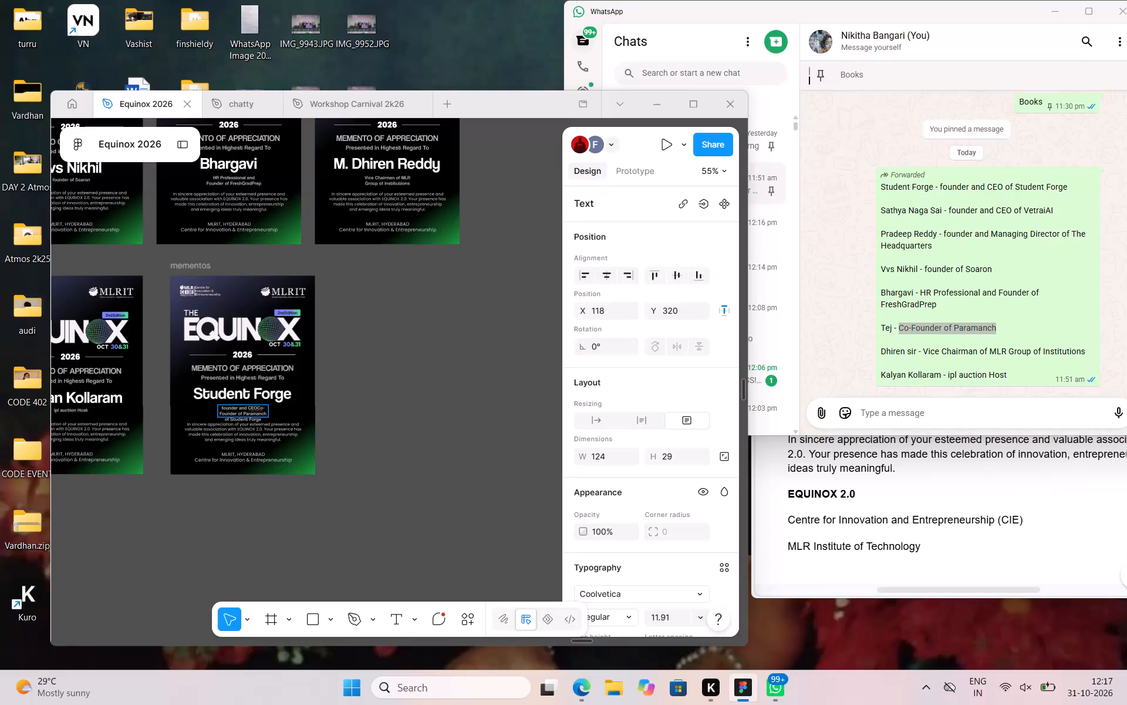
# Undo the misplaced paste and replace the whole role text on the separate Student Forge memento with "Co-Founder of Paramanch".
pyautogui.hotkey('ctrl', 'z')
pyautogui.hotkey('ctrl', 'a')
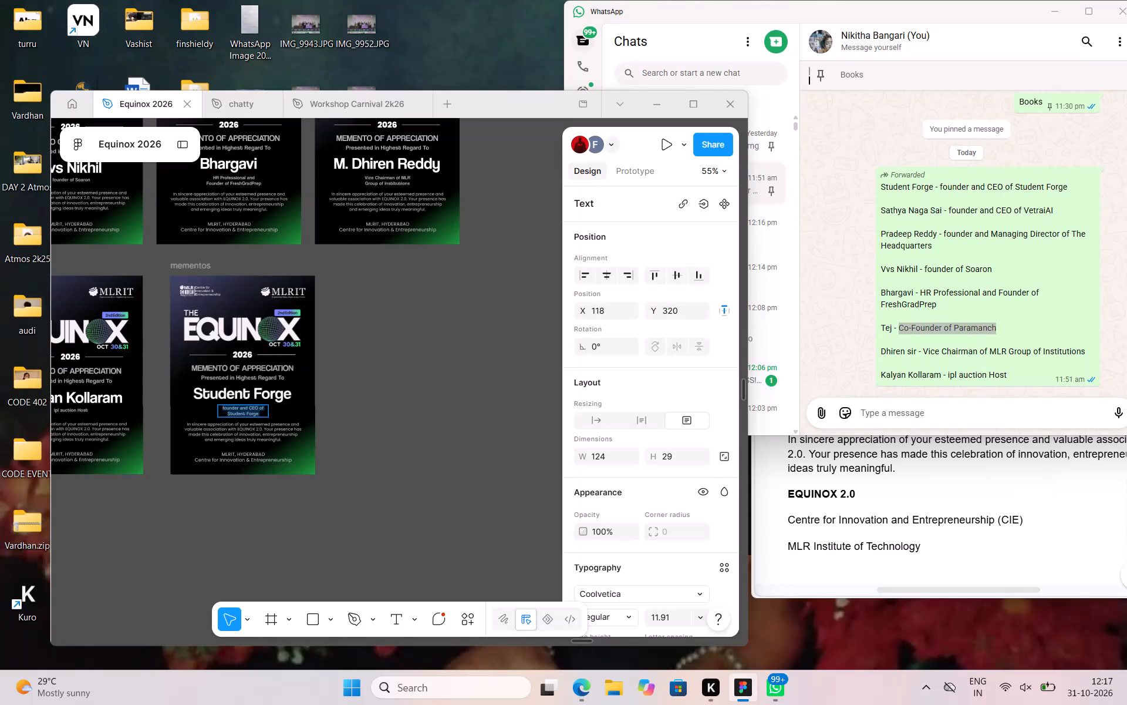
pyautogui.hotkey('ctrl', 'v')
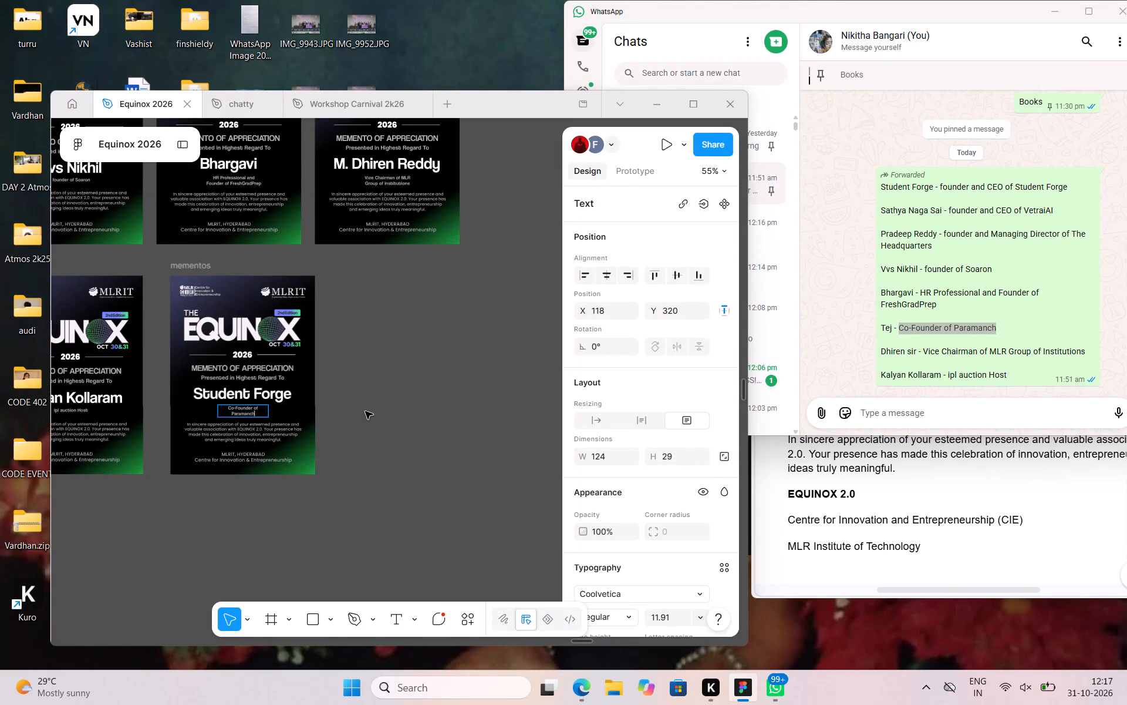
pyautogui.click(365, 411)
pyautogui.click(365, 411)
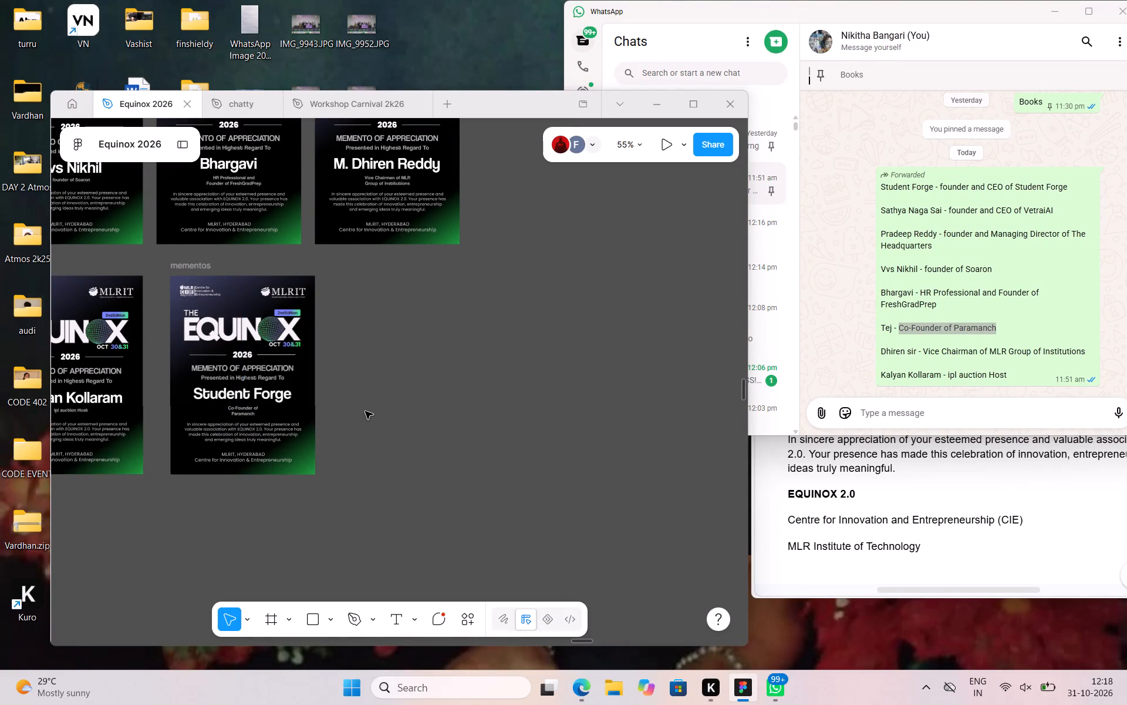
pyautogui.click(365, 411)
# Select the whole memento frame that carries the "Co-Founder of Paramanch" role.
pyautogui.hscroll(1, 365, 411)
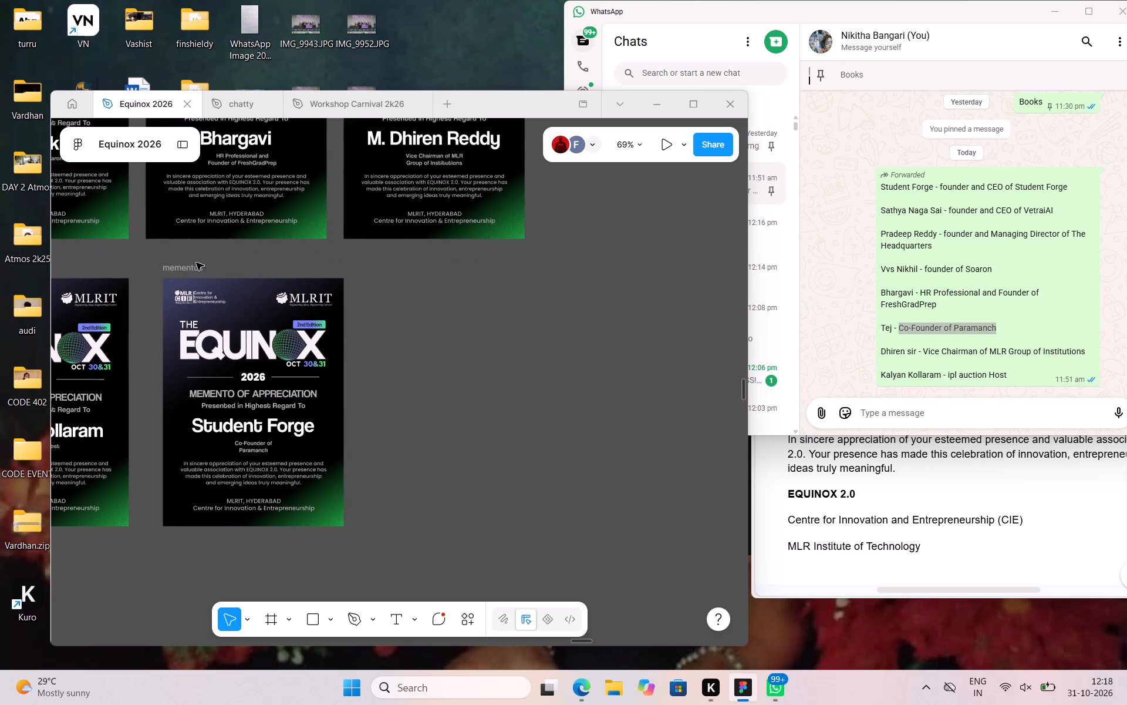
pyautogui.click(183, 268)
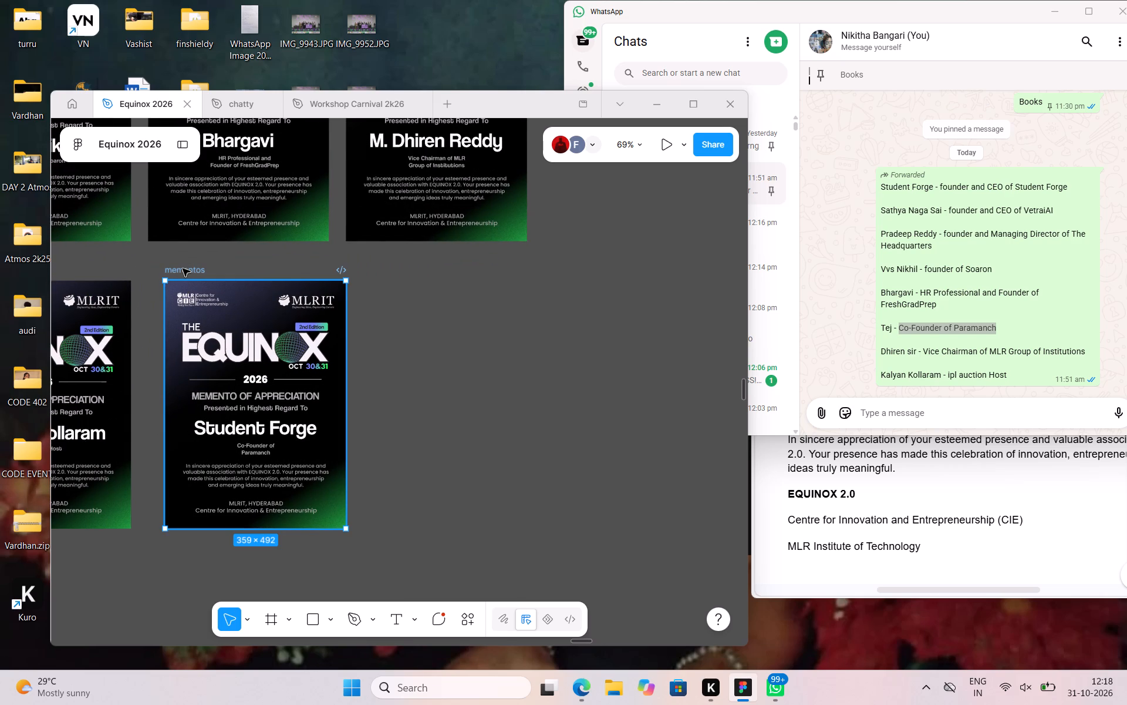
# Delete the selected Student Forge memento frame that carries the role Co-Founder of Paramanch.
pyautogui.press('BackSpace')
# Duplicate the Soaron founder's memento frame and place the copy in the bottom row, beside the IPL auction host's memento.
pyautogui.scroll(1, 183, 268)
pyautogui.hscroll(1, 183, 268)
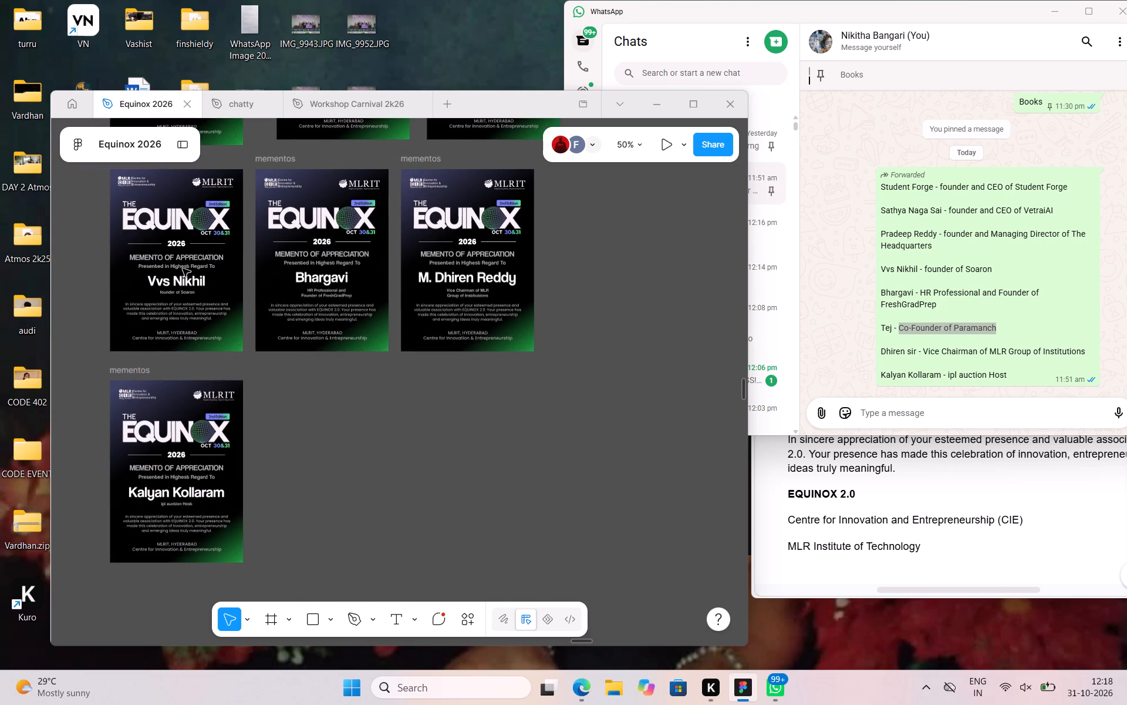
pyautogui.hscroll(1, 183, 268)
pyautogui.scroll(1, 154, 186)
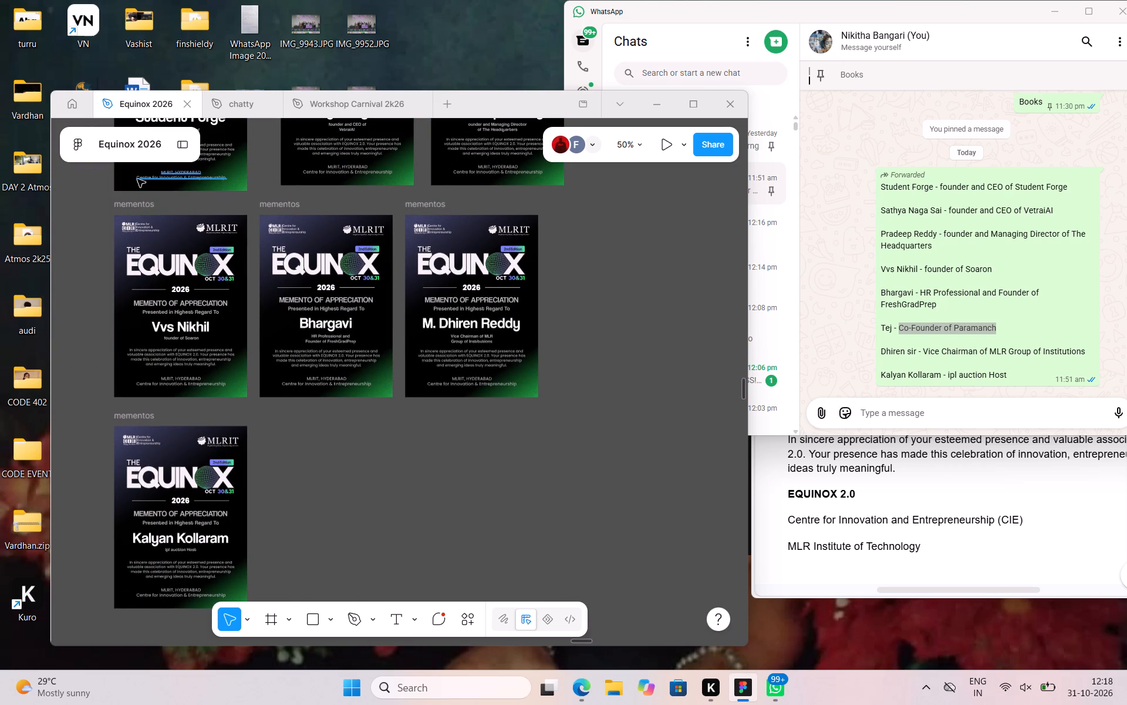
pyautogui.click(134, 204)
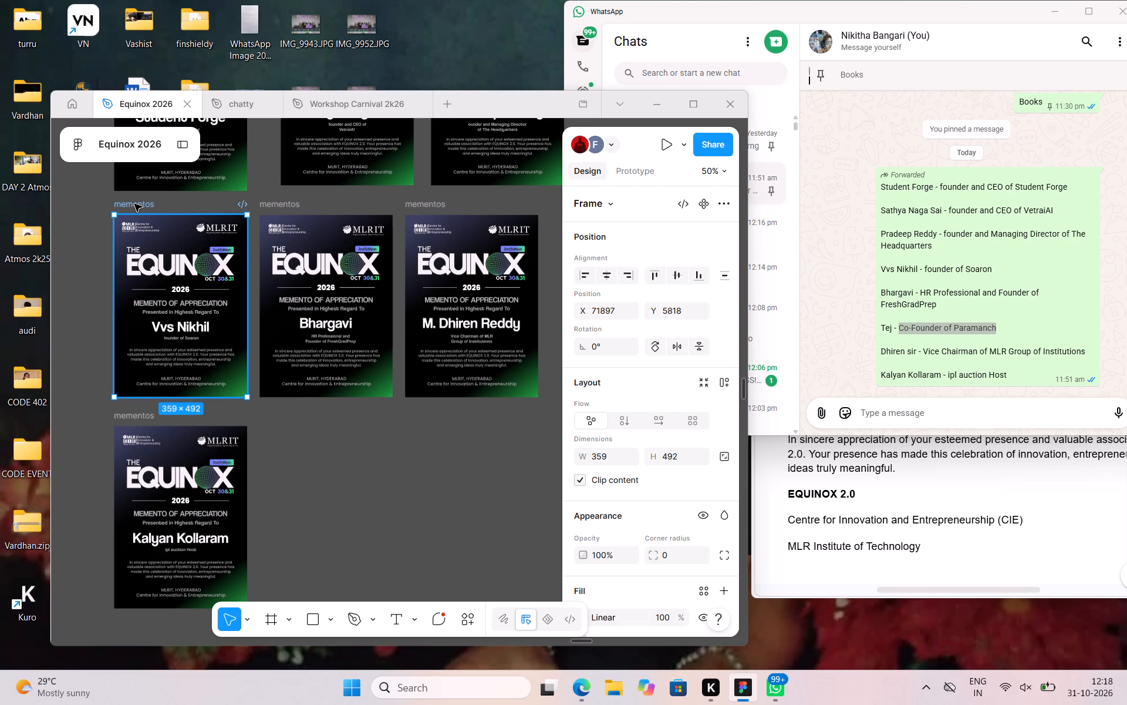
pyautogui.keyDown('alt'); pyautogui.moveTo(134, 204); pyautogui.dragTo(301, 407); pyautogui.keyUp('alt')
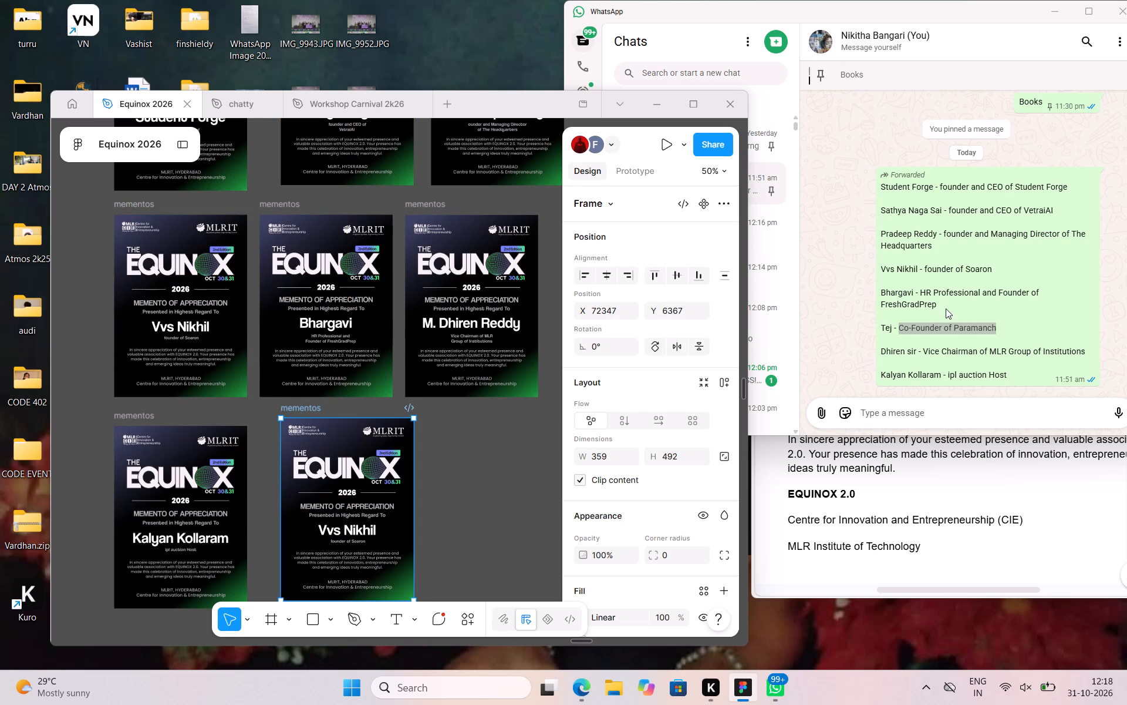
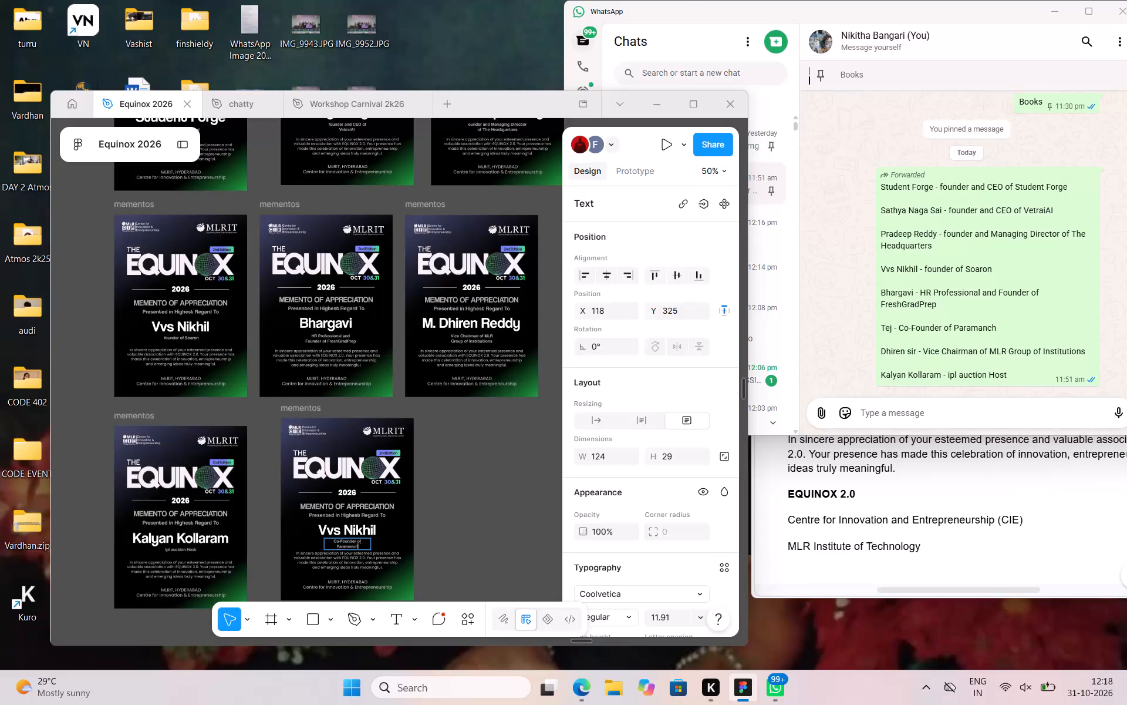
# Widen the role text box on the copied memento to 139 so Co-Founder of Paramanch fits on one line.
pyautogui.click(476, 523)
pyautogui.scroll(-1, 476, 523)
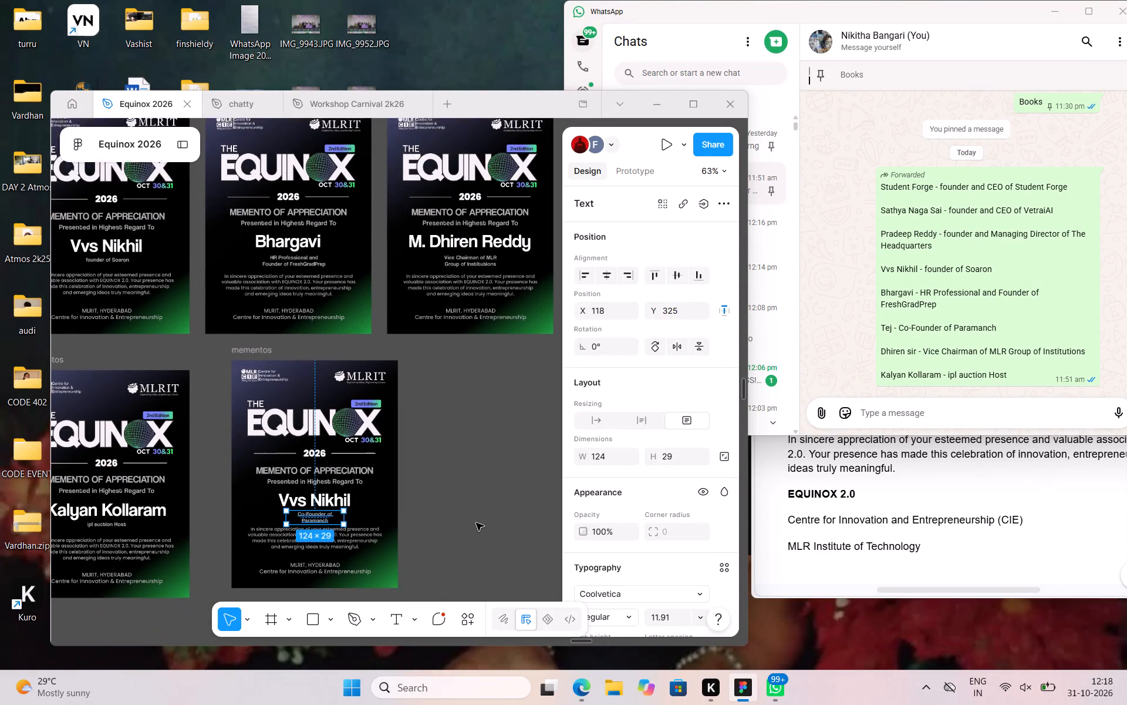
pyautogui.scroll(-1, 476, 523)
pyautogui.hscroll(1, 476, 523)
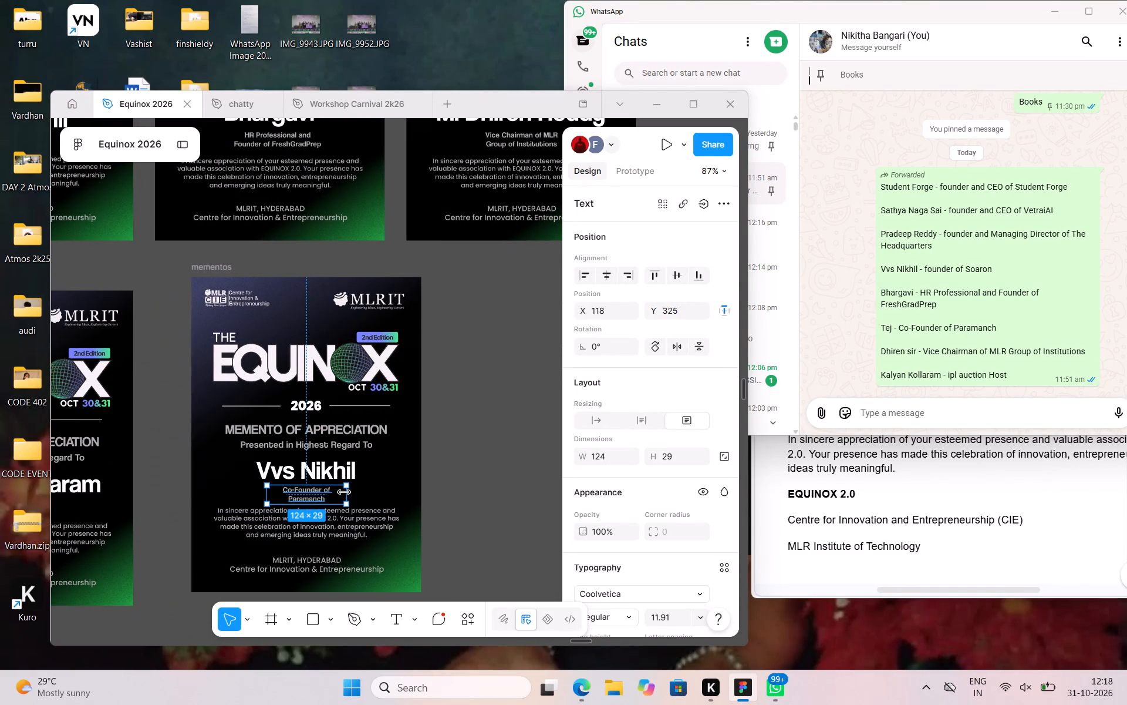
pyautogui.moveTo(349, 496); pyautogui.dragTo(356, 495)
pyautogui.click(481, 456)
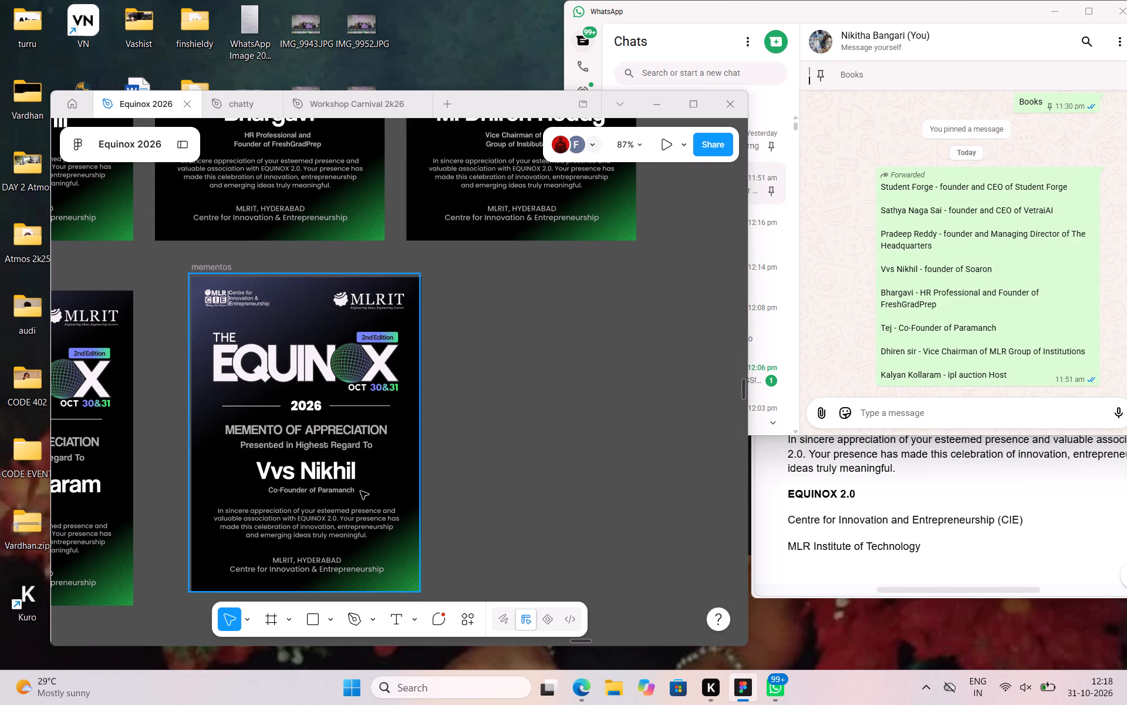
# Centre the Co-Founder of Paramanch role line horizontally in its memento frame.
pyautogui.click(350, 492)
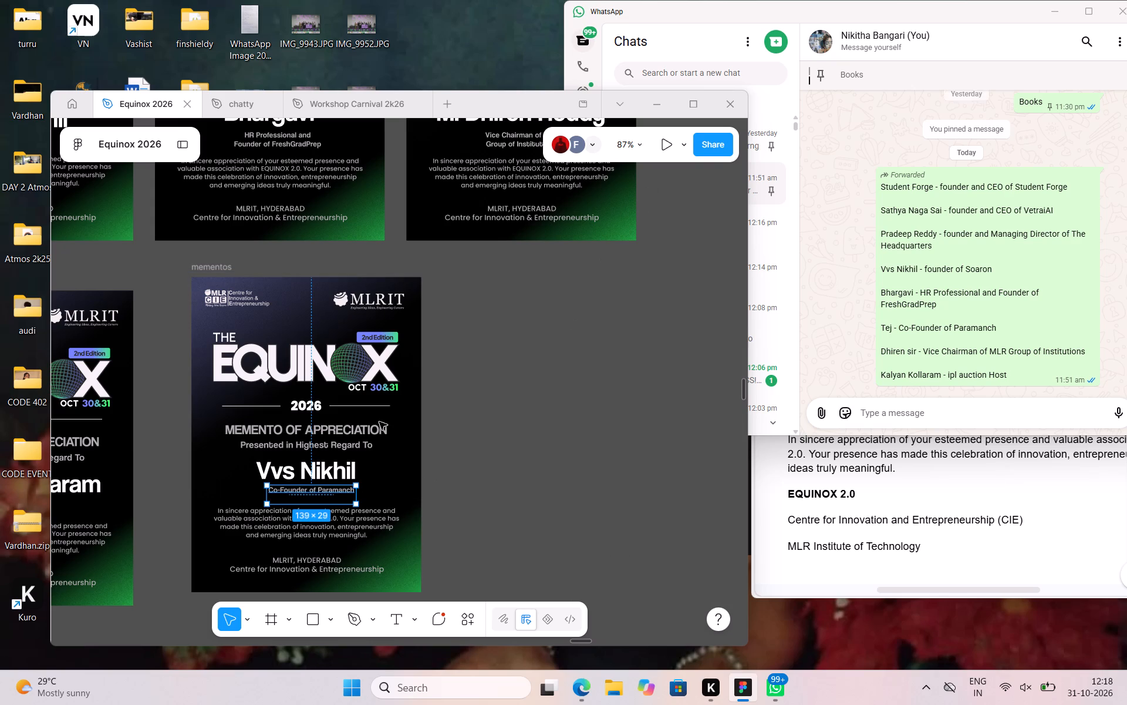
pyautogui.click(603, 268)
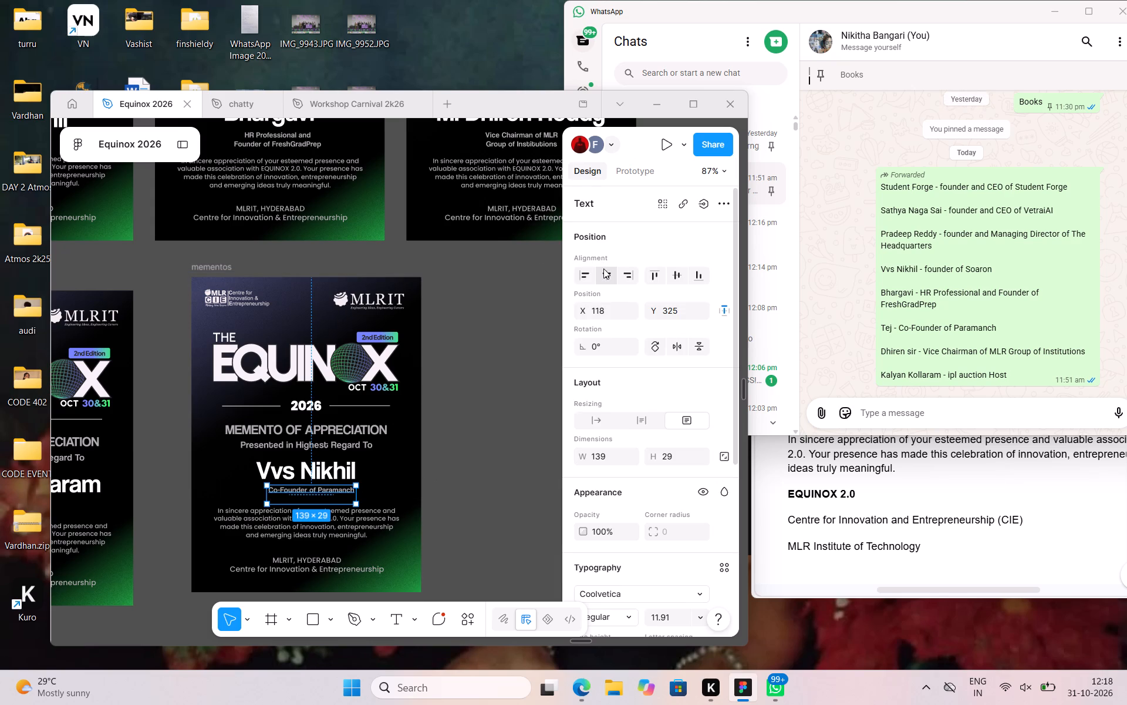
pyautogui.click(460, 388)
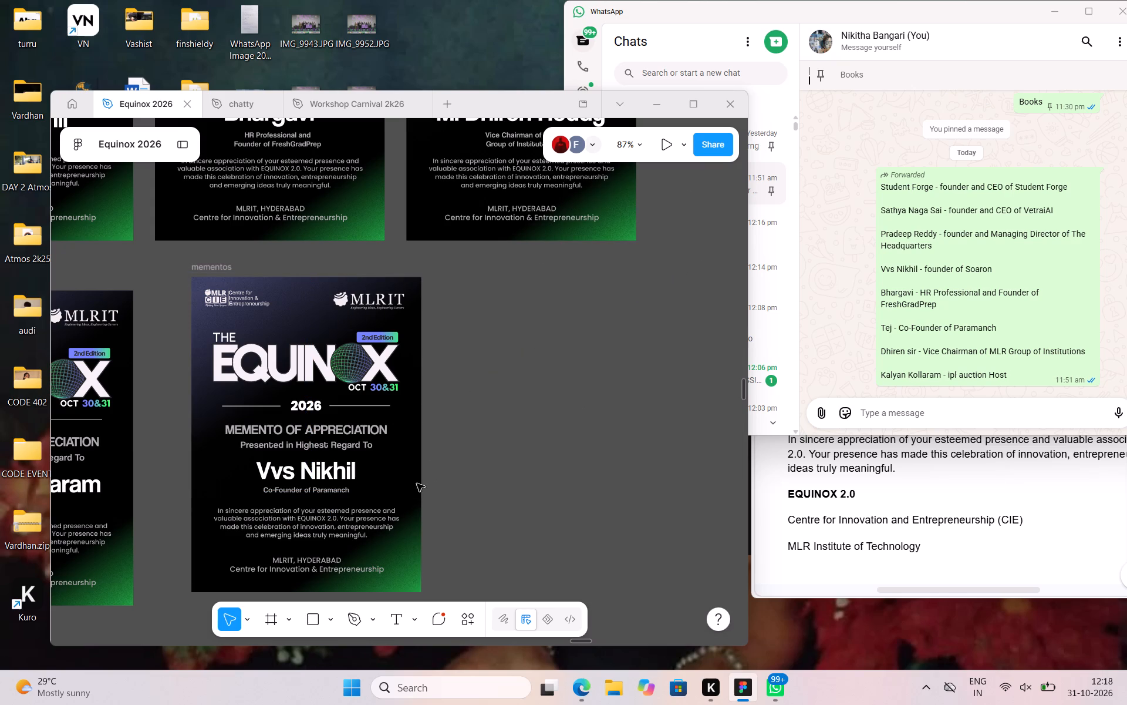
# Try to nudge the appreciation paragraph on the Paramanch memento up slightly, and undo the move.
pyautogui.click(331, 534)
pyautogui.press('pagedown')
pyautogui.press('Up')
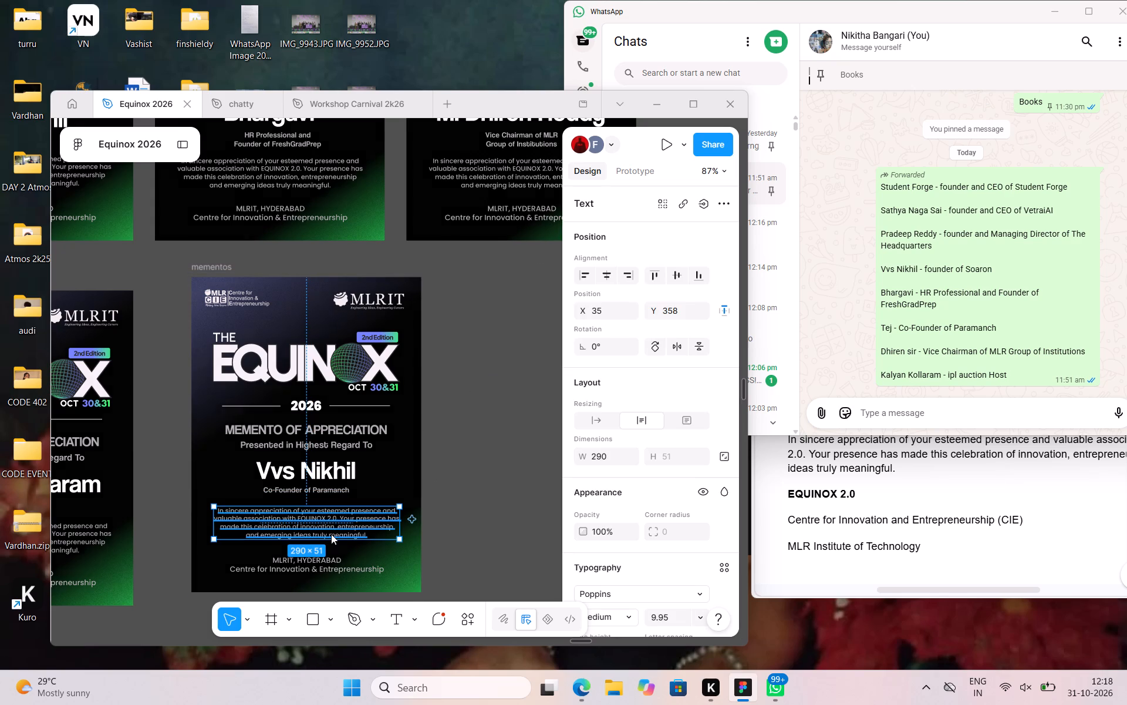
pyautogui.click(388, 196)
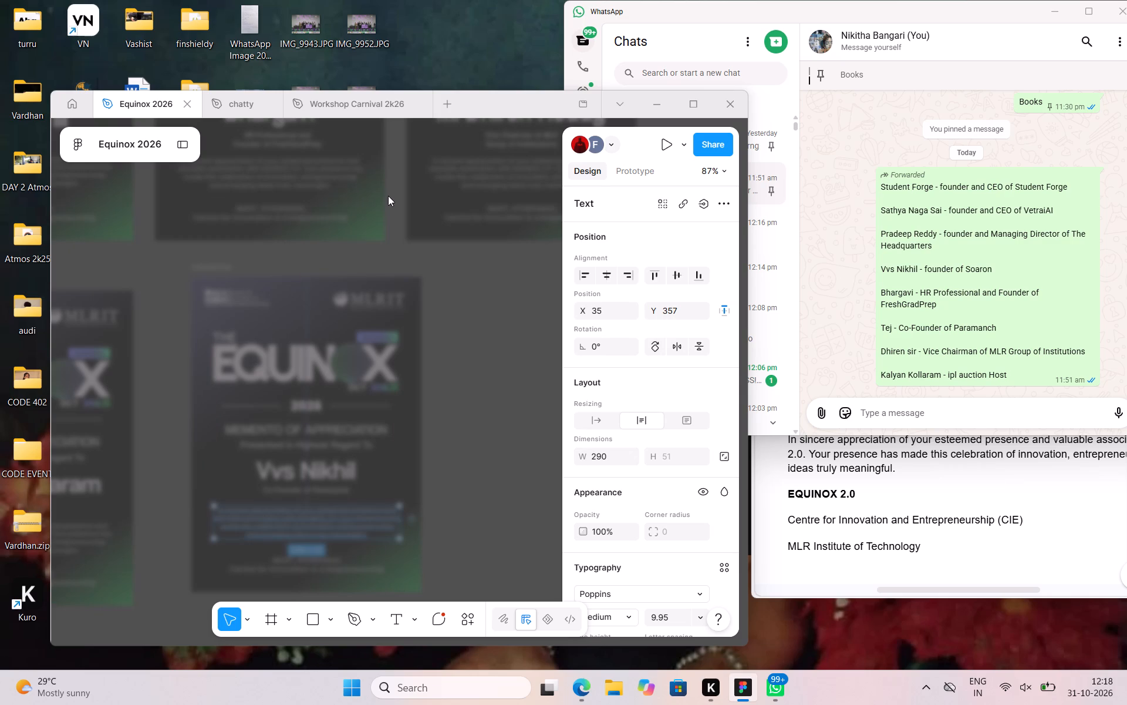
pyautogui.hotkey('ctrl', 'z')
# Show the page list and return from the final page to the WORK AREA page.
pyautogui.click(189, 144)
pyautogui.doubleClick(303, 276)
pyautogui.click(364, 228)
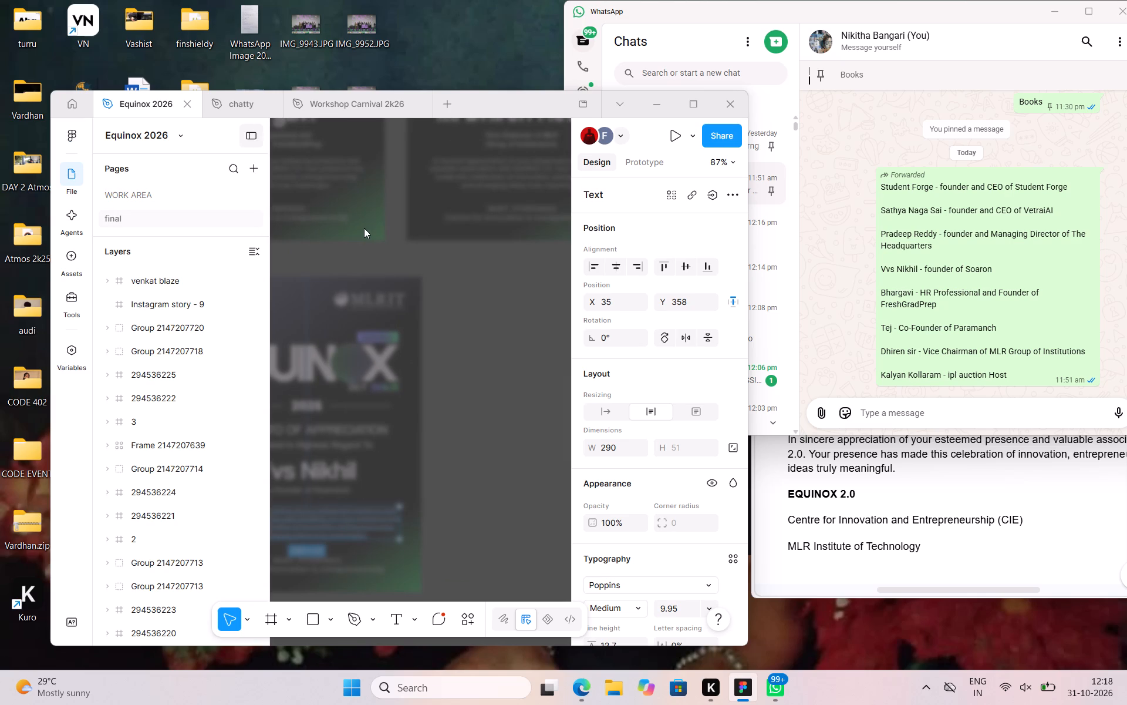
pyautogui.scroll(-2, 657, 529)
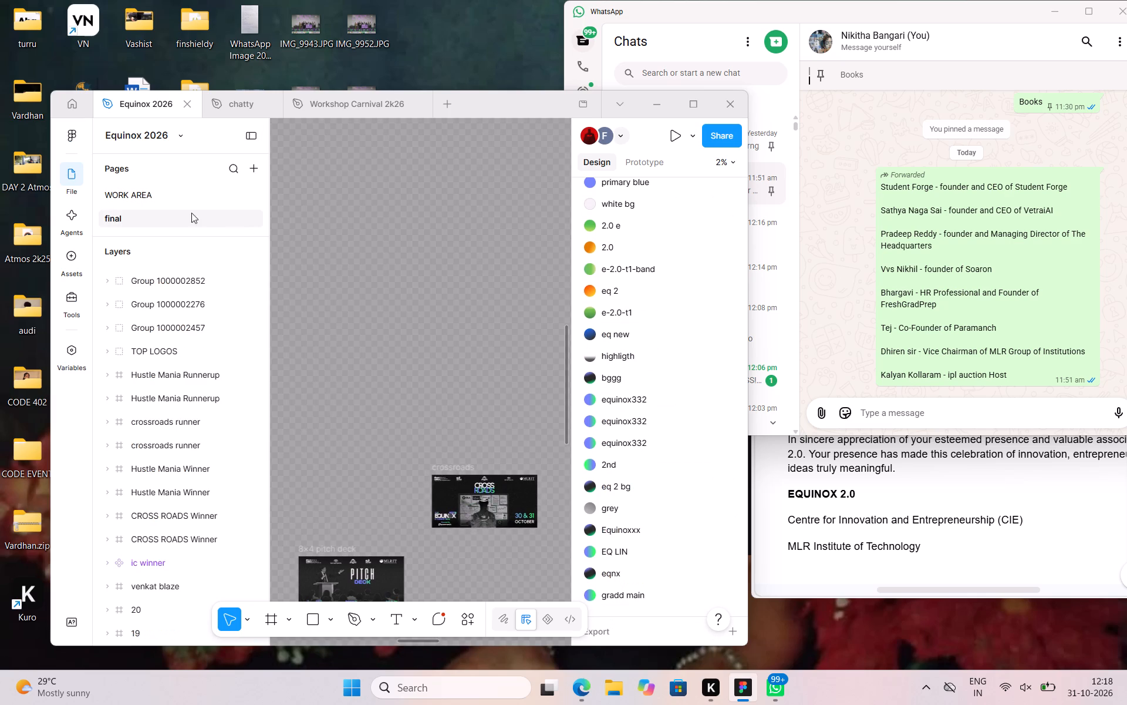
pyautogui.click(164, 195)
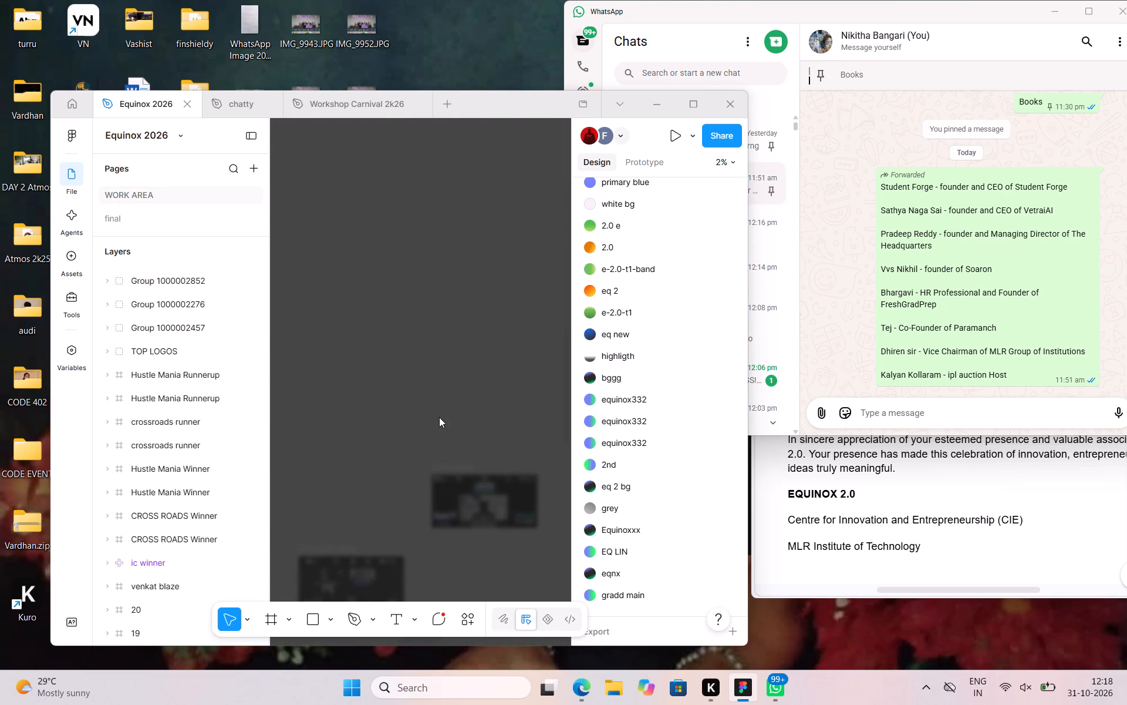
# Nudge the appreciation paragraph on the Paramanch memento slightly upward, closer to the role line.
pyautogui.hscroll(1, 439, 417)
pyautogui.scroll(-1, 502, 476)
pyautogui.press('Up')
pyautogui.press('Up')
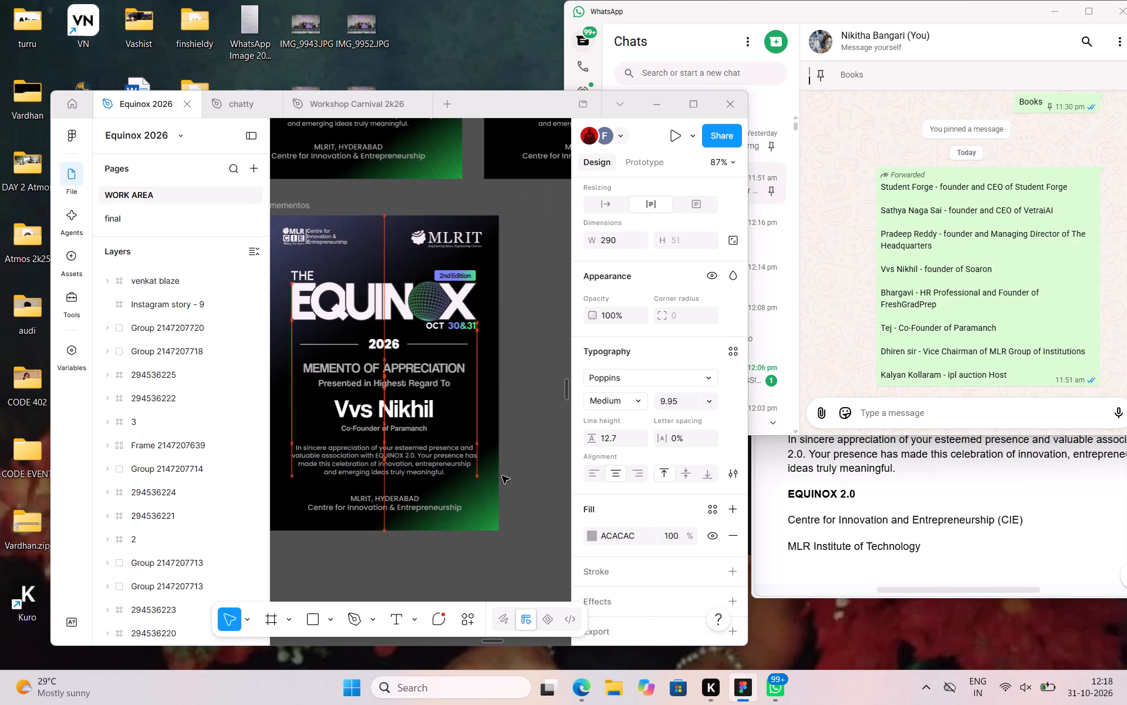
# Fine-tune the vertical position of the appreciation paragraph on the Paramanch memento, nudging it slightly down from the role line.
pyautogui.press('Up')
pyautogui.press('Down')
pyautogui.press('Down')
pyautogui.press('Down')
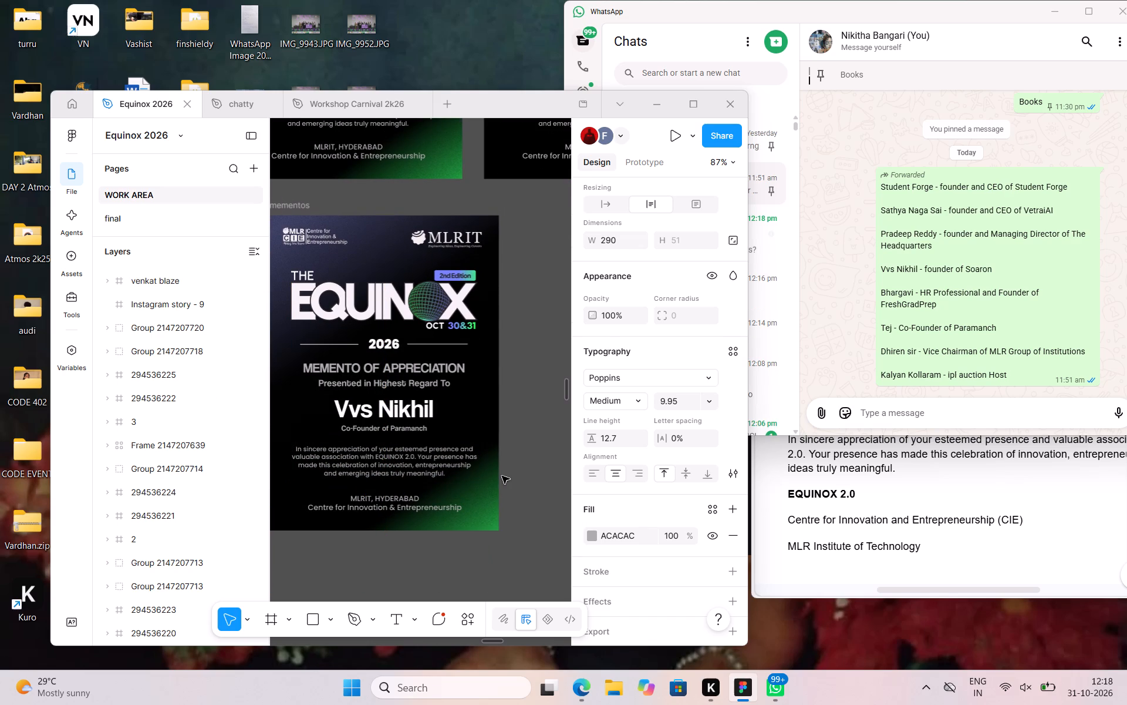
# Nudge the MLRIT, Hyderabad and Centre for Innovation & Entrepreneurship footer text slightly up, closer to the appreciation paragraph.
pyautogui.click(431, 509)
pyautogui.press('Up')
pyautogui.press('Up')
pyautogui.press('Up')
pyautogui.press('Up')
pyautogui.press('Up')
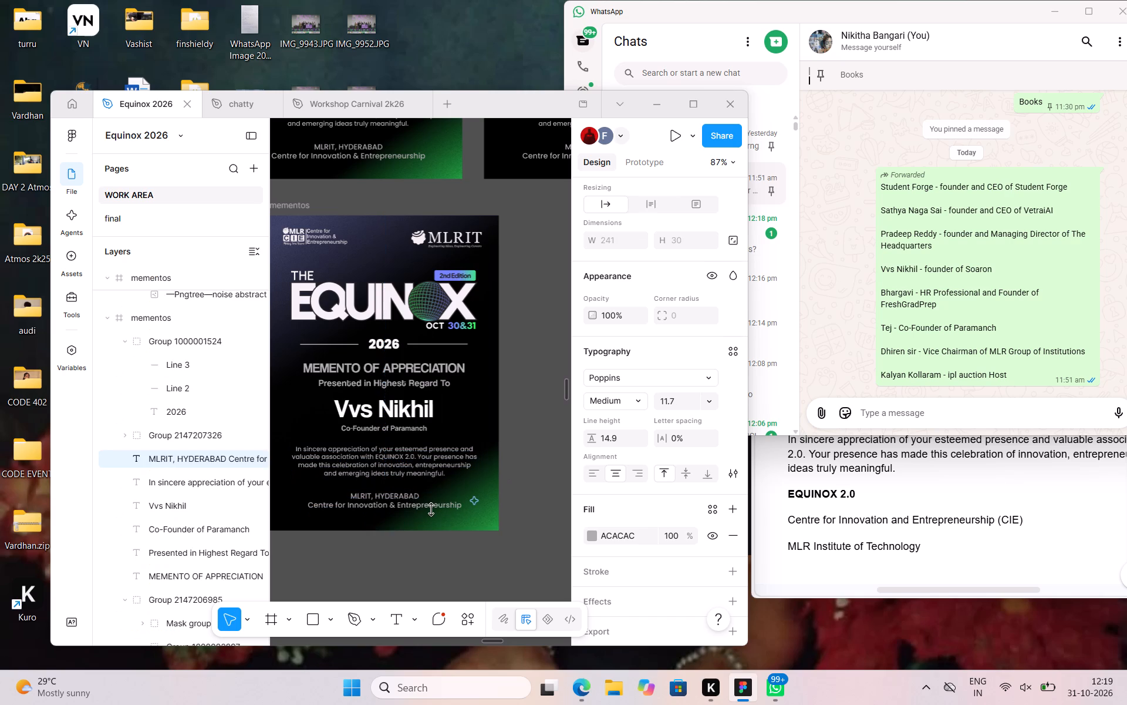
pyautogui.press('Up')
# Nudge the Co-Founder of Paramanch role line slightly down, away from the guest name above it.
pyautogui.scroll(1, 431, 509)
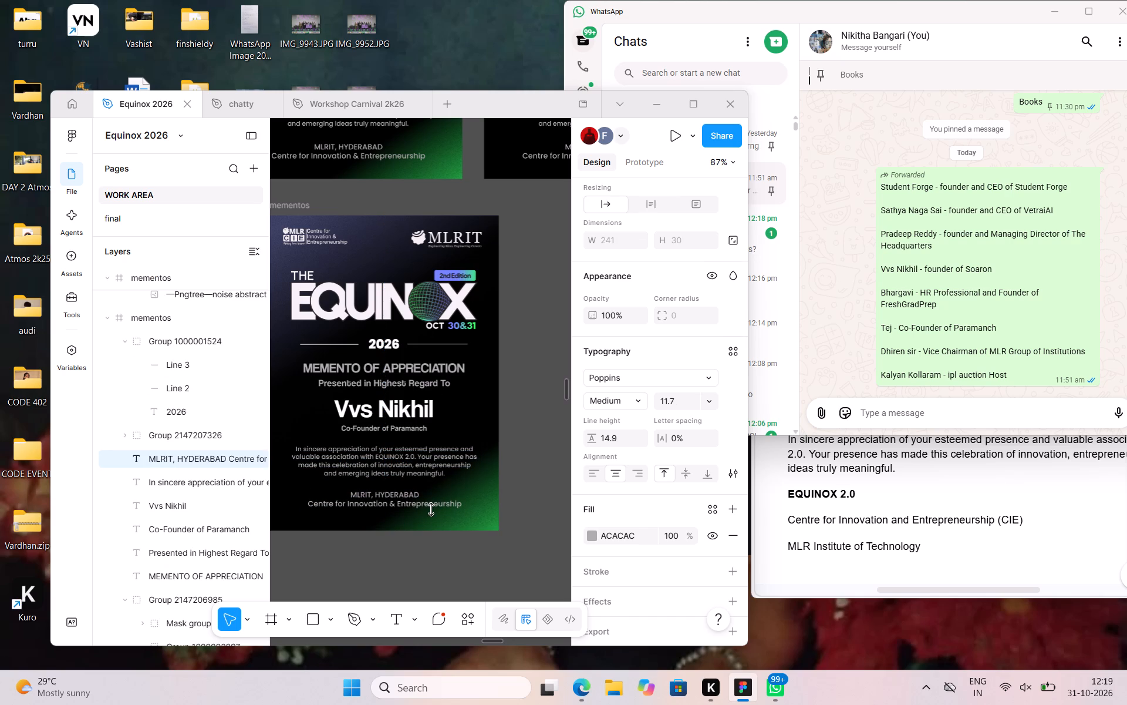
pyautogui.scroll(1, 431, 509)
pyautogui.click(405, 471)
pyautogui.press('Down')
pyautogui.press('Down')
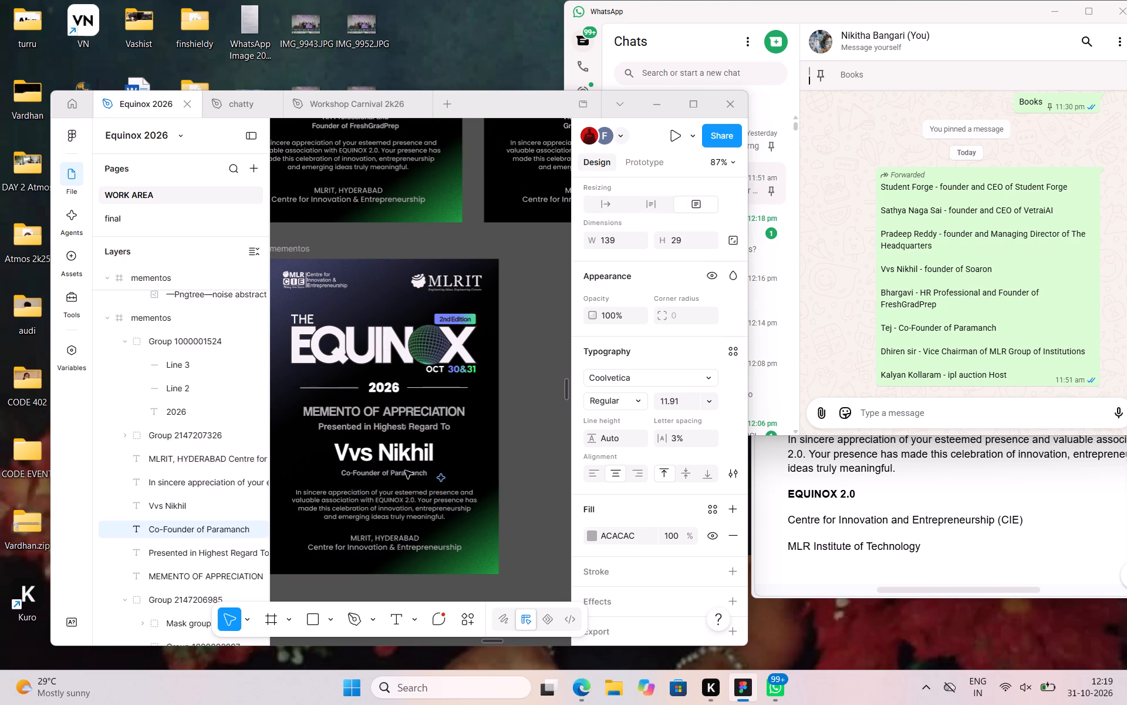
pyautogui.press('Down')
pyautogui.press('Up')
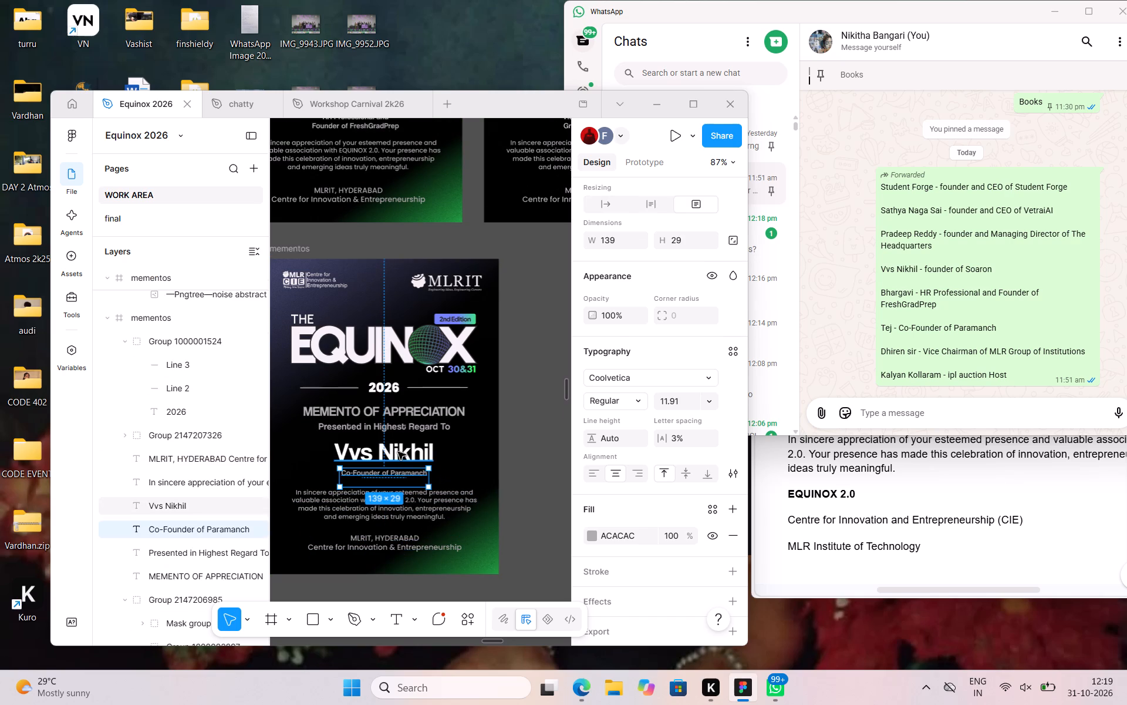
# Nudge the guest name on the Paramanch memento slightly down, closer to the role line.
pyautogui.click(398, 452)
pyautogui.press('Down')
pyautogui.press('Down')
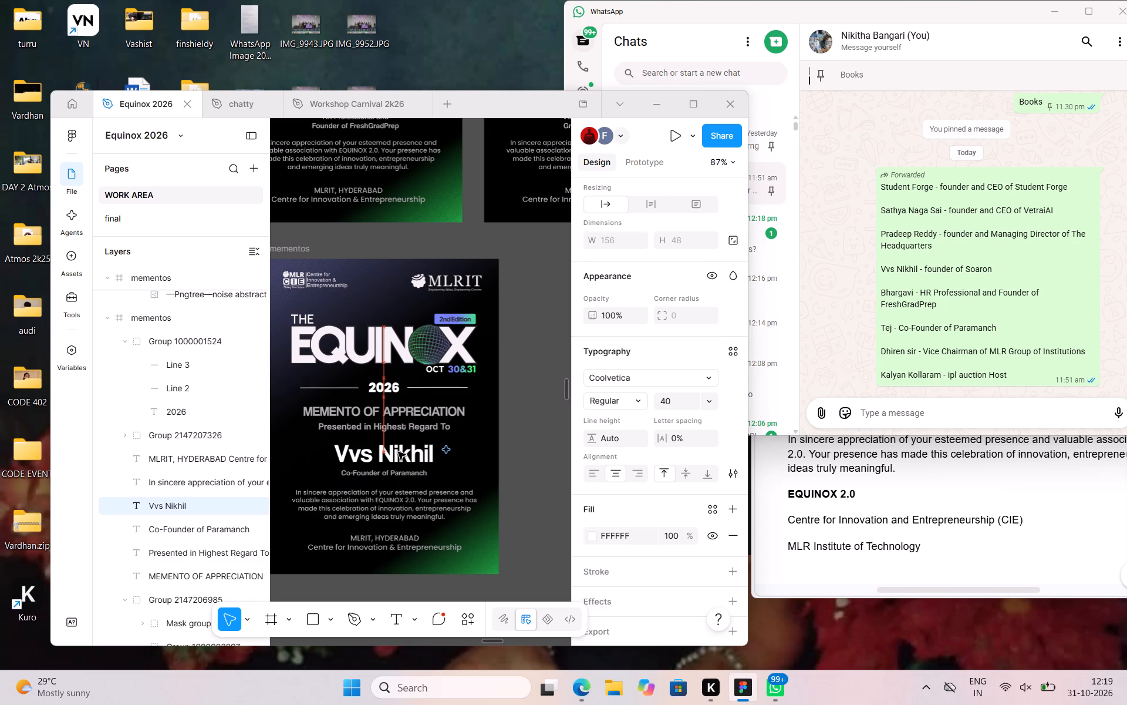
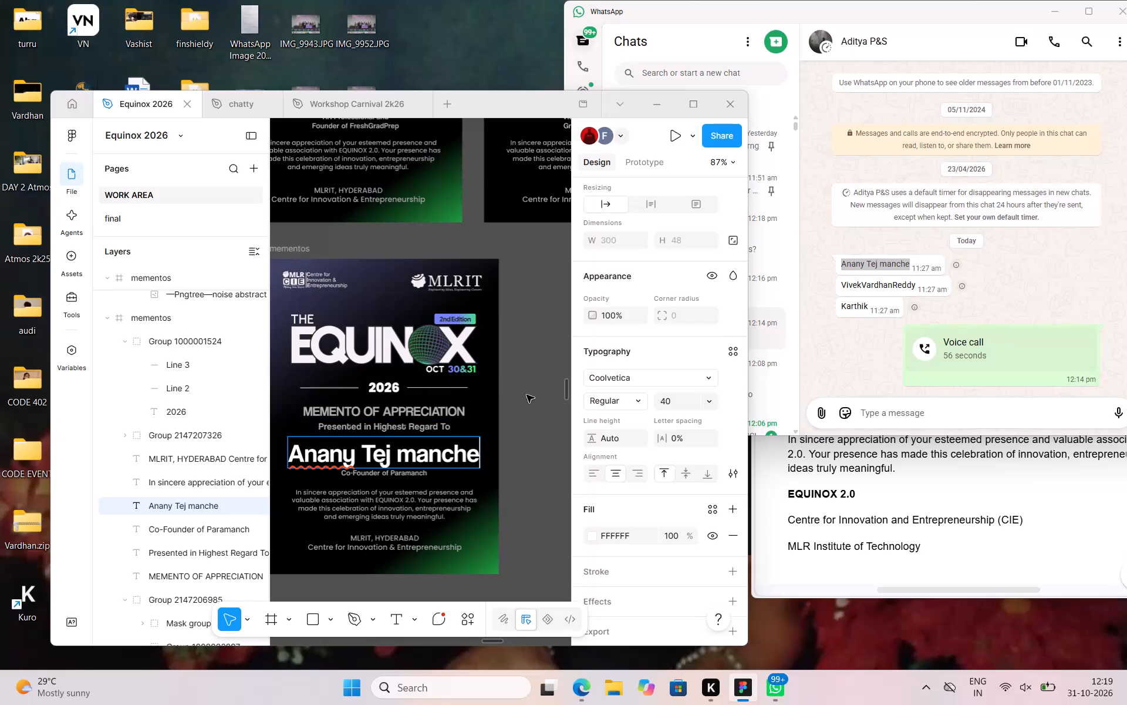
# Nudge the Co-Founder of Paramanch role line slightly downward, away from the guest name above it.
pyautogui.click(530, 395)
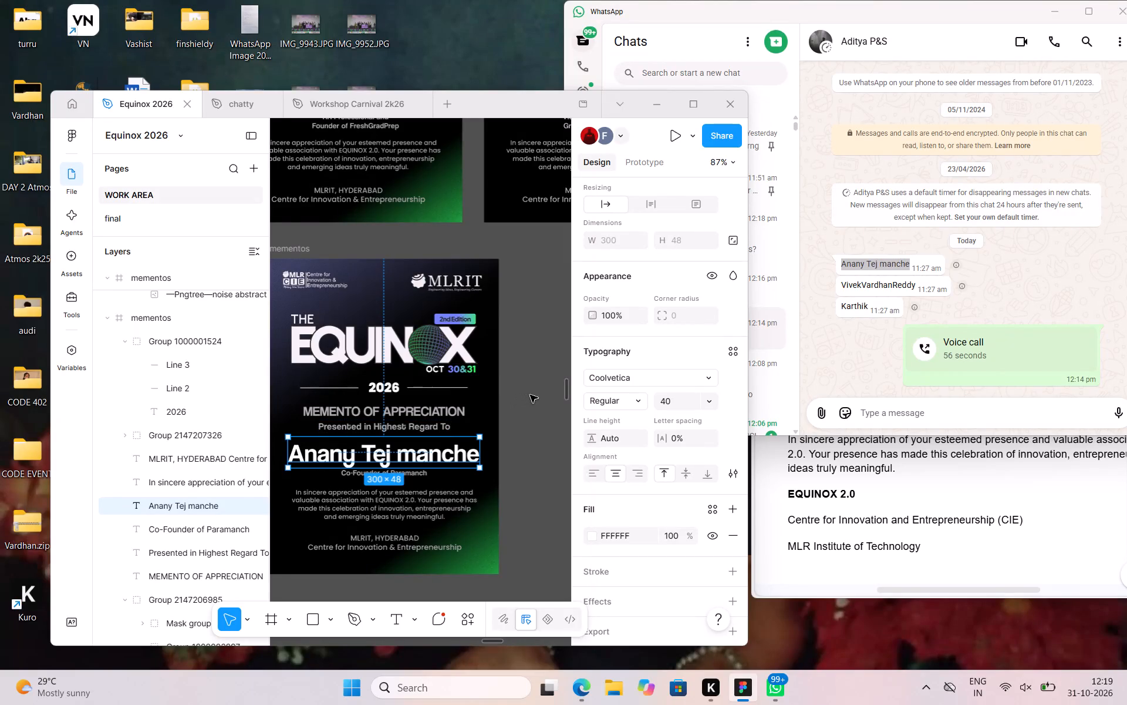
pyautogui.click(530, 395)
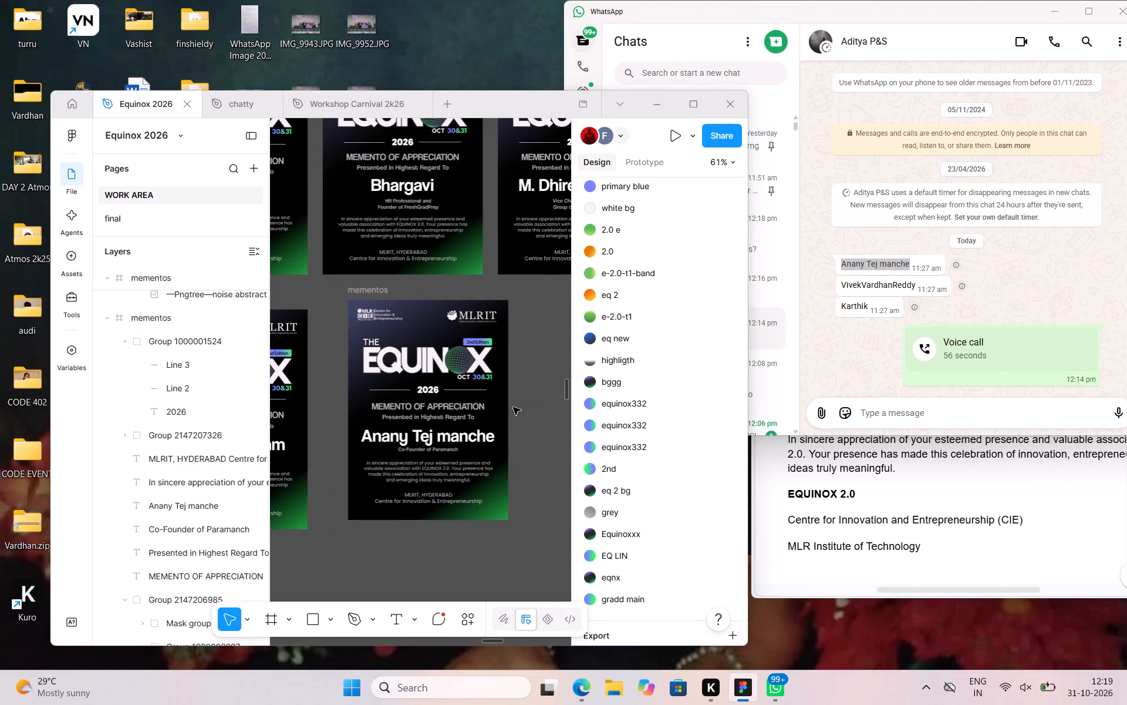
pyautogui.click(437, 452)
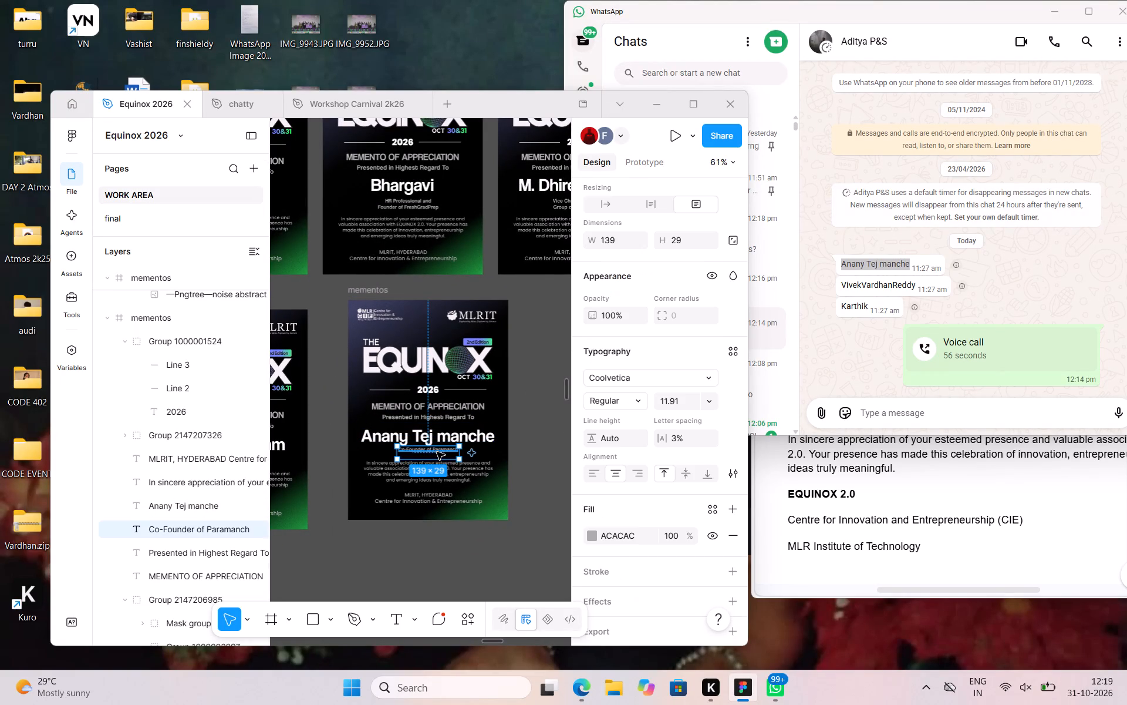
pyautogui.press('Down')
pyautogui.press('Down')
pyautogui.press('Down')
pyautogui.press('Down')
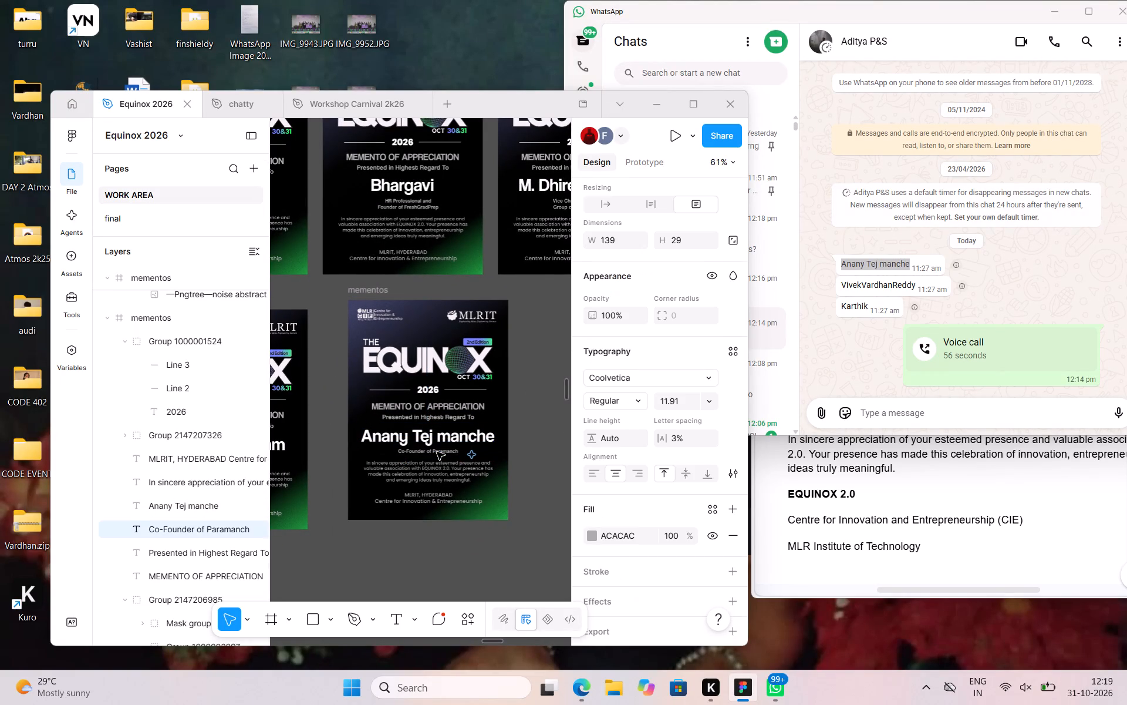
# Centre the guest name horizontally in the Paramanch memento frame.
pyautogui.click(369, 291)
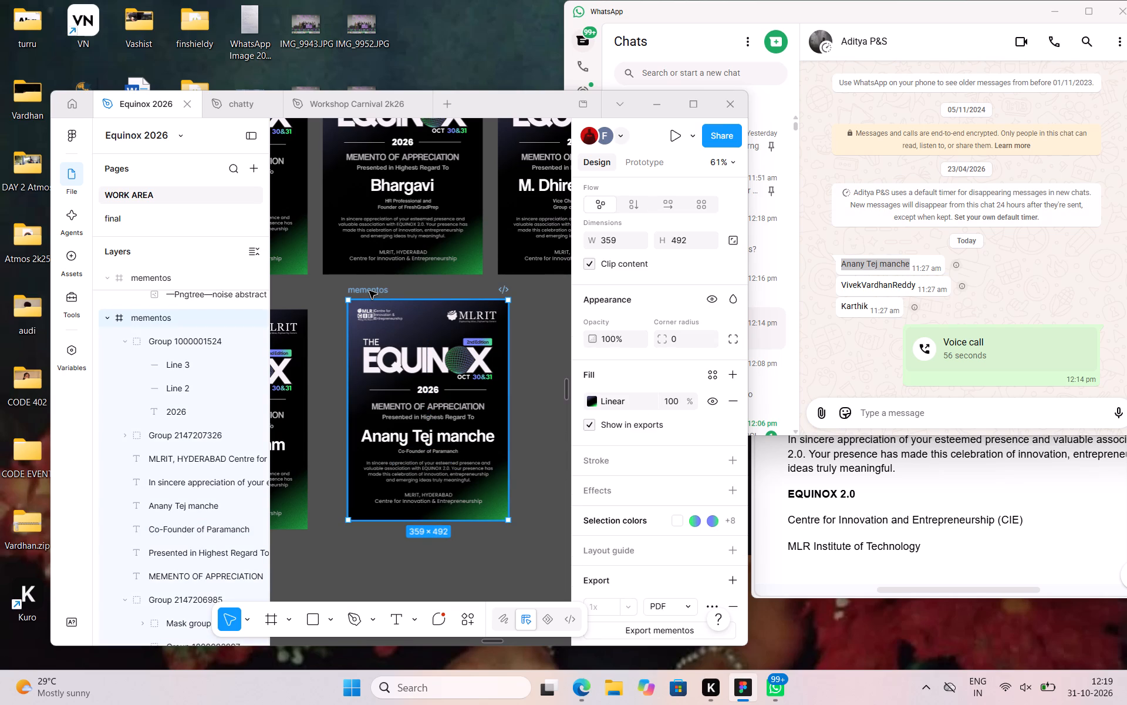
pyautogui.click(422, 432)
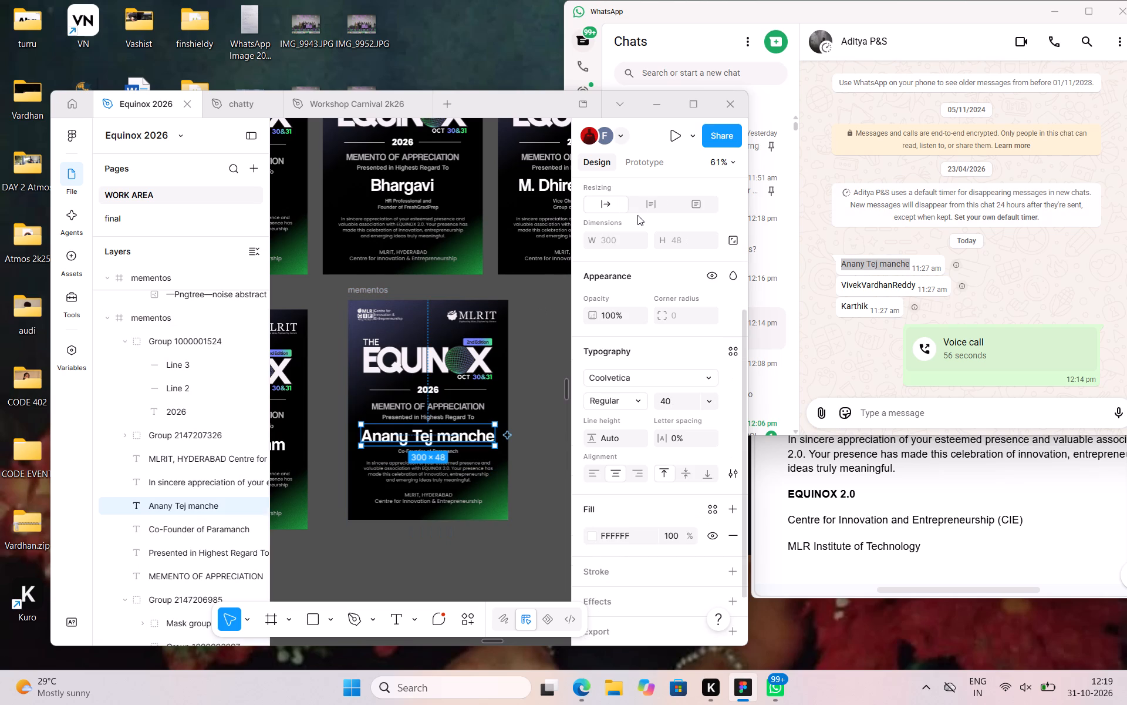
pyautogui.scroll(3, 617, 333)
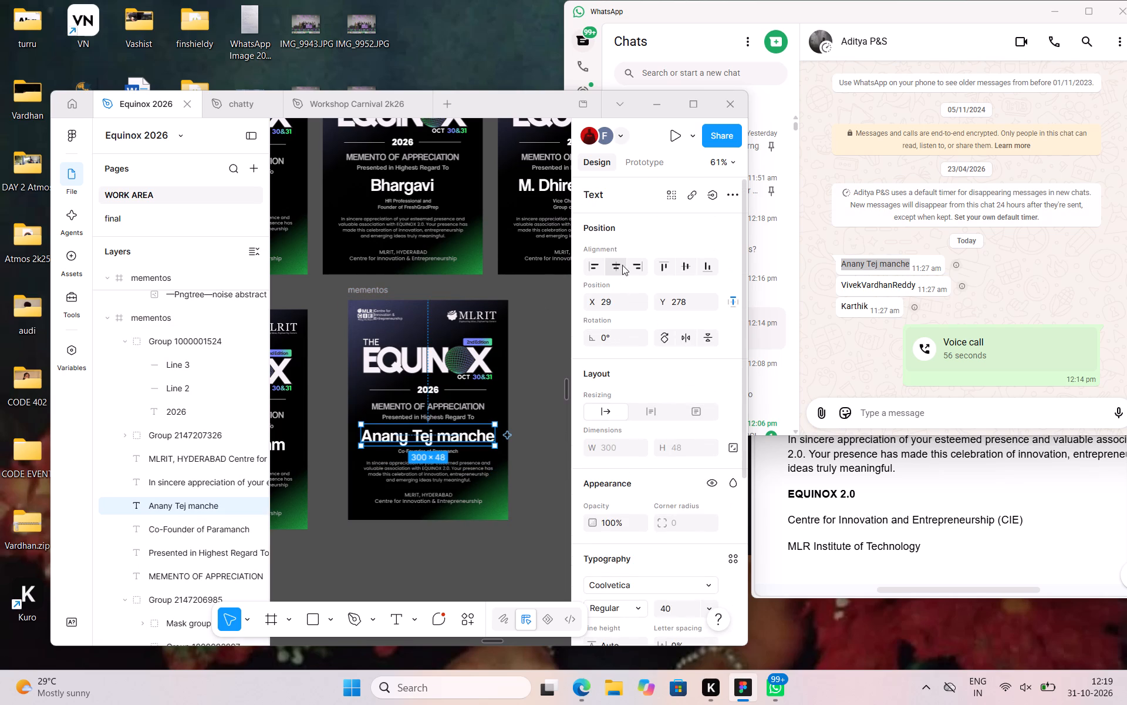
pyautogui.click(618, 268)
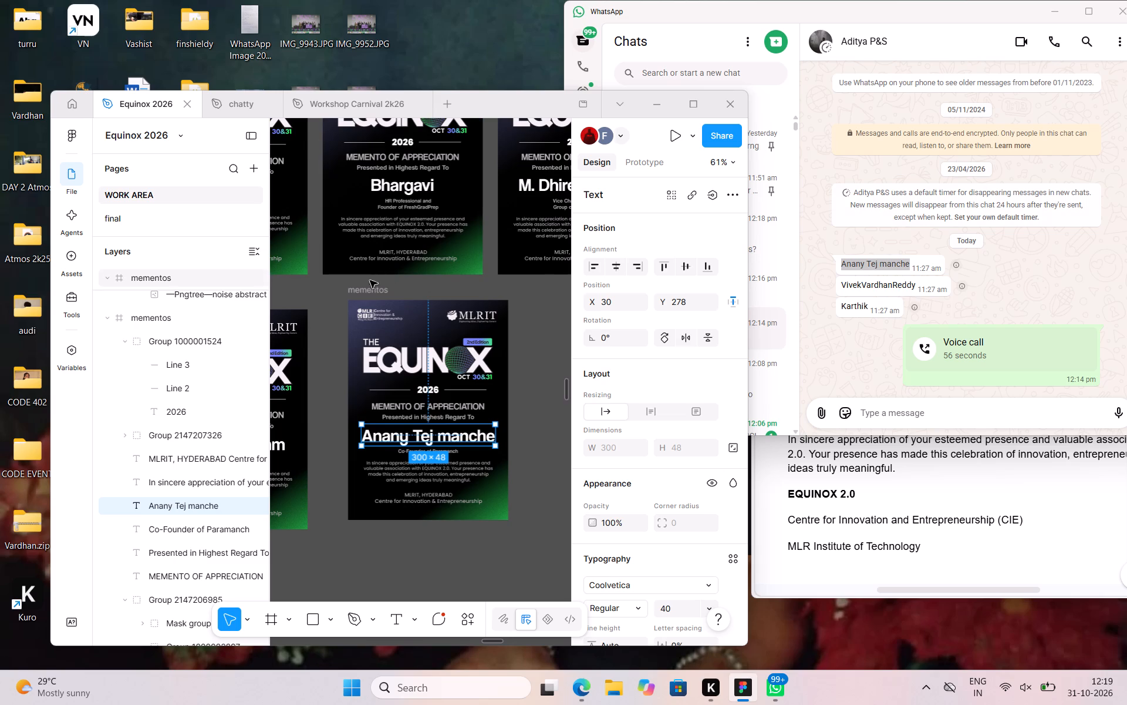
# Duplicate the Paramanch memento frame twice and place the two copies side by side in a row below it.
pyautogui.click(367, 288)
pyautogui.keyDown('alt'); pyautogui.moveTo(367, 288); pyautogui.dragTo(377, 377); pyautogui.keyUp('alt')
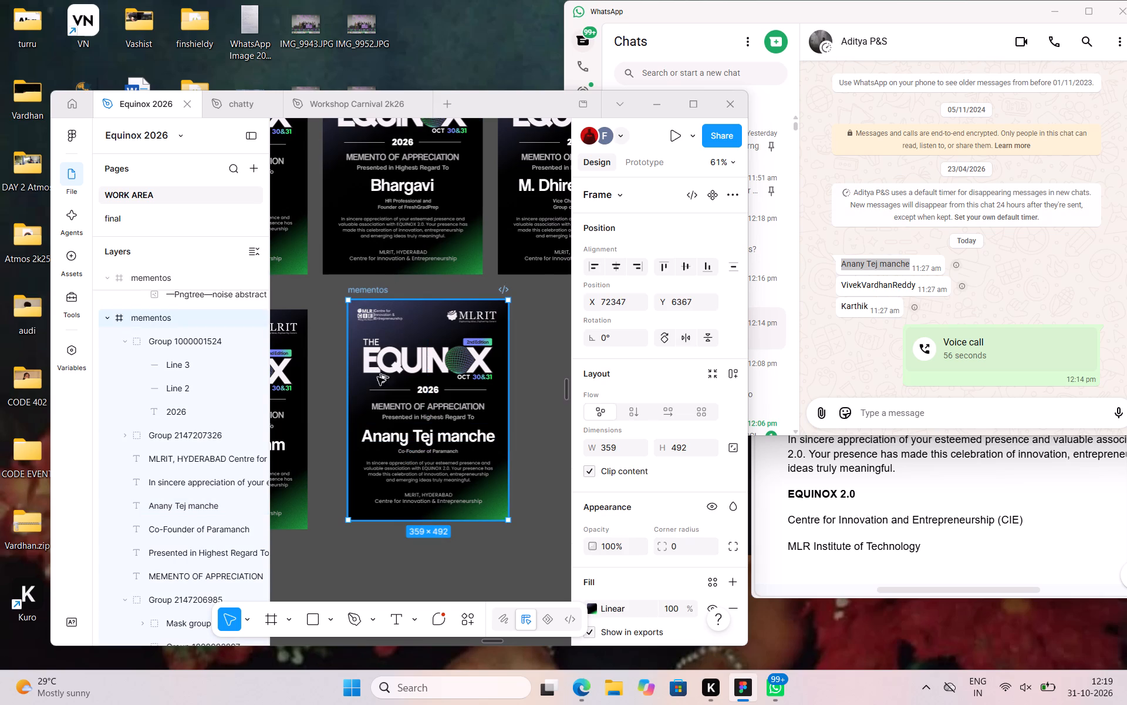
pyautogui.keyDown('alt'); pyautogui.moveTo(377, 377); pyautogui.dragTo(301, 571); pyautogui.keyUp('alt')
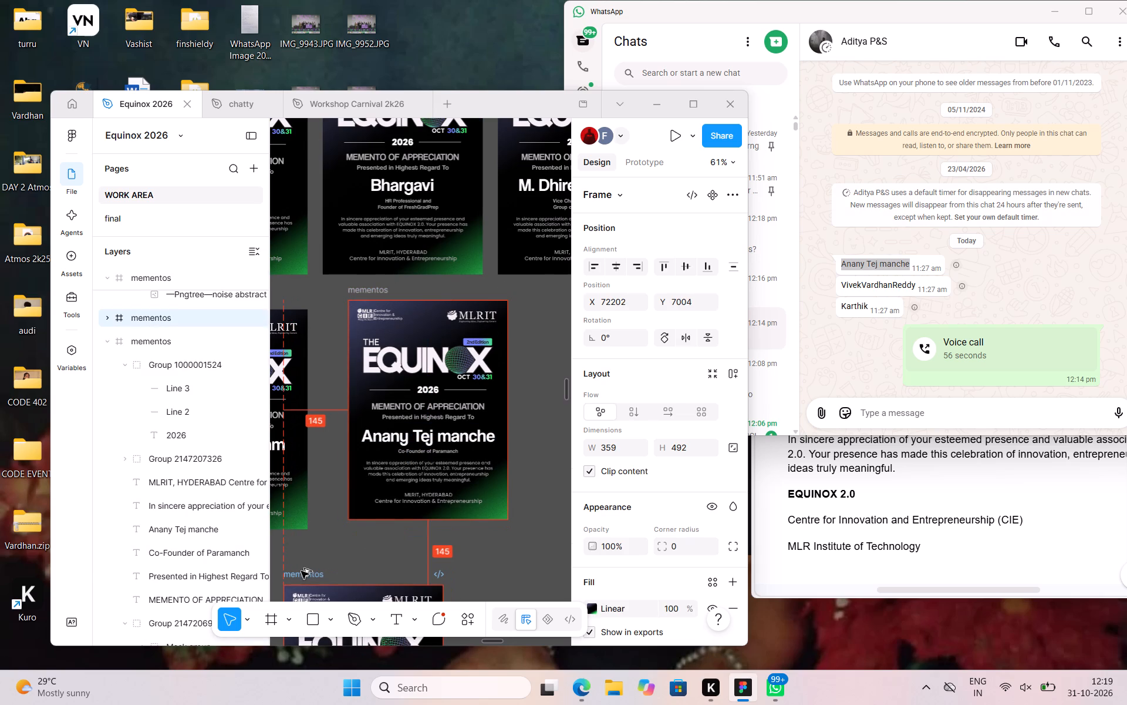
pyautogui.click(367, 288)
pyautogui.moveTo(367, 288); pyautogui.dragTo(509, 560)
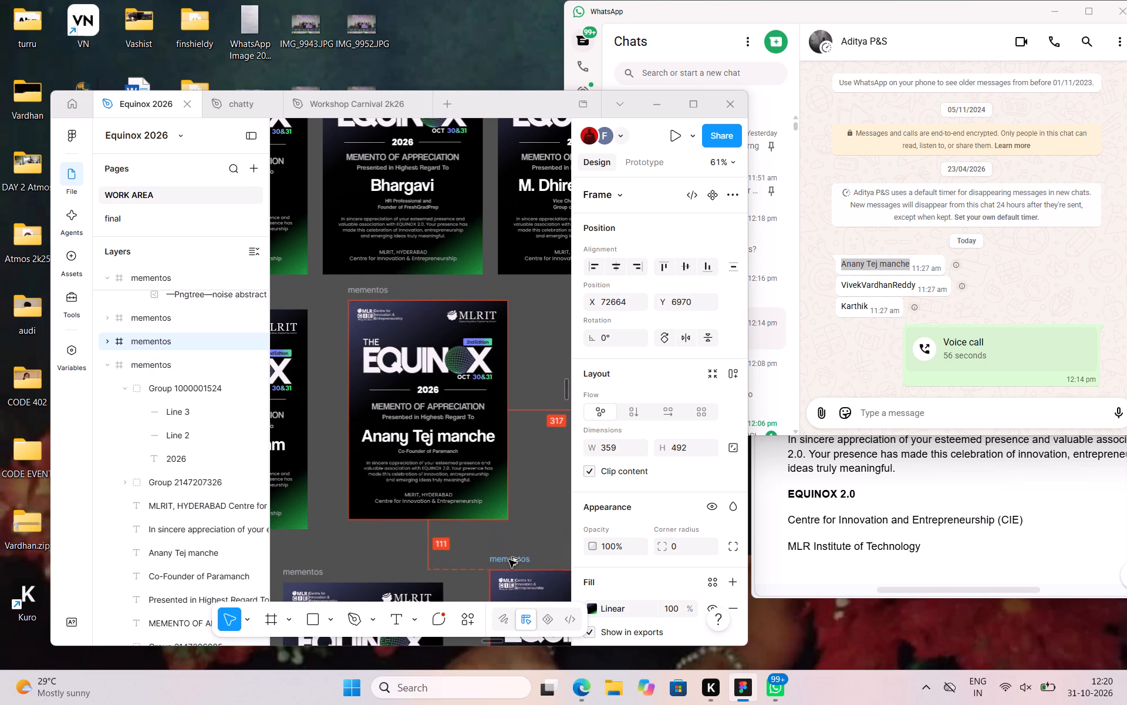
pyautogui.moveTo(509, 560); pyautogui.dragTo(509, 569)
pyautogui.scroll(-1, 509, 569)
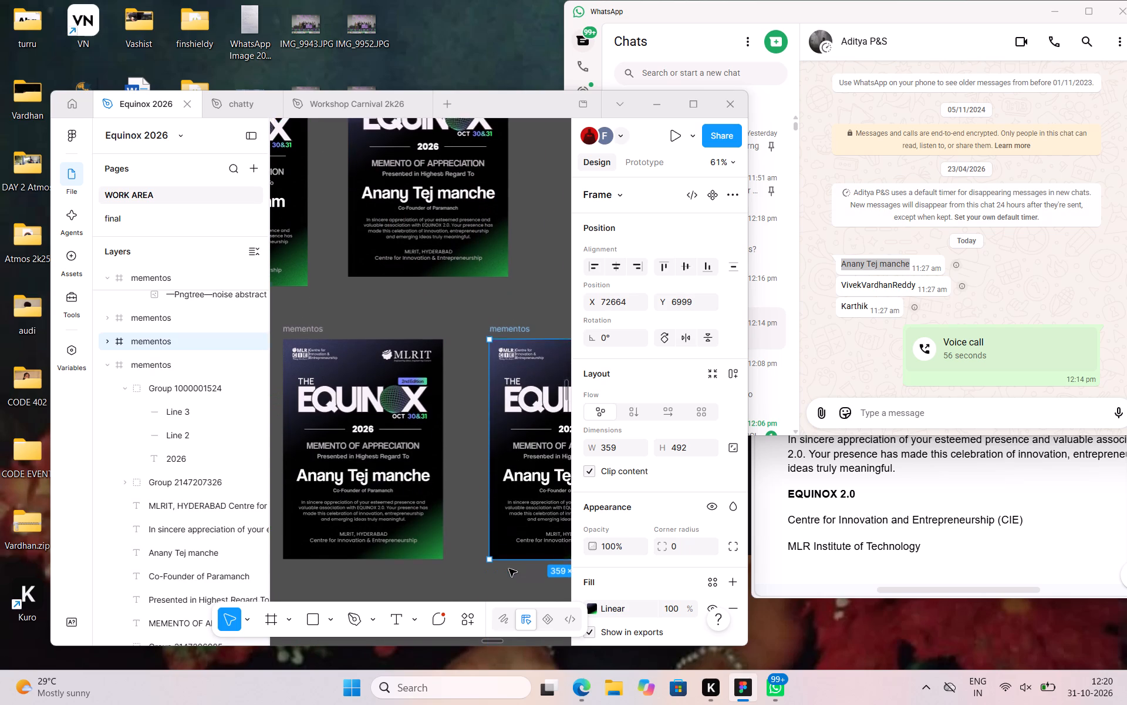
pyautogui.scroll(-1, 509, 569)
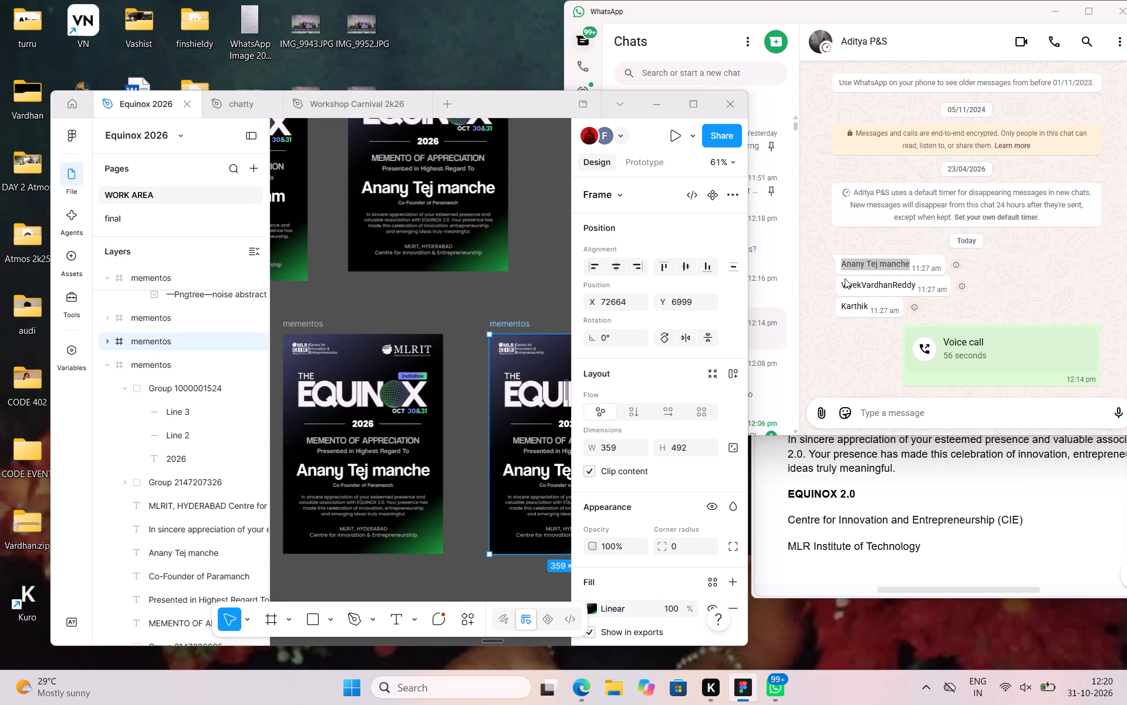
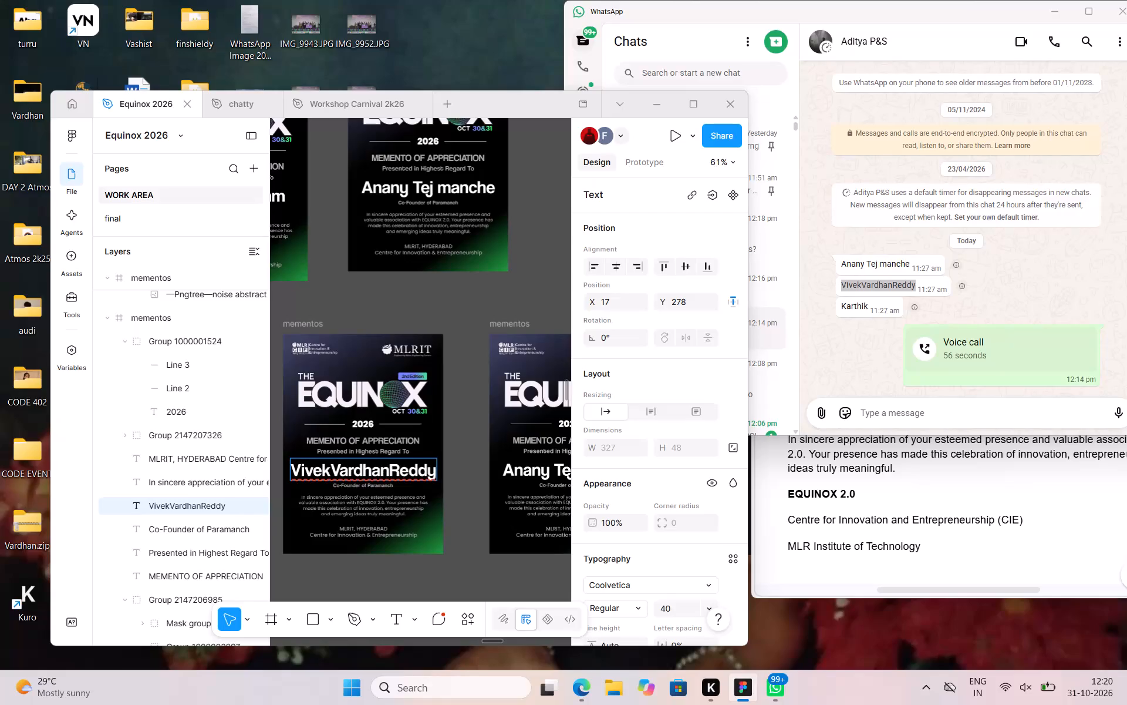
# Insert the two missing spaces between the words of the run-together guest name on the memento below the Anany memento.
pyautogui.click(333, 471)
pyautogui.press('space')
pyautogui.click(392, 469)
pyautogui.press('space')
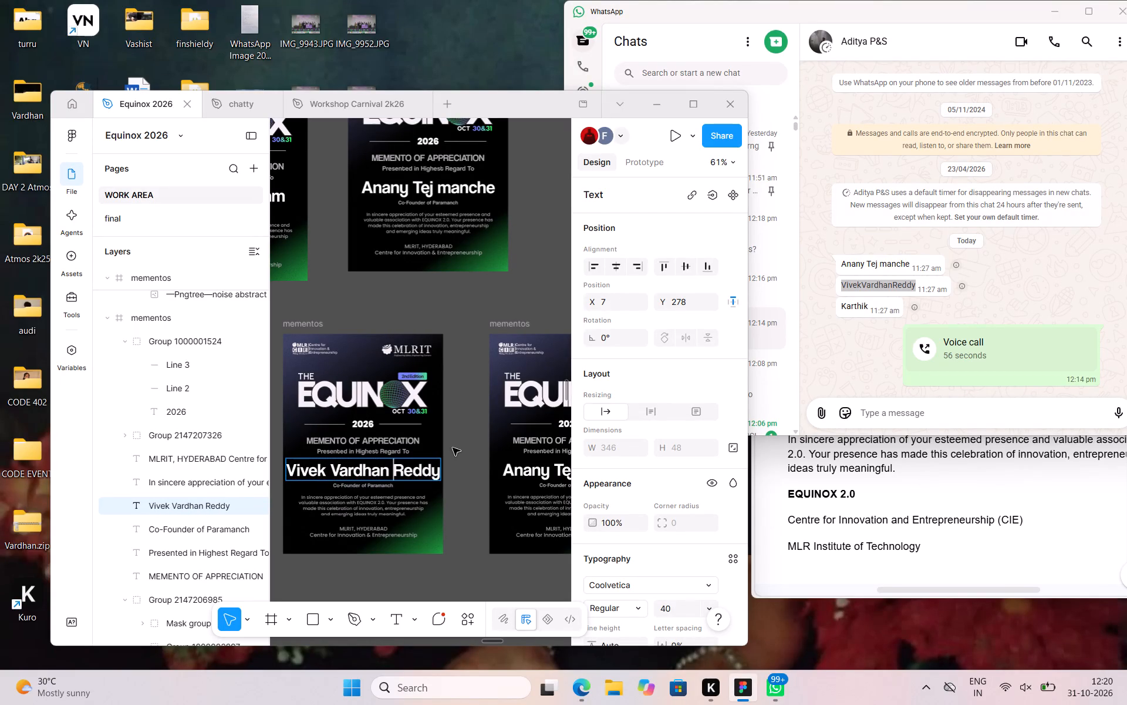
pyautogui.click(453, 448)
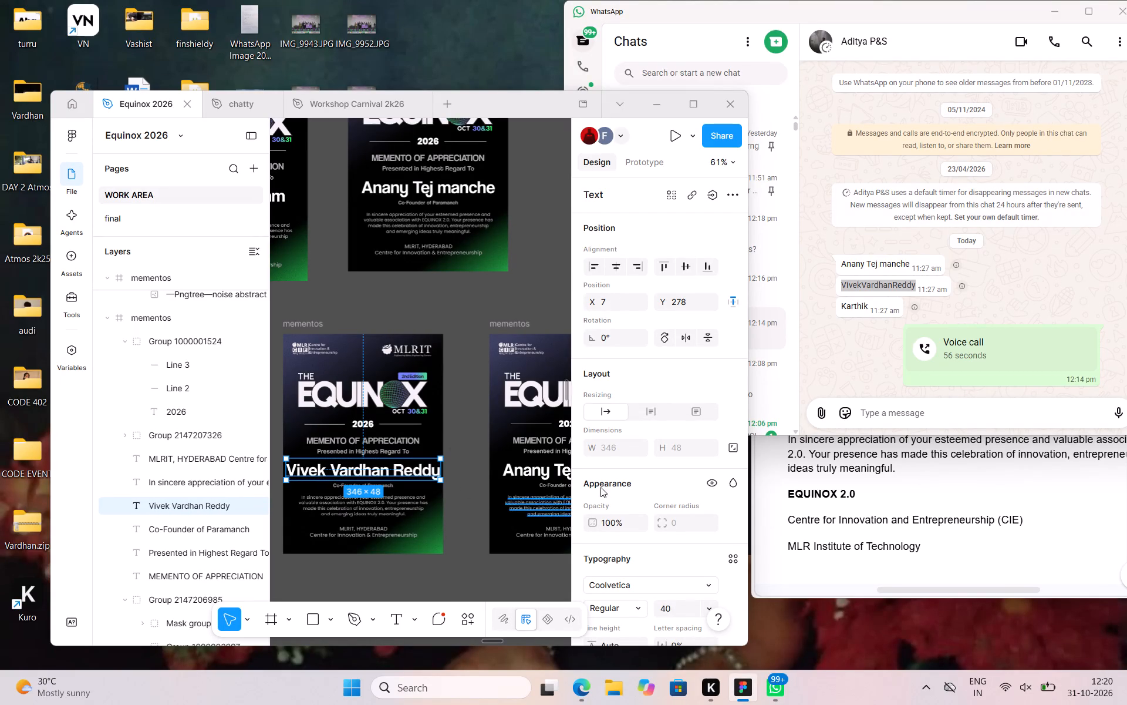
# Reduce the font size of the newly spaced guest name to 39, and further to 38.
pyautogui.scroll(-1, 610, 484)
pyautogui.click(675, 518)
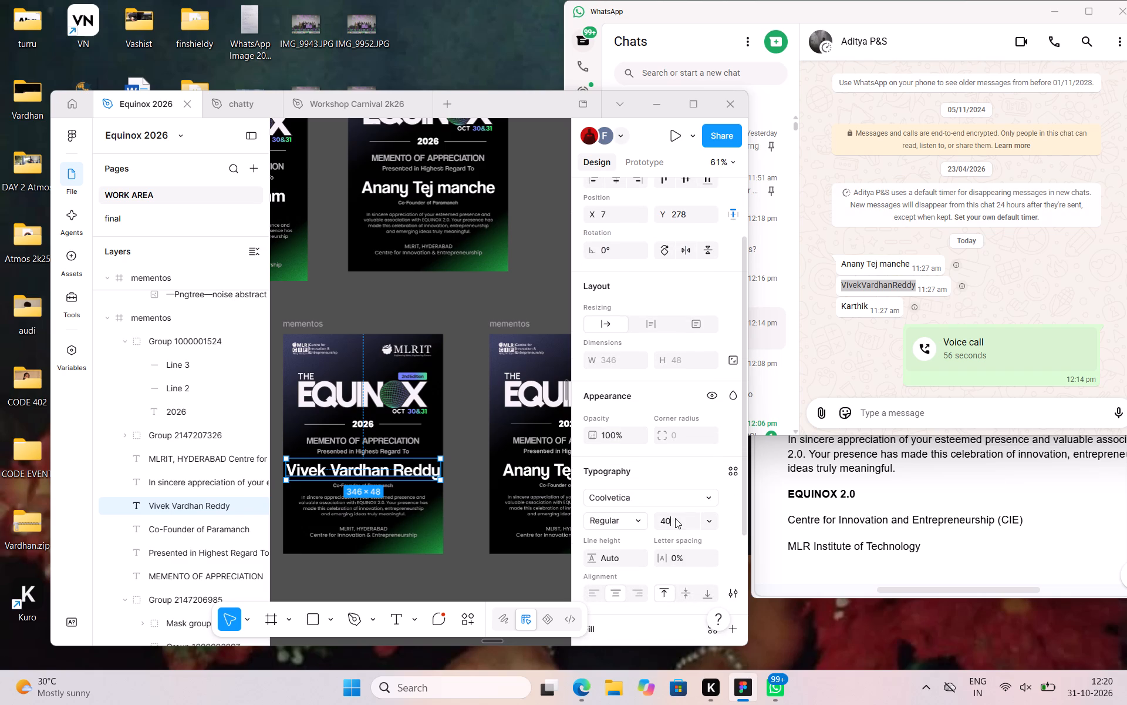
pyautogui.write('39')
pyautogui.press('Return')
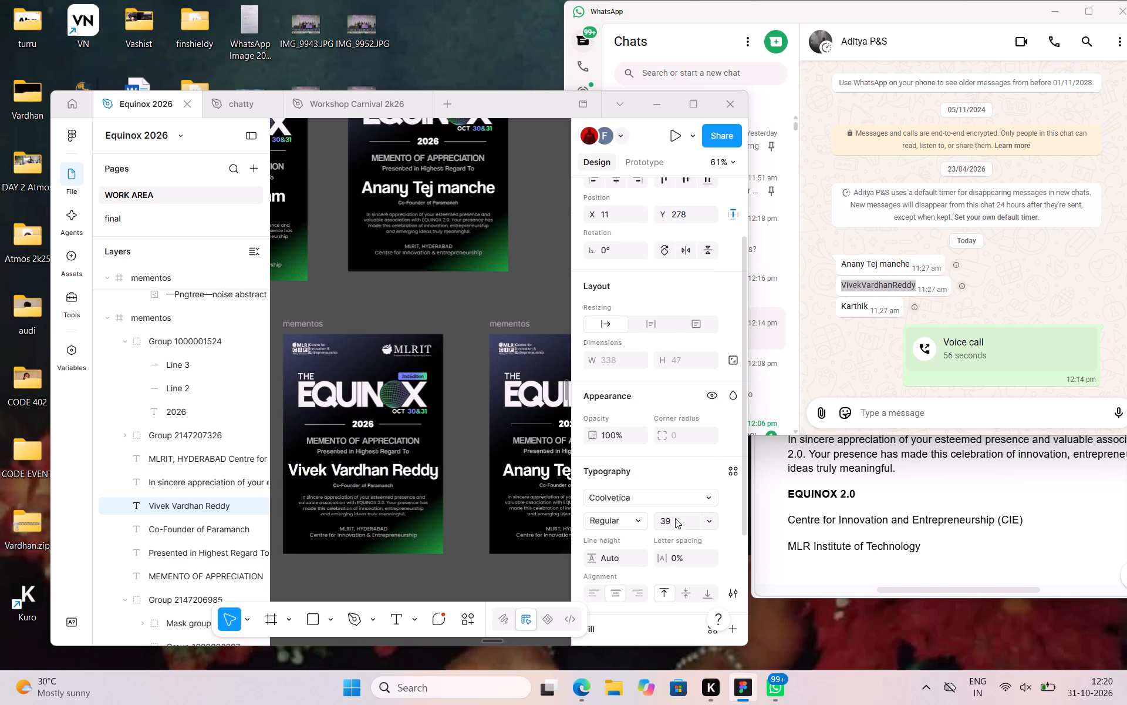
pyautogui.click(673, 523)
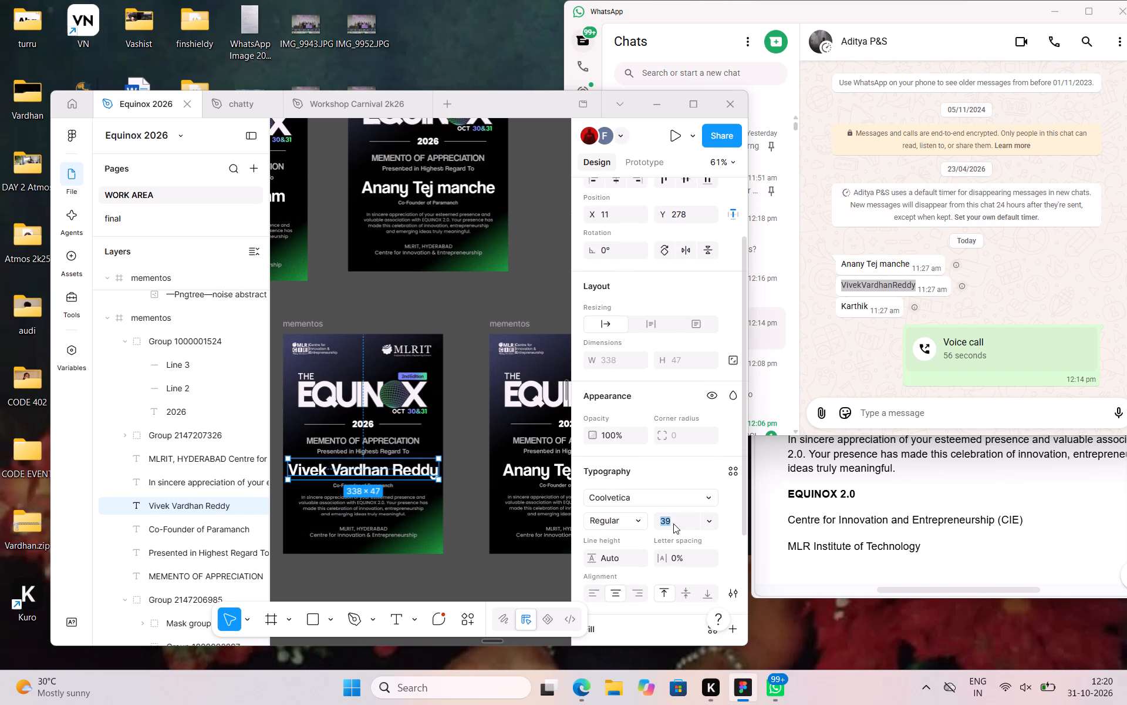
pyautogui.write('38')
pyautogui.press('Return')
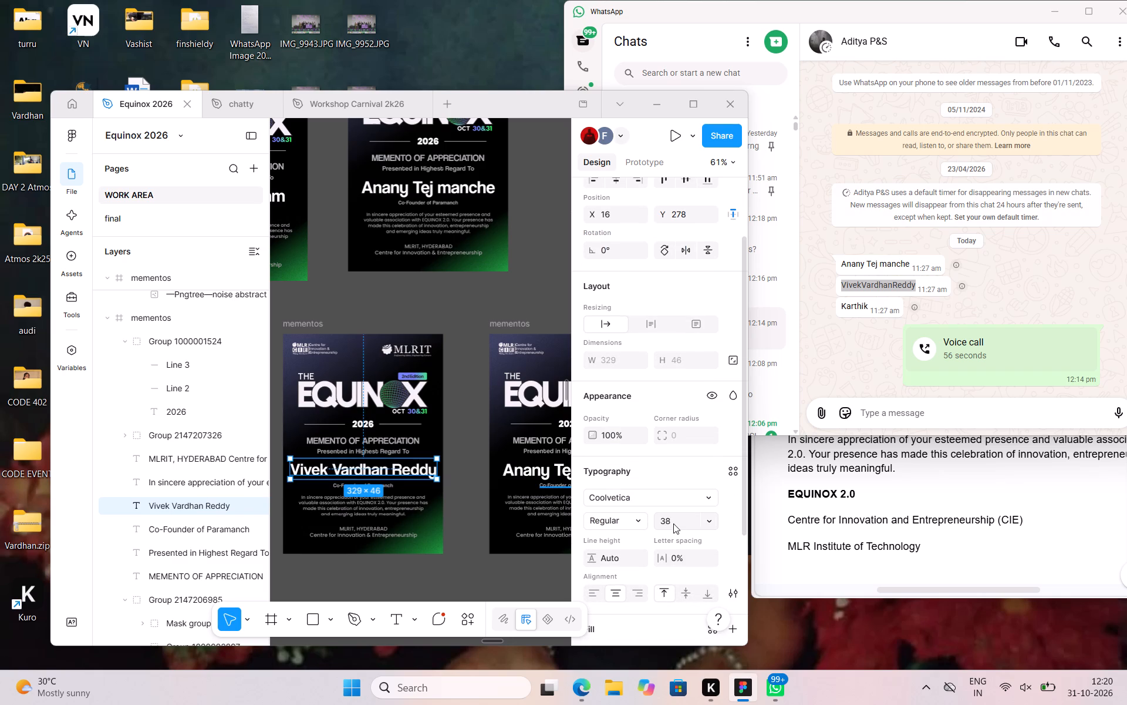
pyautogui.click(474, 475)
# Nudge the Co-Founder of Paramanch role line on the same memento up 4 px to Y 327, closer to the guest name.
pyautogui.scroll(1, 474, 475)
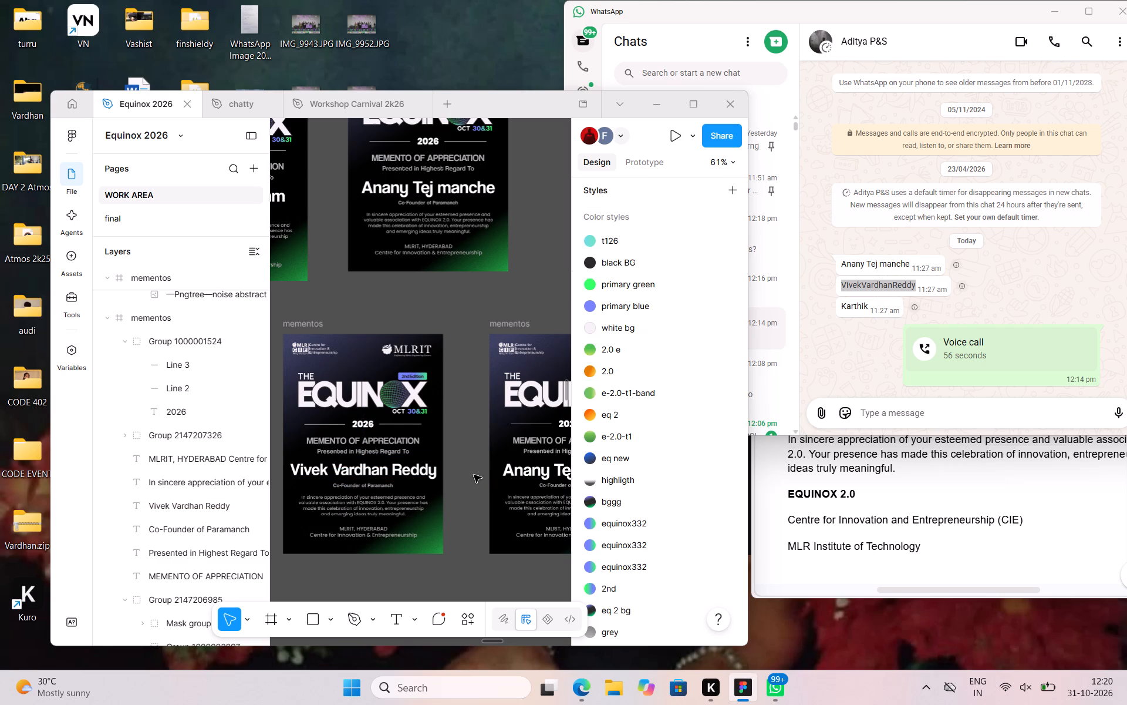
pyautogui.scroll(1, 474, 475)
pyautogui.click(369, 501)
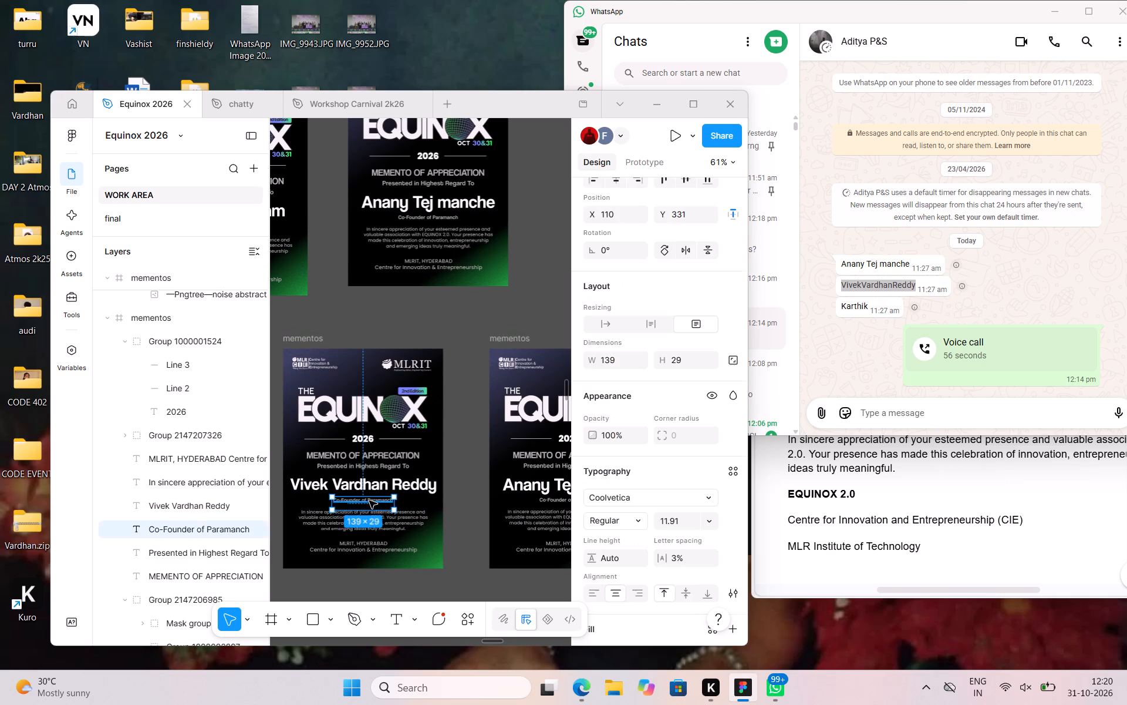
pyautogui.press('Up')
pyautogui.press('Up')
pyautogui.press('Up')
pyautogui.press('Up')
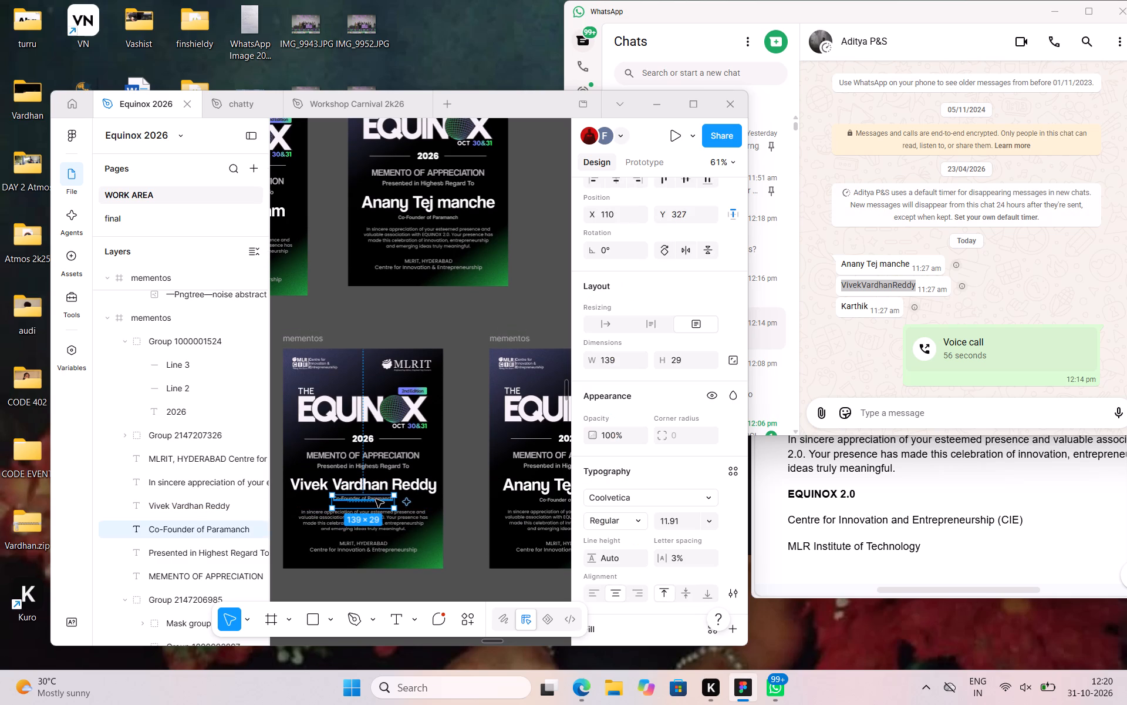
# Set the guest name's font size to 37 on the first Co-Founder of Paramanch memento in the bottom row.
pyautogui.click(408, 483)
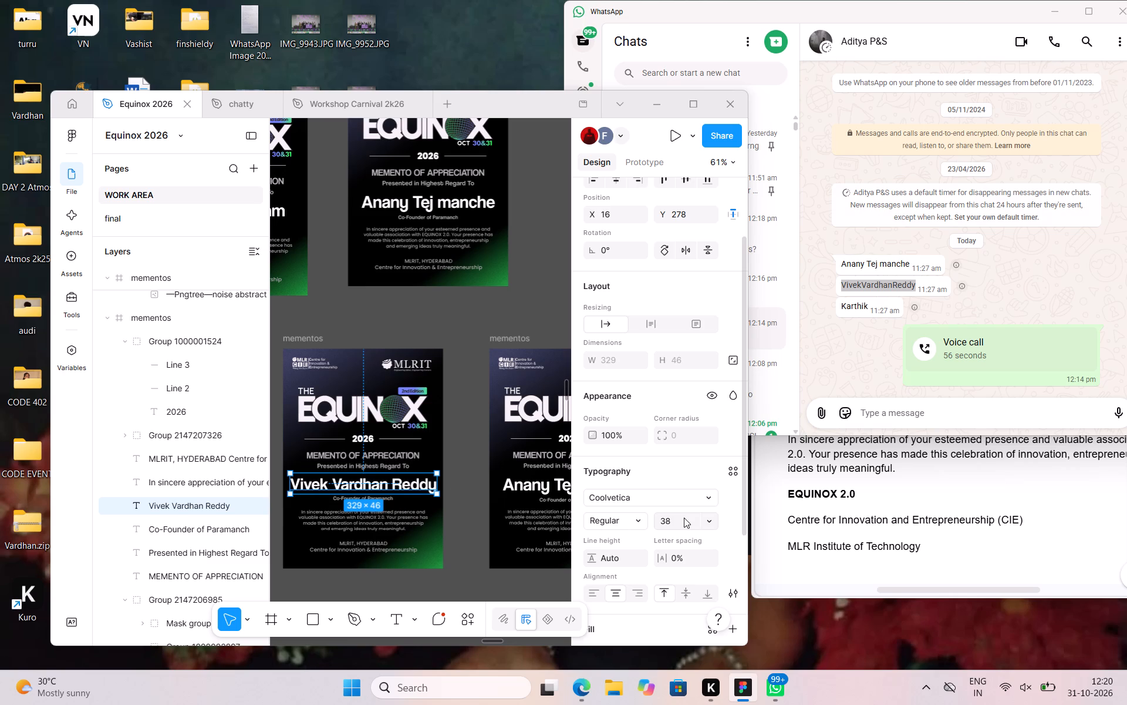
pyautogui.click(683, 518)
pyautogui.write('37')
pyautogui.press('Return')
pyautogui.click(457, 462)
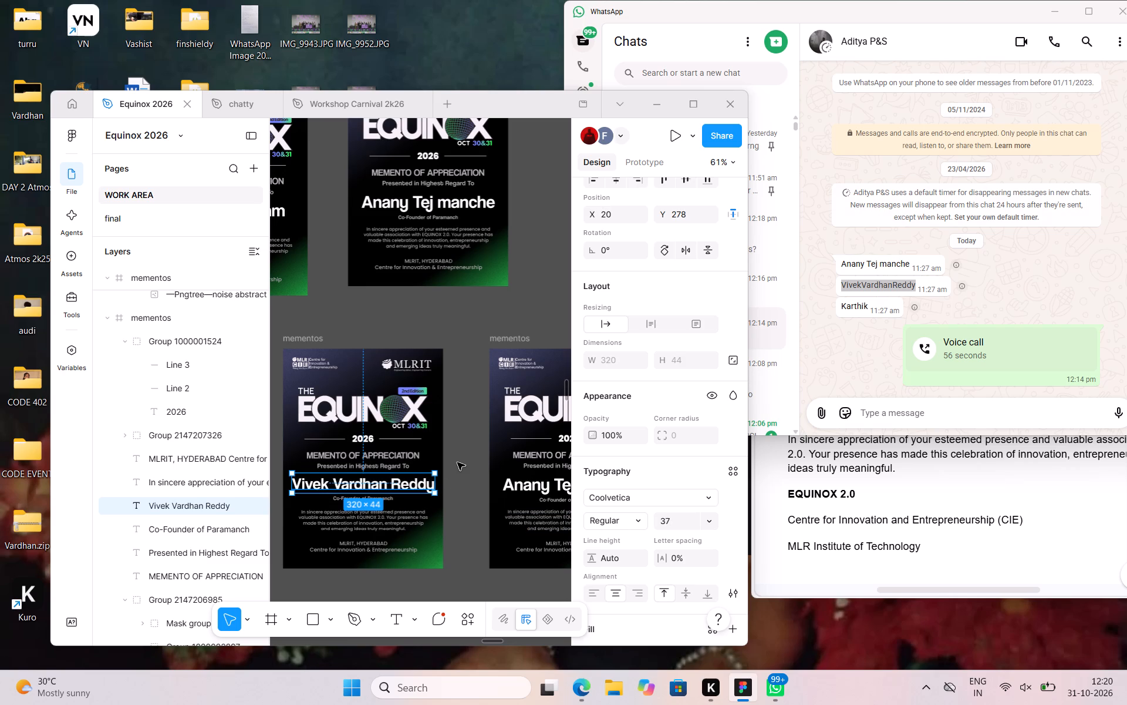
# Set the Co-Founder of Paramanch role line's font size to 13 and widen its text box to about 169.
pyautogui.hscroll(1, 457, 462)
pyautogui.click(398, 517)
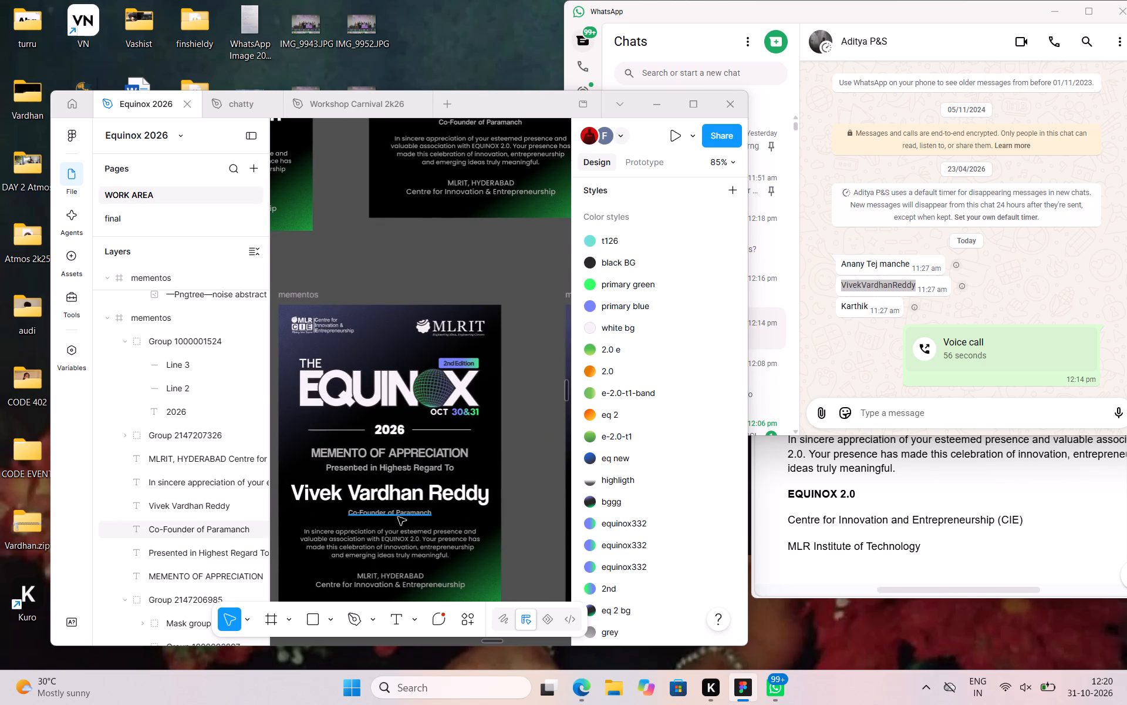
pyautogui.click(668, 521)
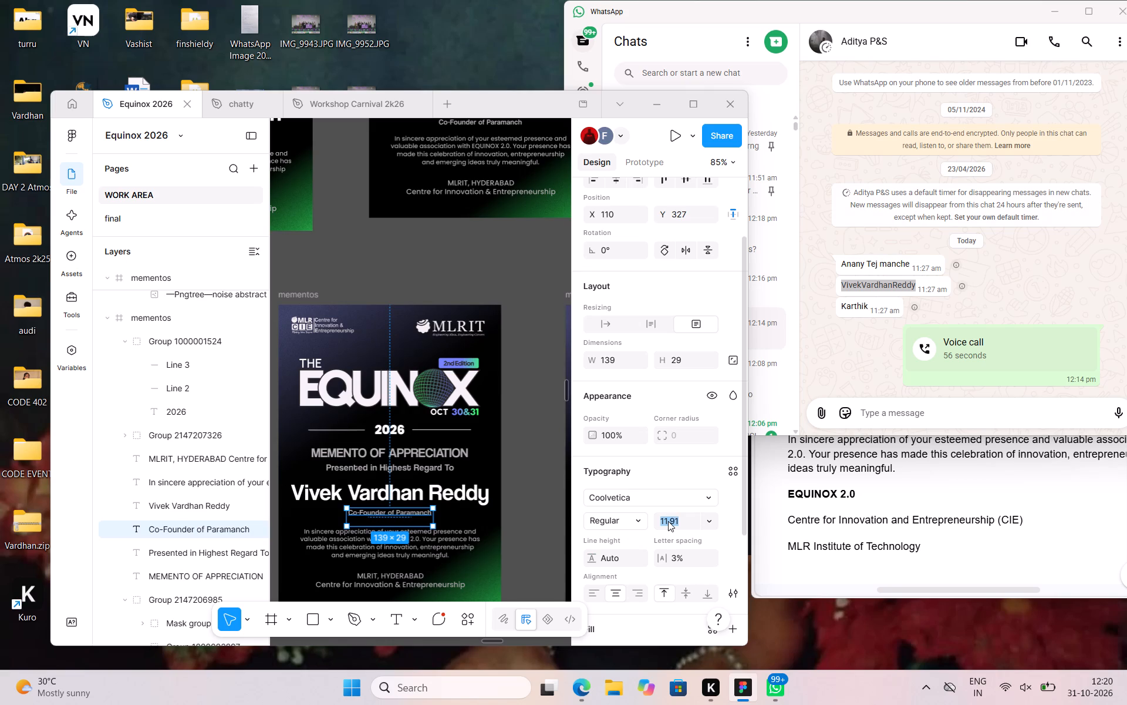
pyautogui.write('13')
pyautogui.press('Return')
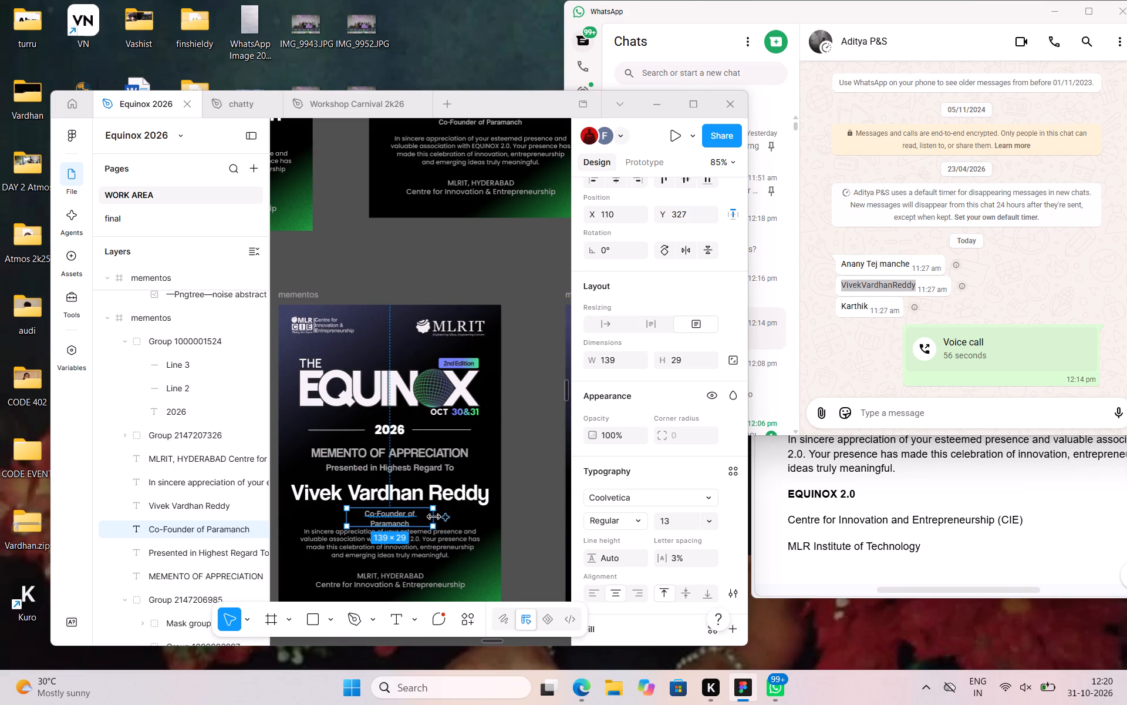
pyautogui.moveTo(434, 517); pyautogui.dragTo(450, 516)
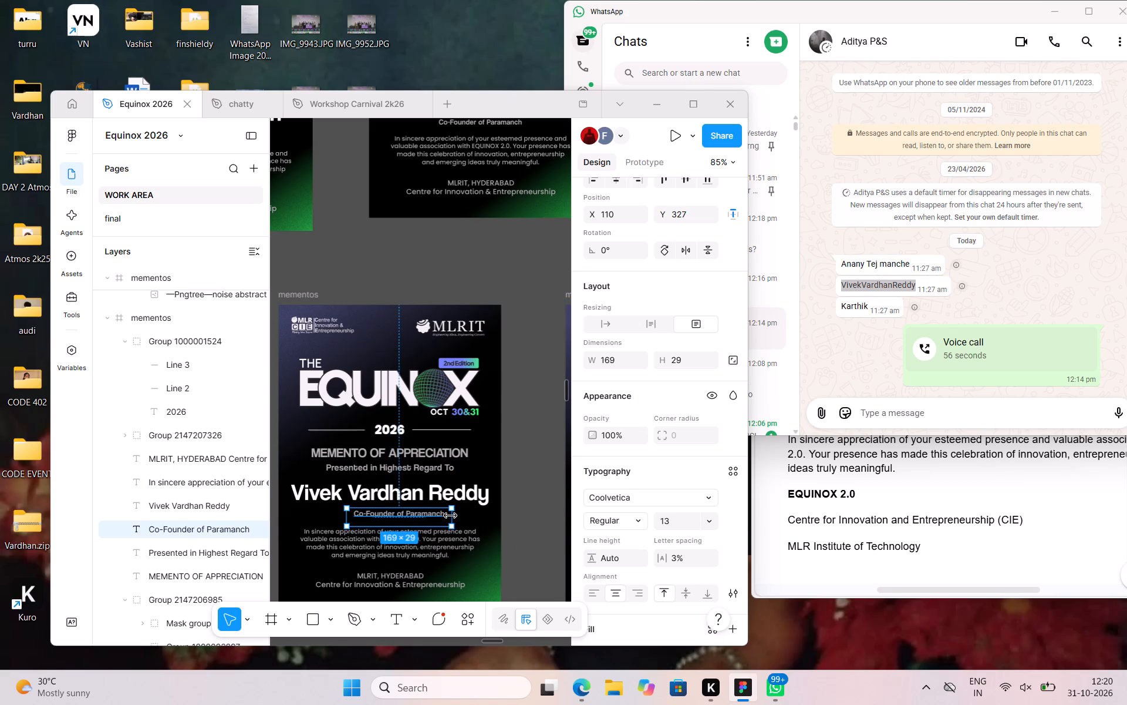
# Centre the widened role line horizontally in the memento frame.
pyautogui.click(617, 182)
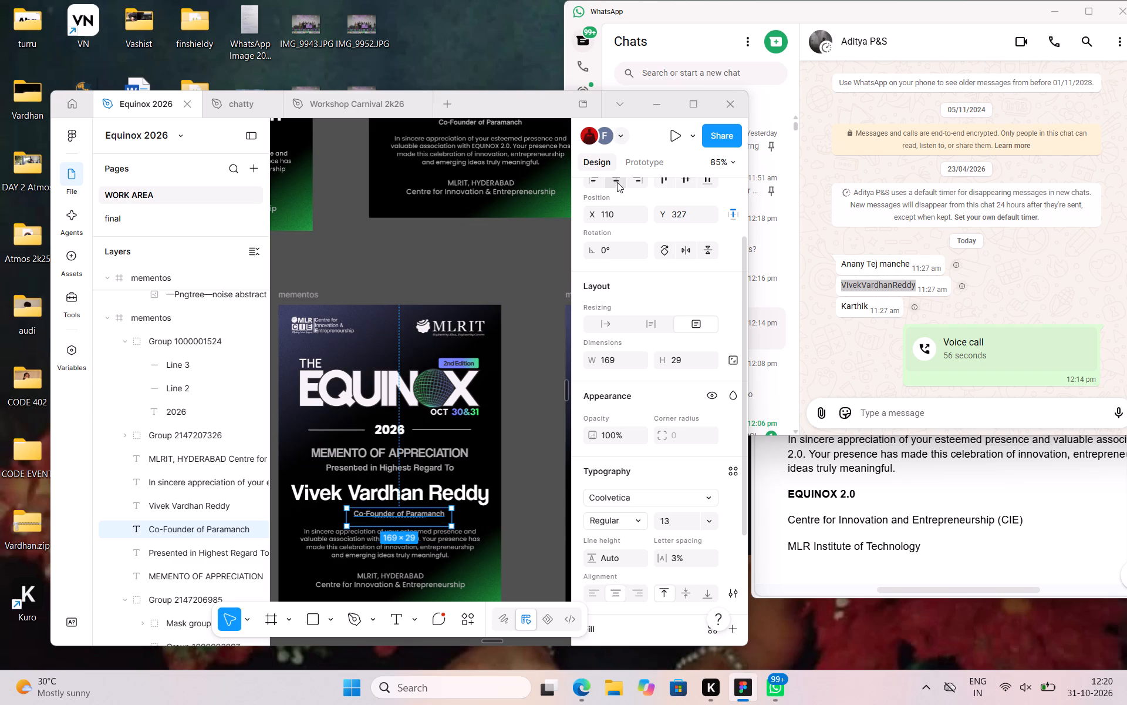
pyautogui.click(526, 338)
# Nudge the guest name on this memento slightly down to Y 279.
pyautogui.scroll(1, 526, 338)
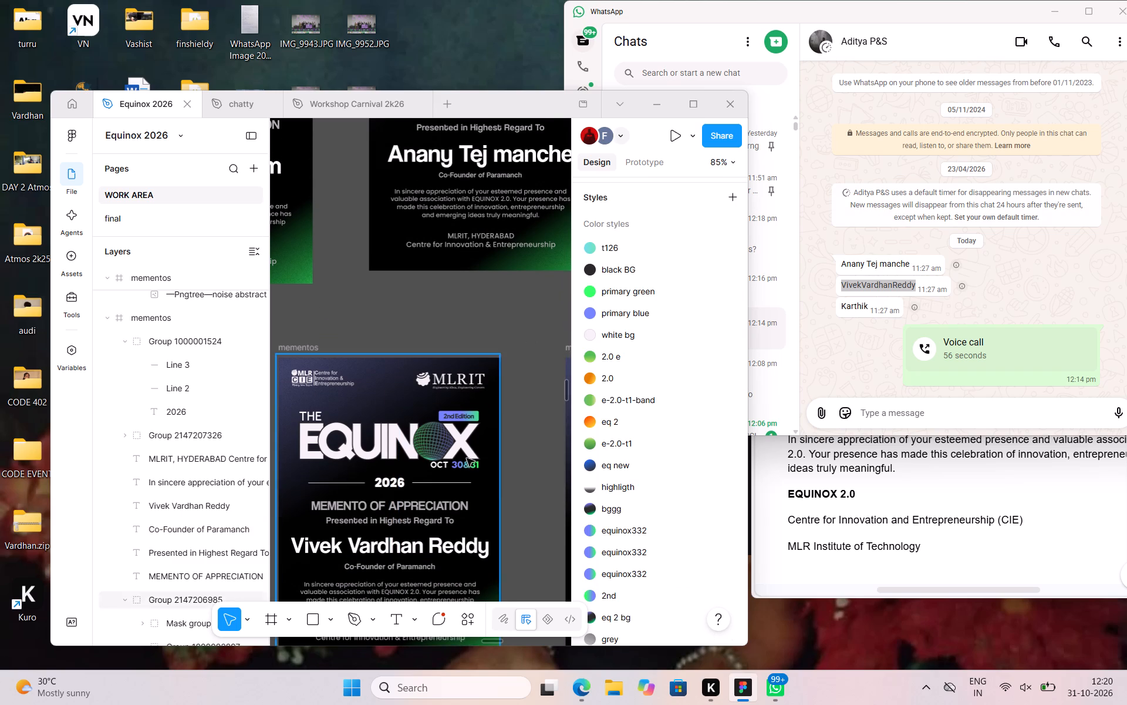
pyautogui.click(421, 542)
pyautogui.press('Down')
pyautogui.press('Down')
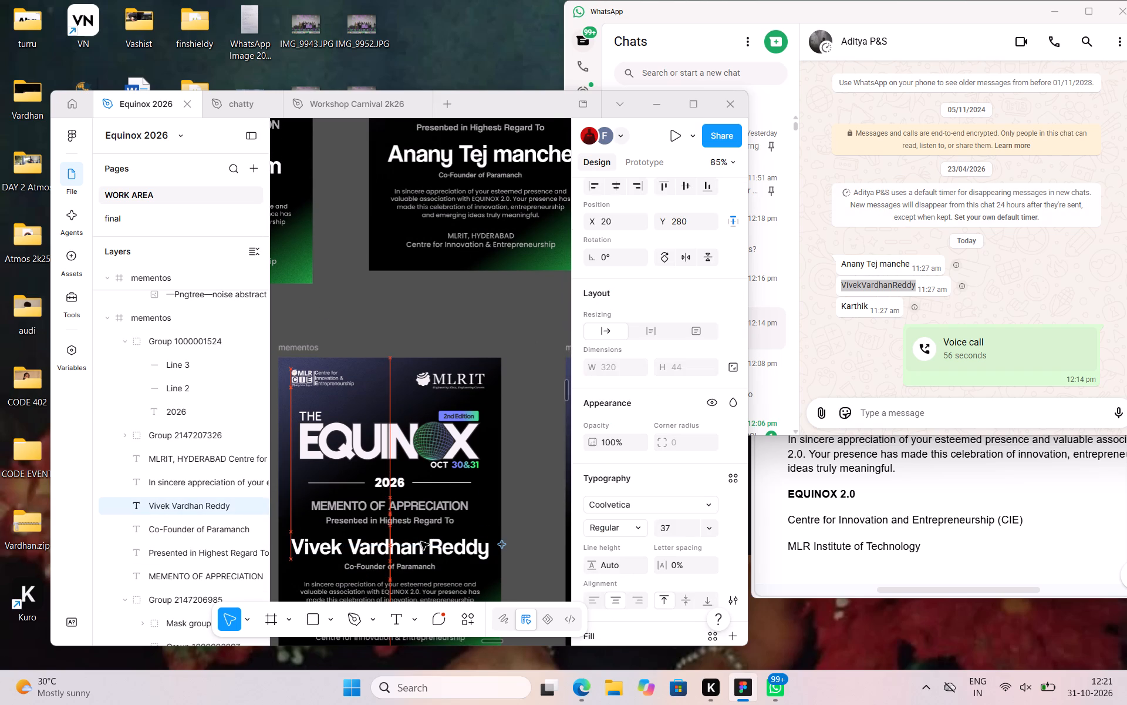
pyautogui.press('Down')
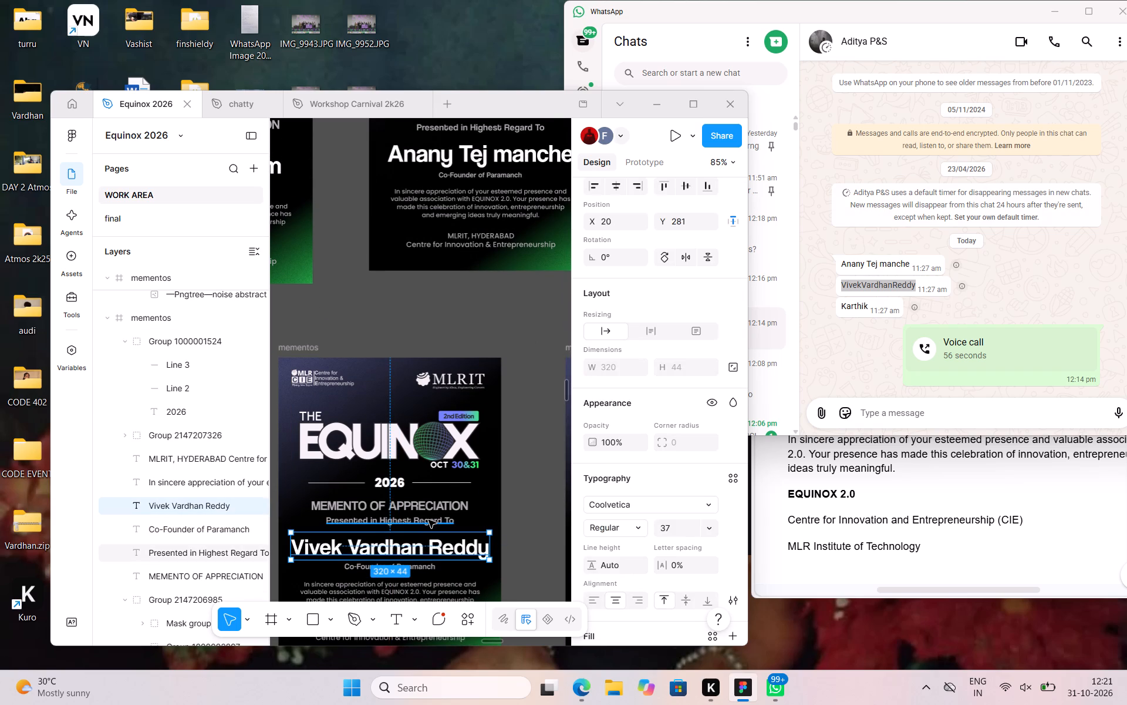
pyautogui.press('Up')
pyautogui.press('Up')
pyautogui.click(509, 448)
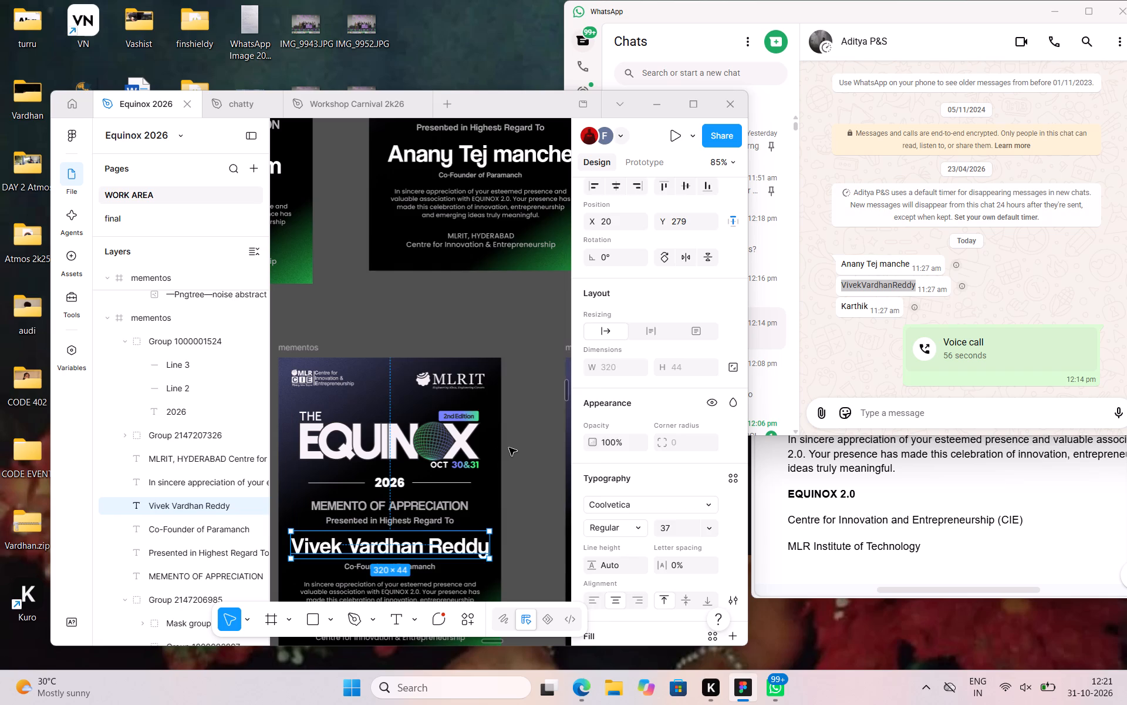
# Nudge the role line up to Y 325, and the appreciation paragraph below it slightly up as well.
pyautogui.hscroll(-1, 509, 448)
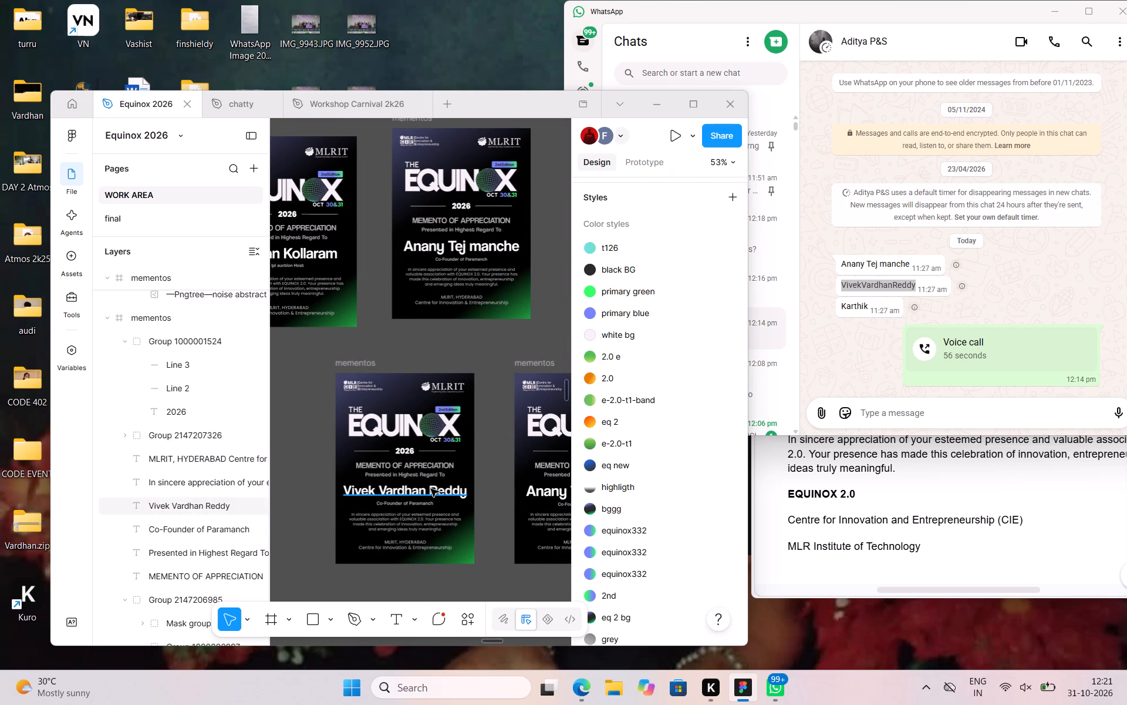
pyautogui.click(413, 502)
pyautogui.press('Up')
pyautogui.press('Up')
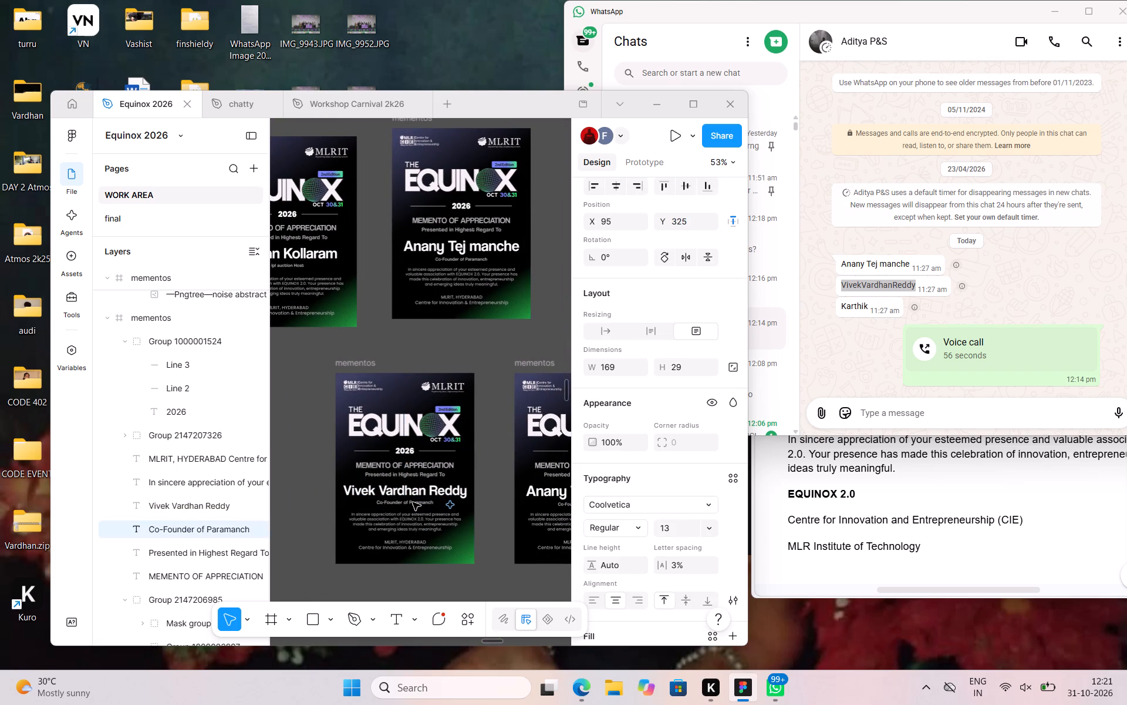
pyautogui.click(453, 520)
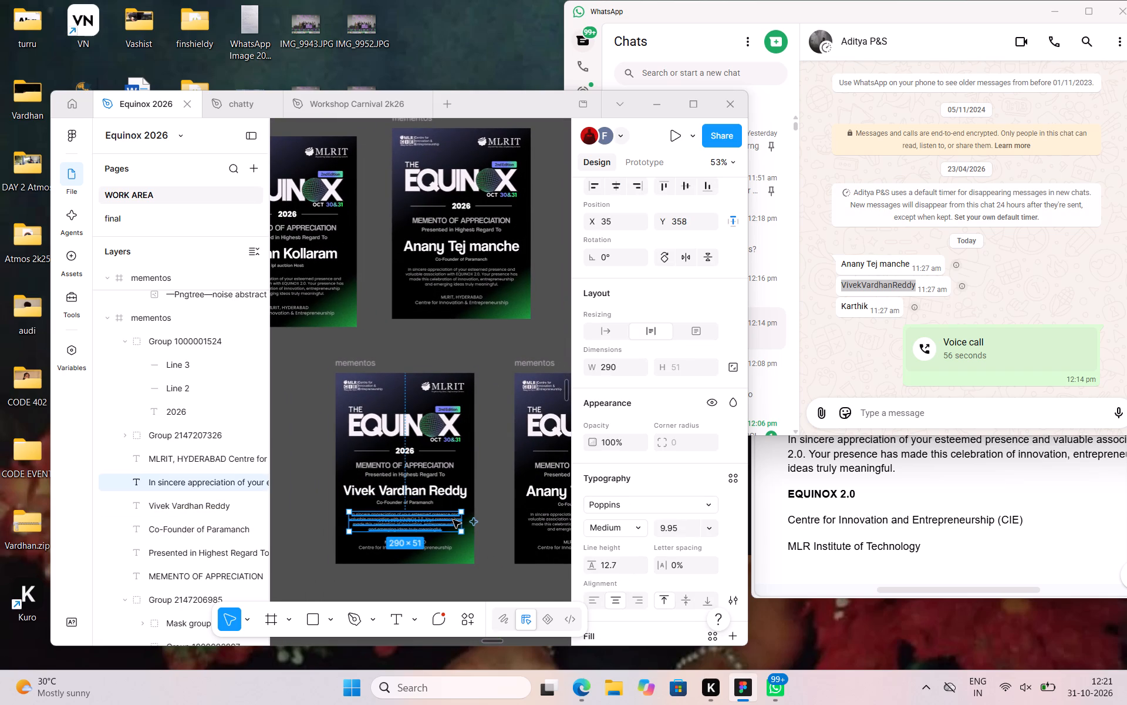
pyautogui.press('Up')
# Nudge the MEMENTO OF APPRECIATION and Presented in Highest Regard To lines down together by 3 pixels.
pyautogui.click(411, 471)
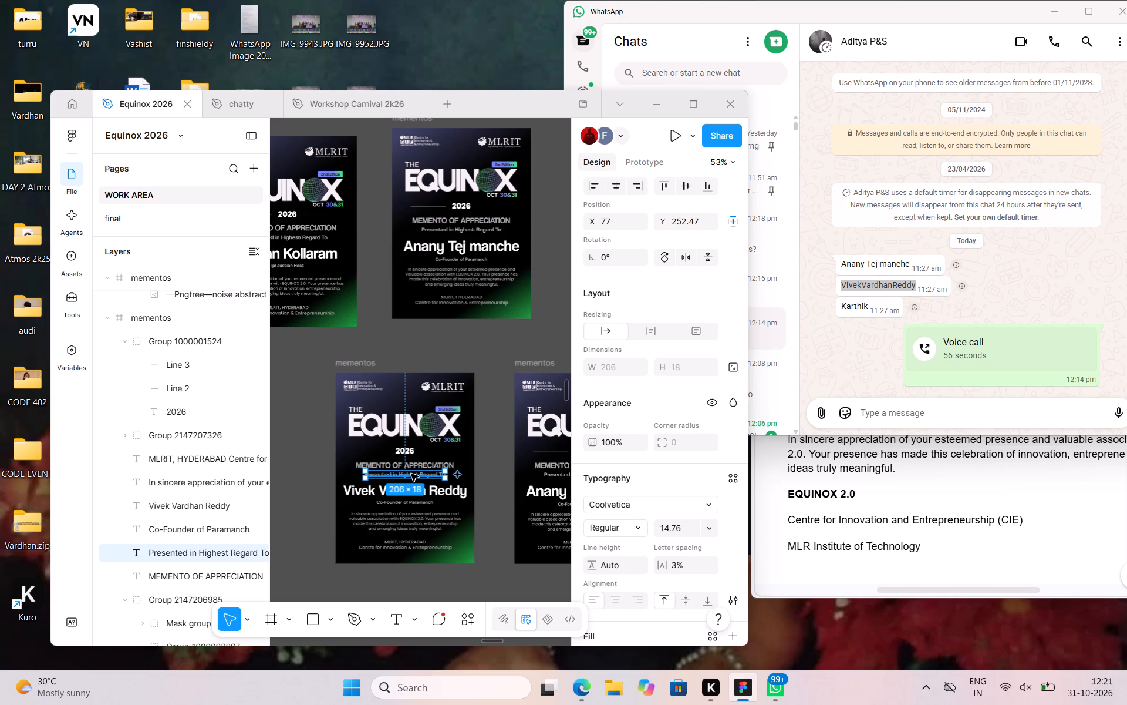
pyautogui.keyDown('shift'); pyautogui.click(420, 464); pyautogui.keyUp('shift')
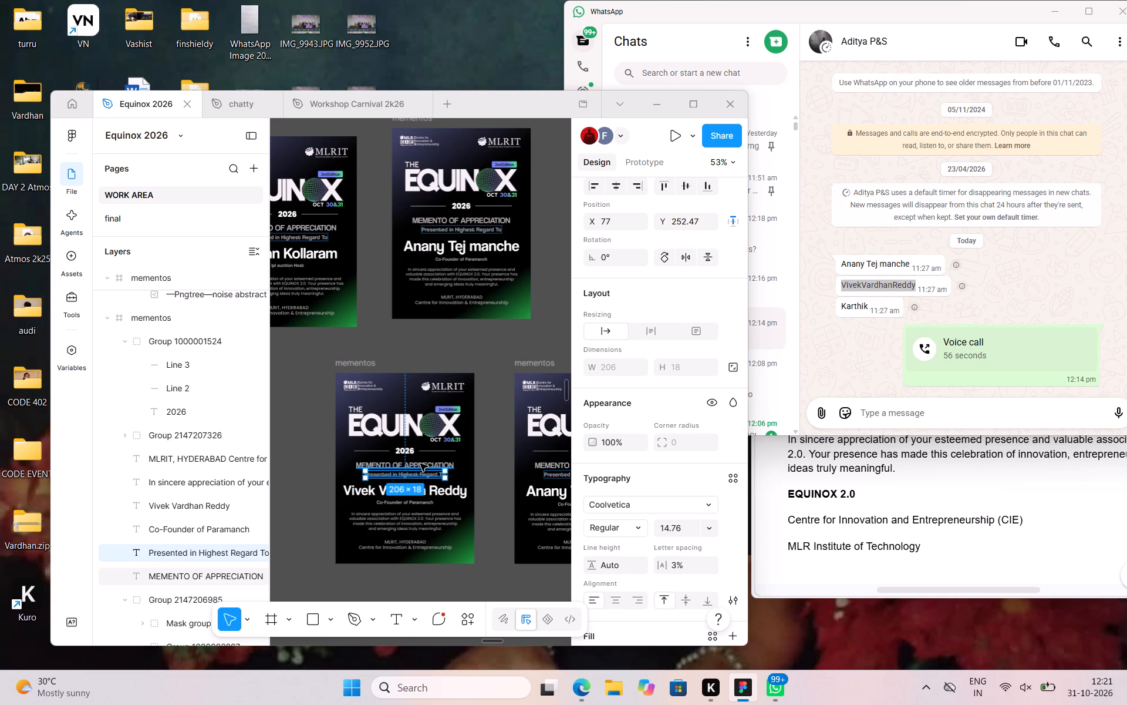
pyautogui.press('Down')
pyautogui.press('Down')
pyautogui.press('Down')
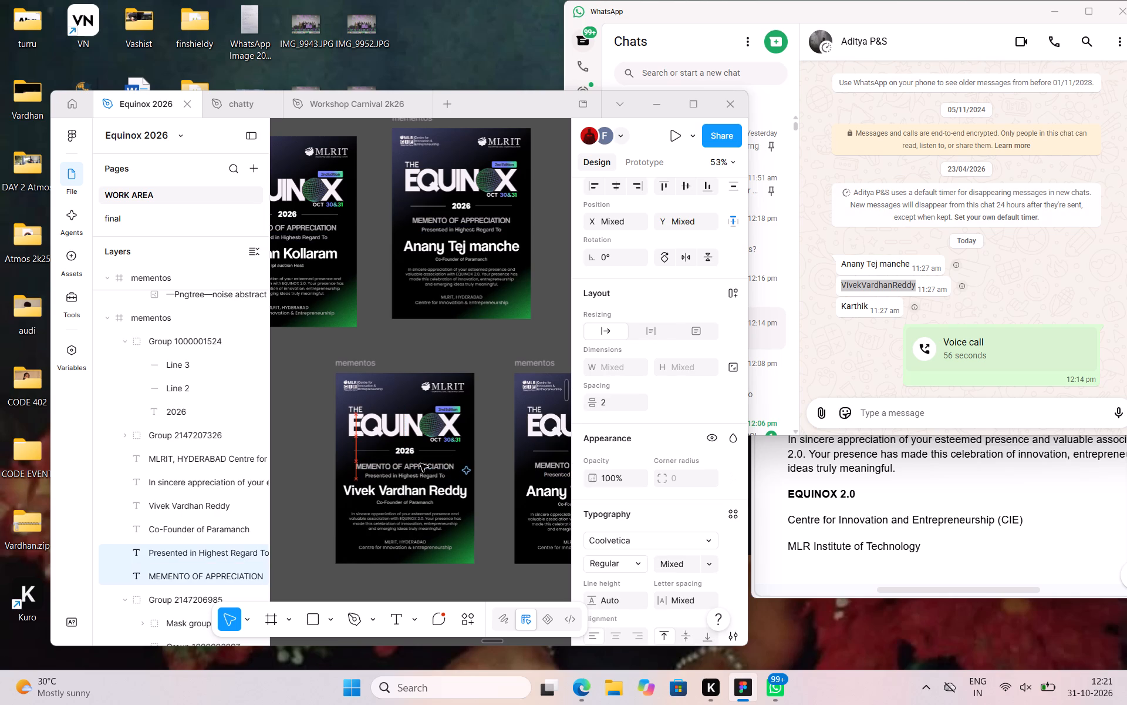
# Nudge the 2026 divider group down to Y 189 and the EQUINOX logo group down to Y 84.
pyautogui.click(419, 449)
pyautogui.press('Down')
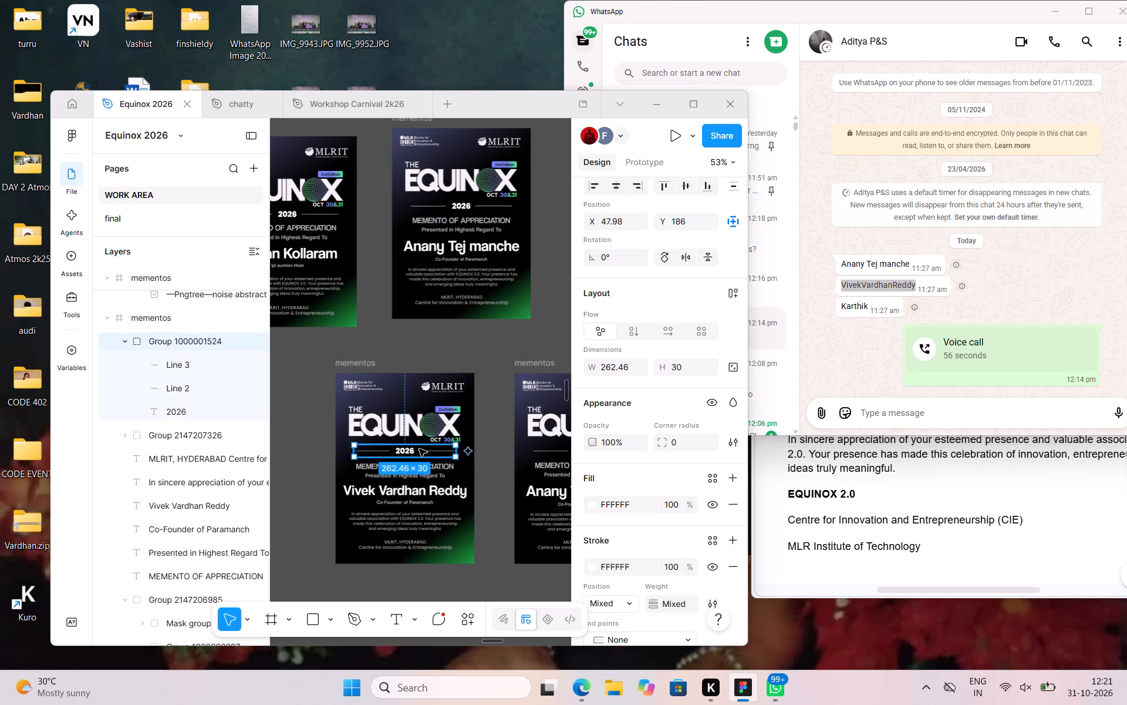
pyautogui.press('Down')
pyautogui.press('Down')
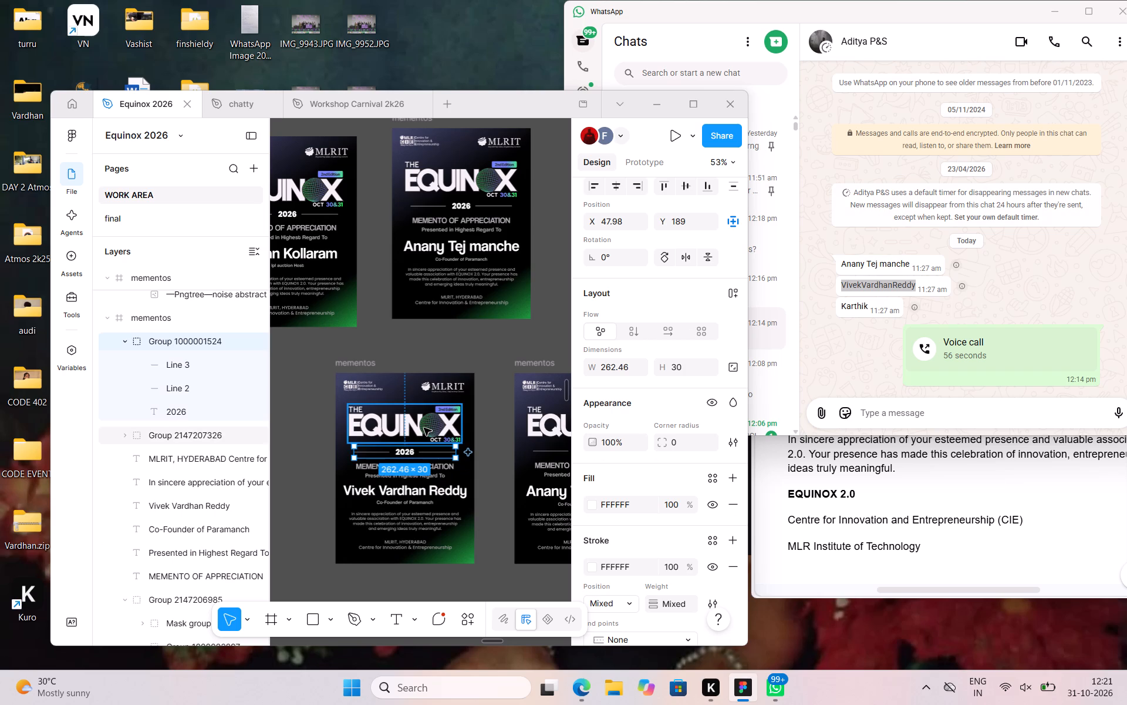
pyautogui.click(424, 428)
pyautogui.press('Down')
pyautogui.press('Down')
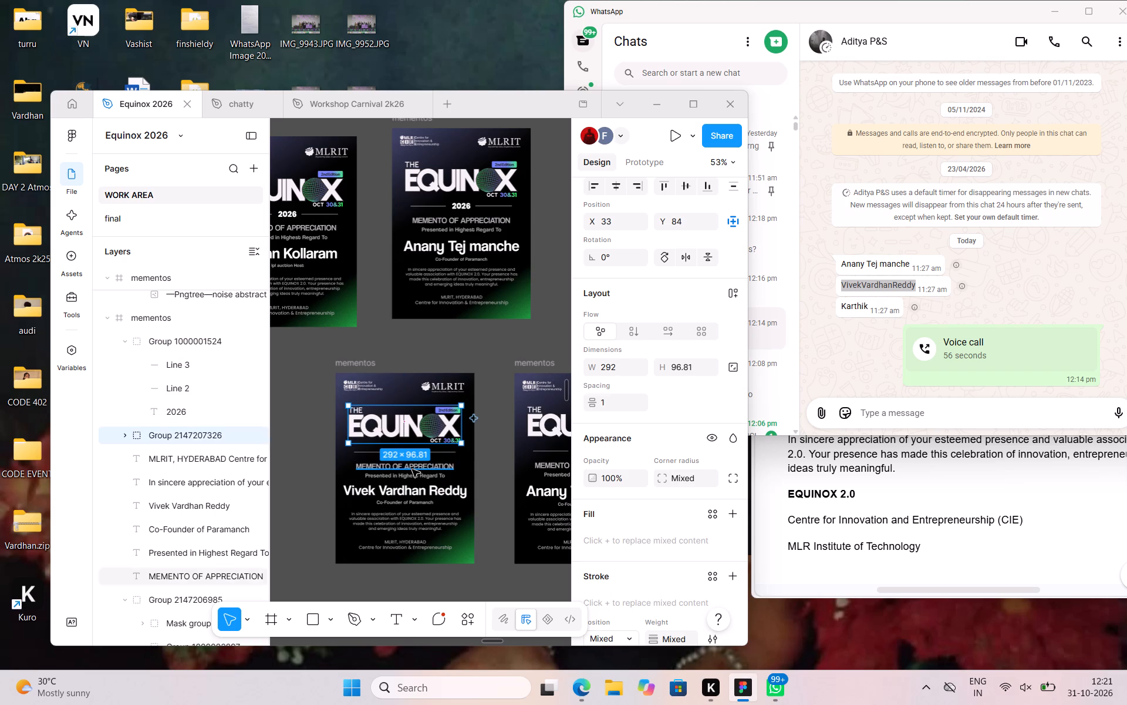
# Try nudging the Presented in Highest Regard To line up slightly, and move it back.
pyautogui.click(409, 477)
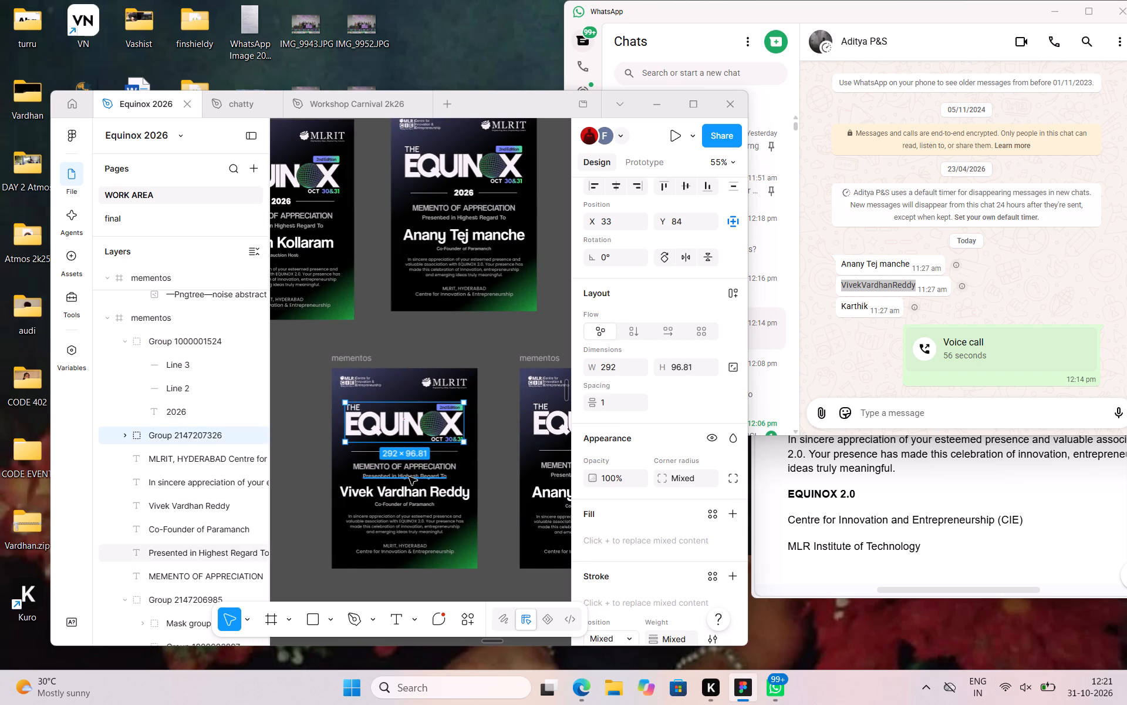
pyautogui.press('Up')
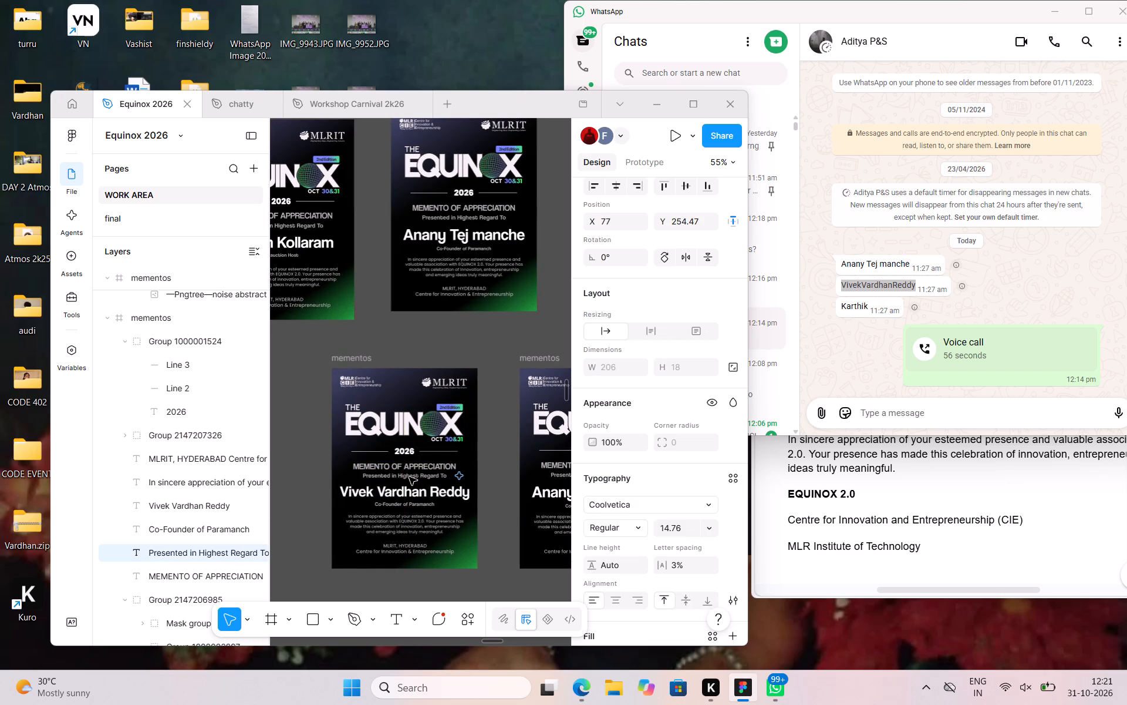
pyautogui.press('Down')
# Set the font size of the Presented in Highest Regard To line to 15.5.
pyautogui.click(409, 477)
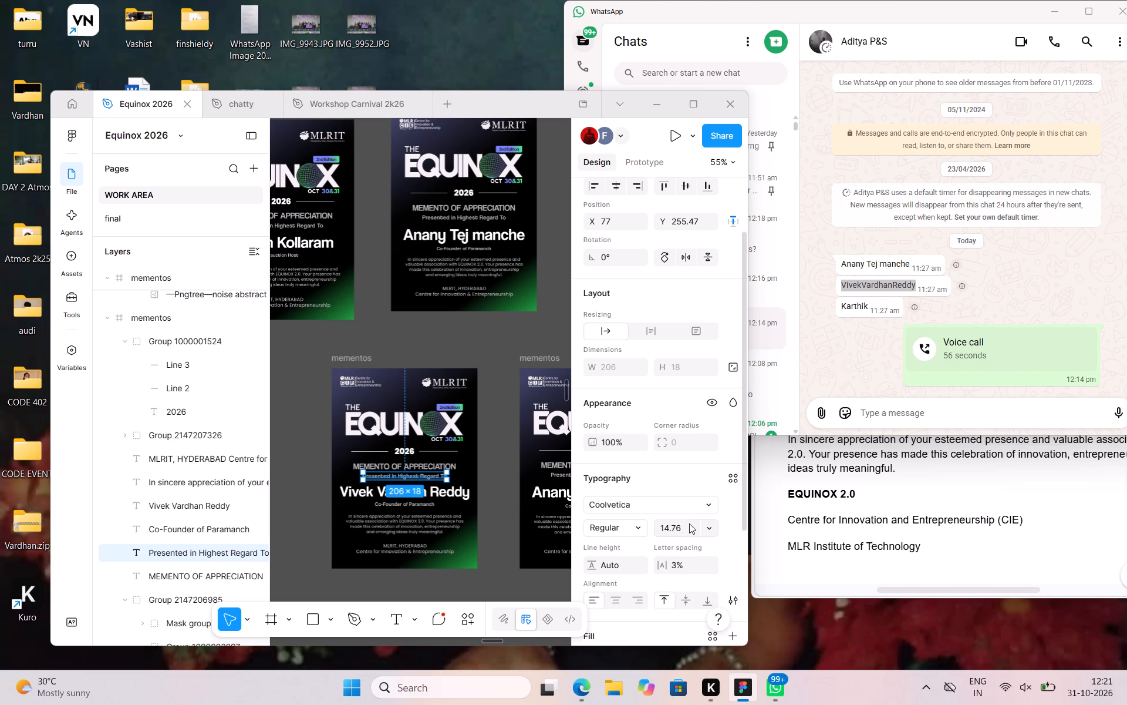
pyautogui.click(677, 528)
pyautogui.write('15')
pyautogui.write('.5')
pyautogui.press('Return')
pyautogui.click(485, 482)
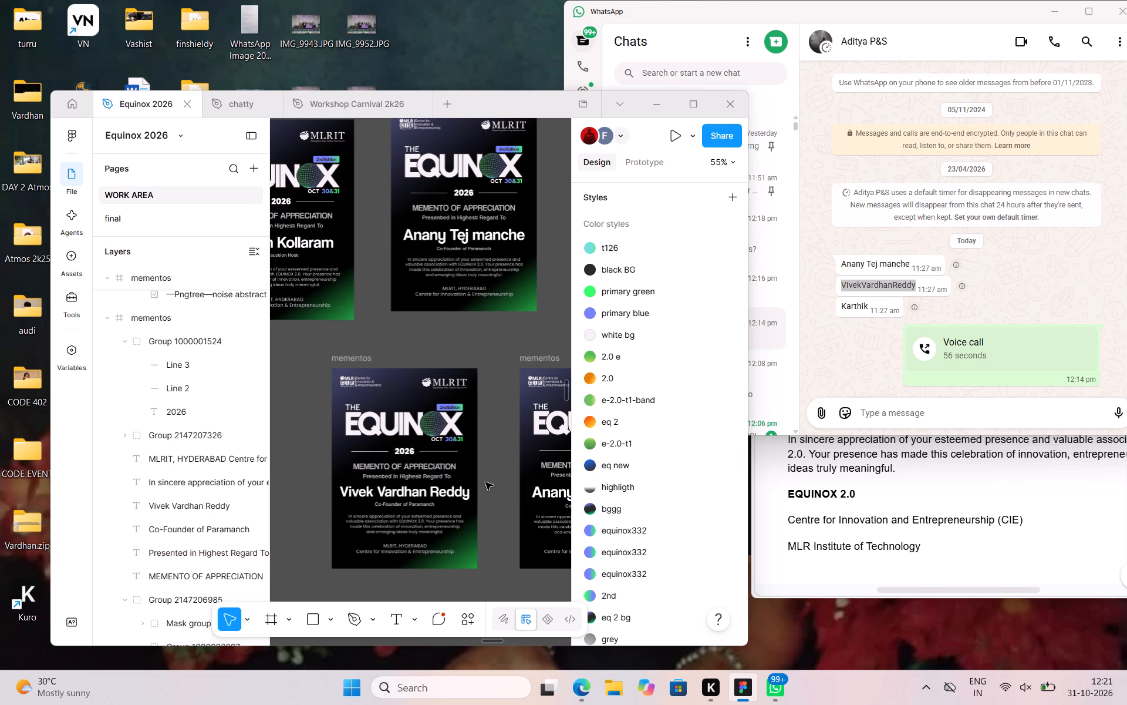
# Nudge the enlarged Presented in Highest Regard To line up to Y 254.47.
pyautogui.click(441, 474)
pyautogui.press('Up')
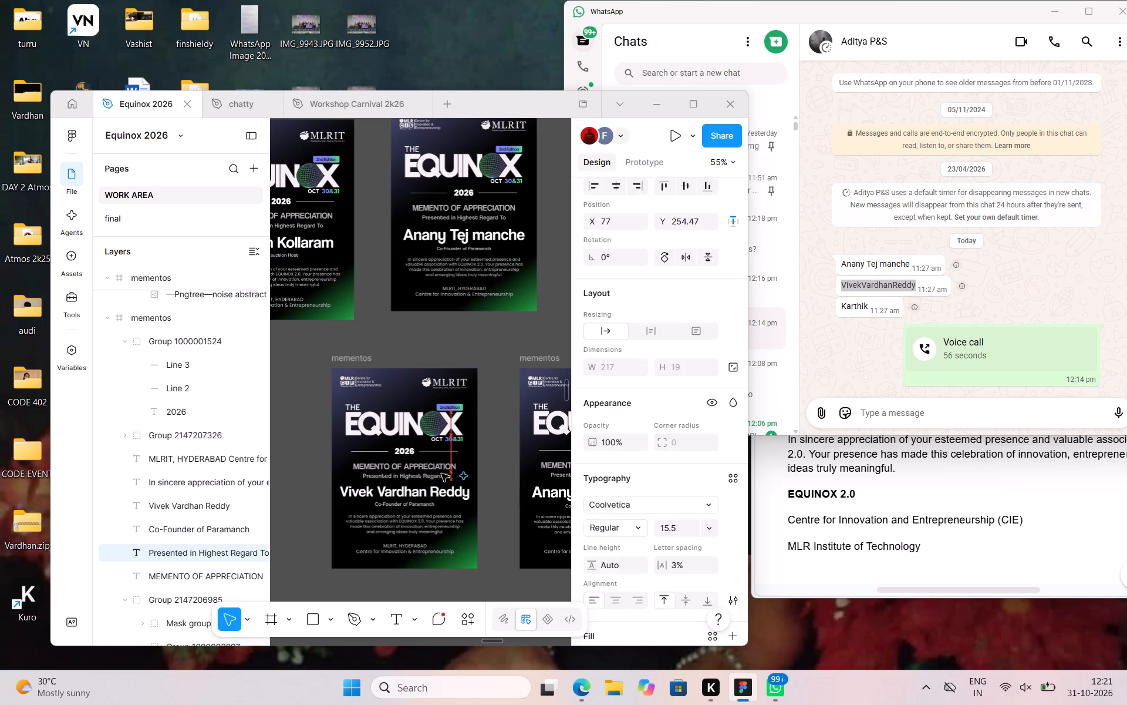
pyautogui.click(488, 465)
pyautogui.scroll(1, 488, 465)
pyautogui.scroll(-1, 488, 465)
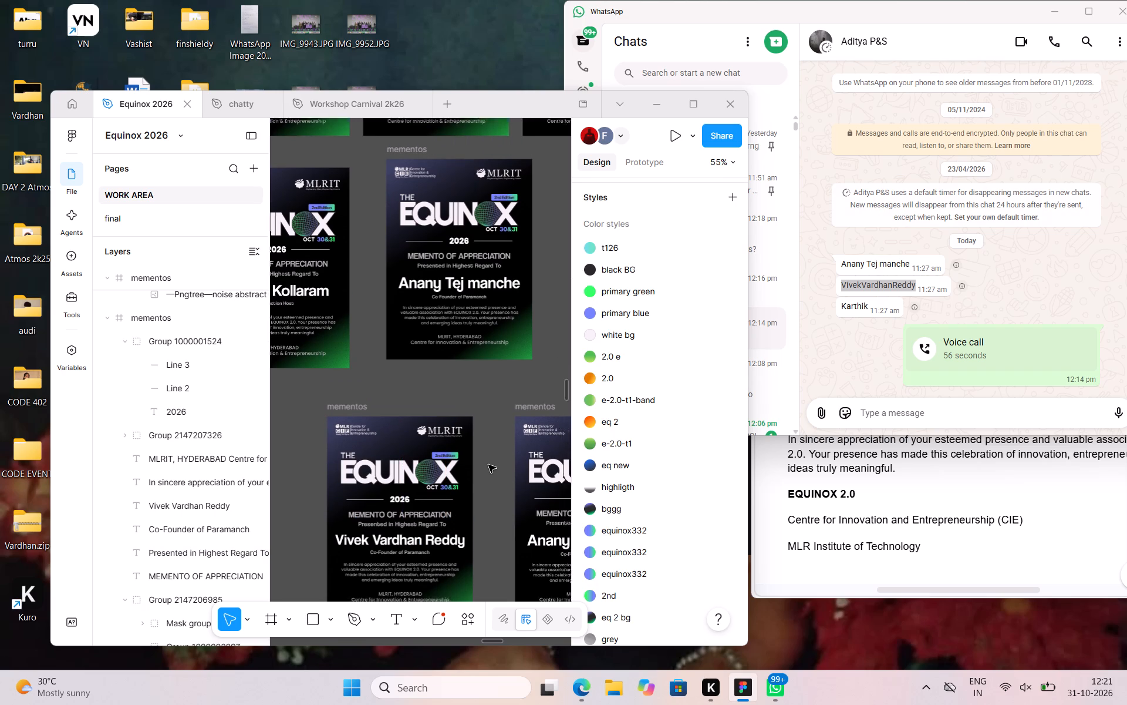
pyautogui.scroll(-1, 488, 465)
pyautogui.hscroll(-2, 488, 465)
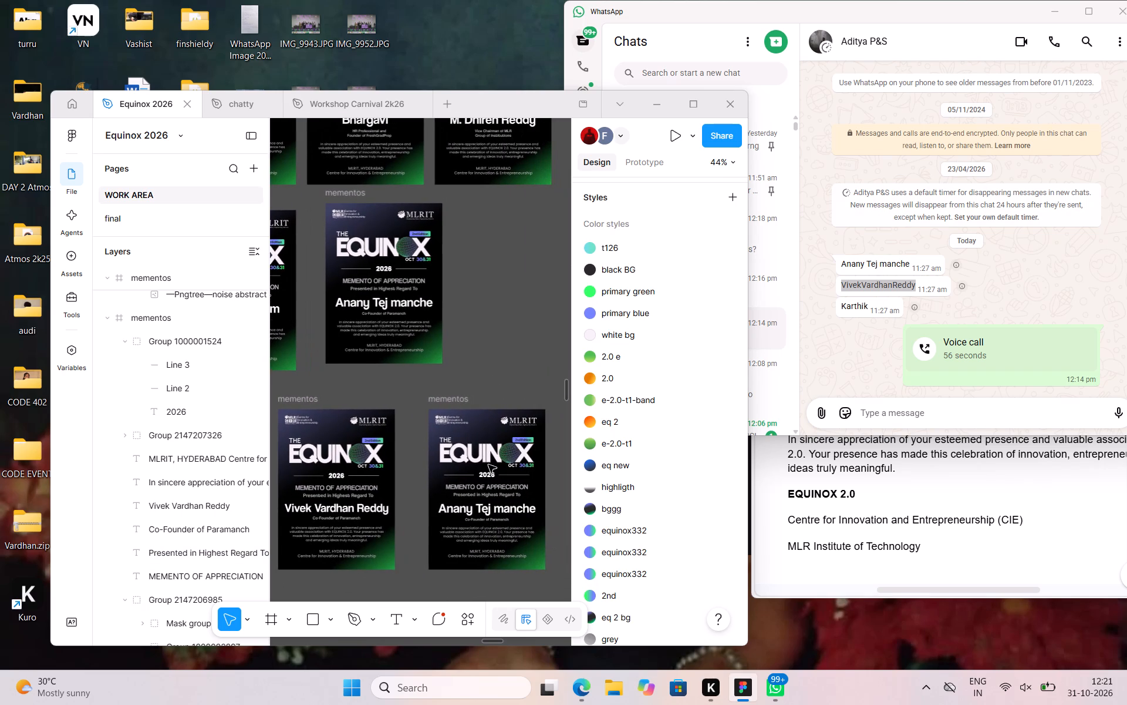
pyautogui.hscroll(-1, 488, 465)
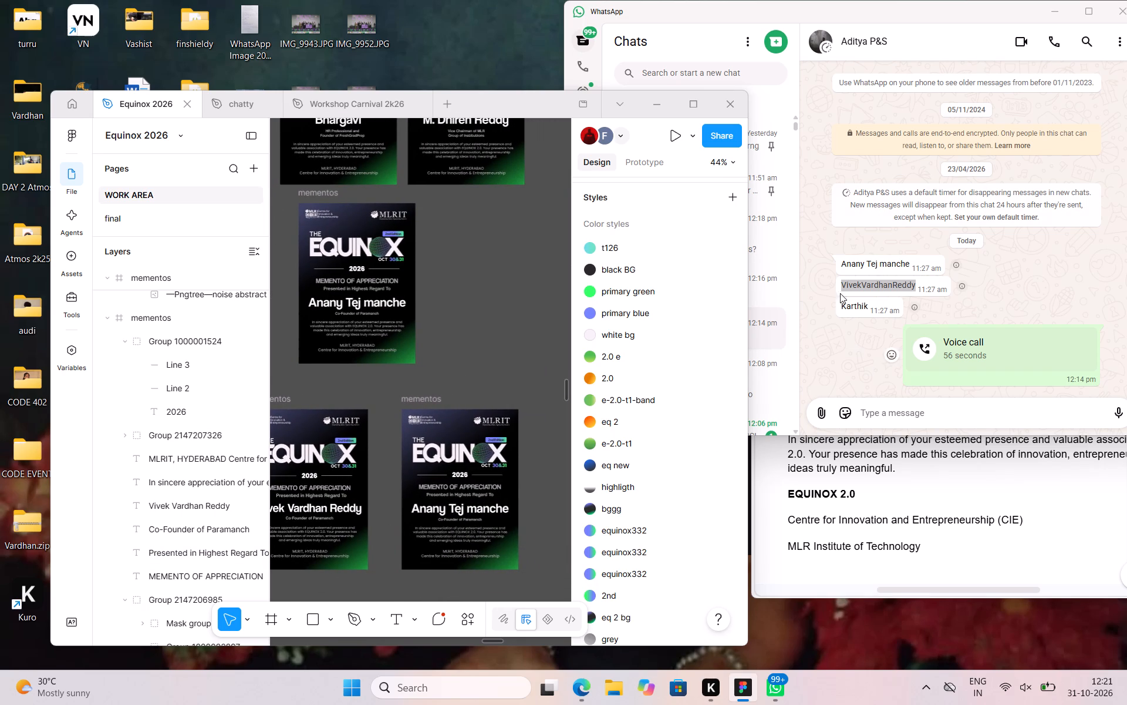
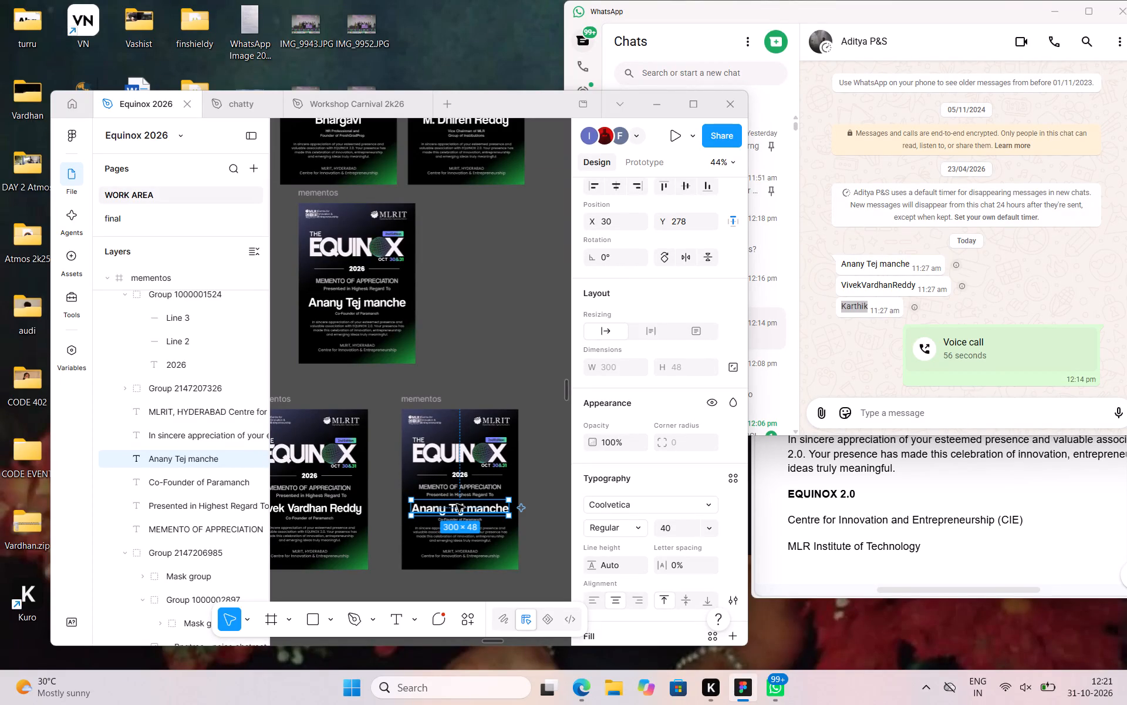
# Replace the guest name on the last memento of the bottom row with the copied name Karthik.
pyautogui.tripleClick(457, 504)
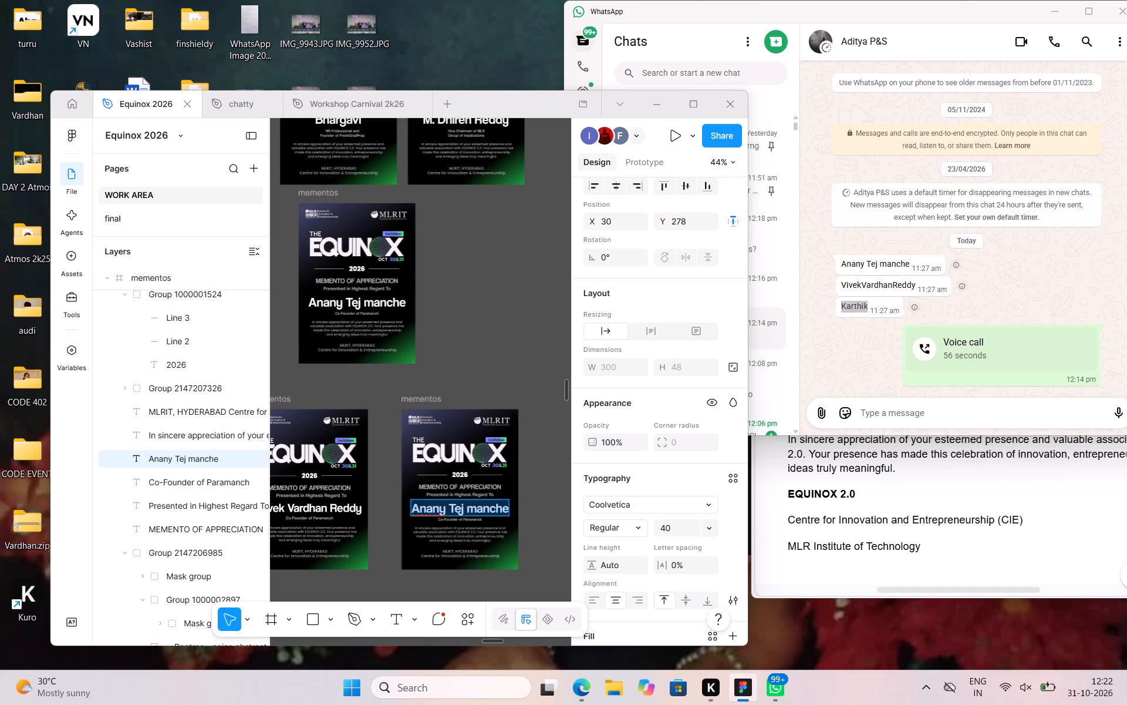
pyautogui.hotkey('ctrl', 'v')
pyautogui.click(535, 501)
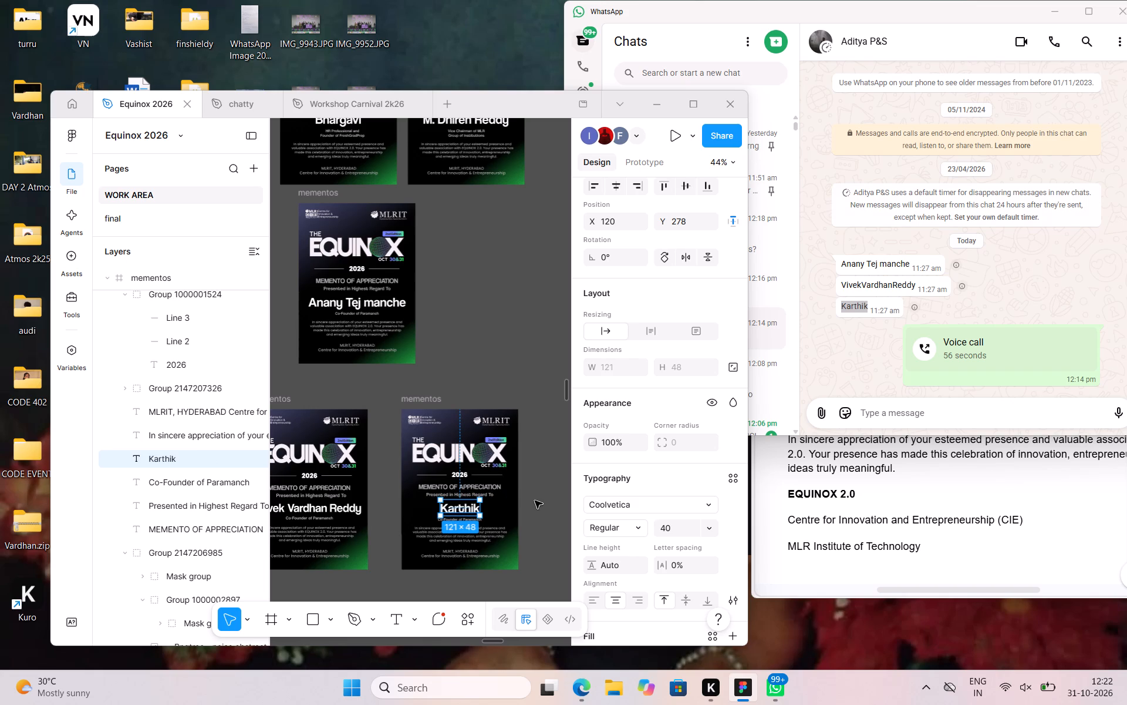
pyautogui.click(535, 501)
# Move the Karthik memento into the third slot of the third row, aligned with the first row's third memento, at X 72753, Y 6390.
pyautogui.hscroll(1, 535, 501)
pyautogui.scroll(1, 535, 501)
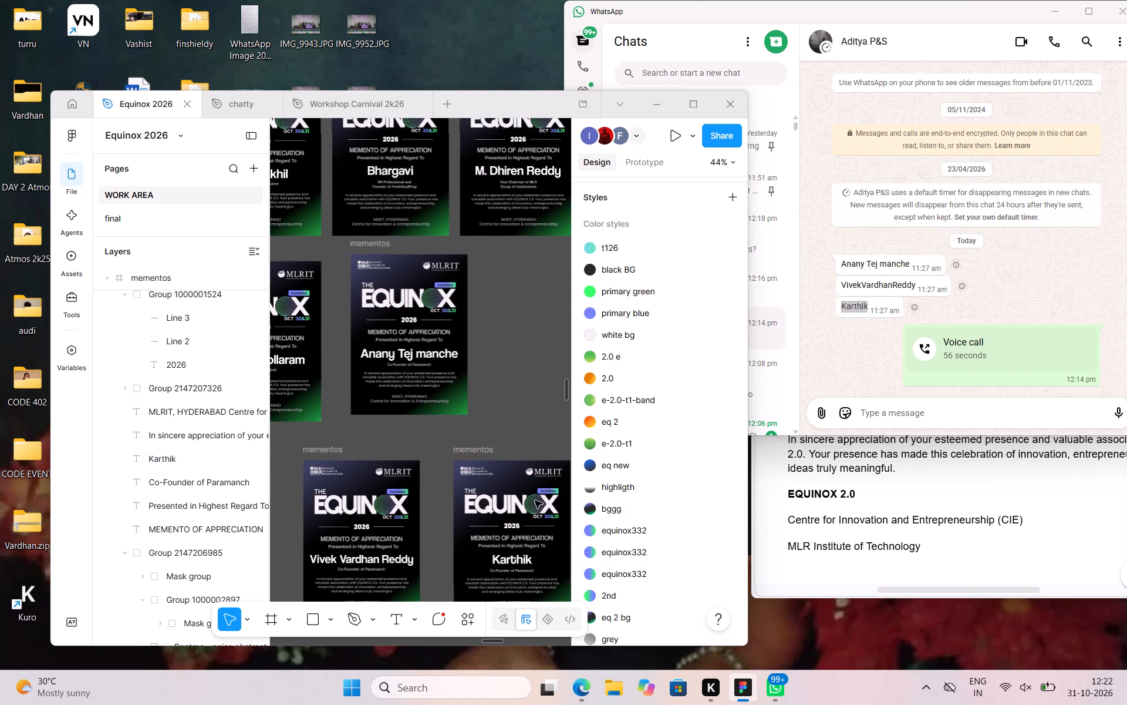
pyautogui.hscroll(-1, 535, 501)
pyautogui.scroll(1, 535, 501)
pyautogui.hscroll(1, 535, 501)
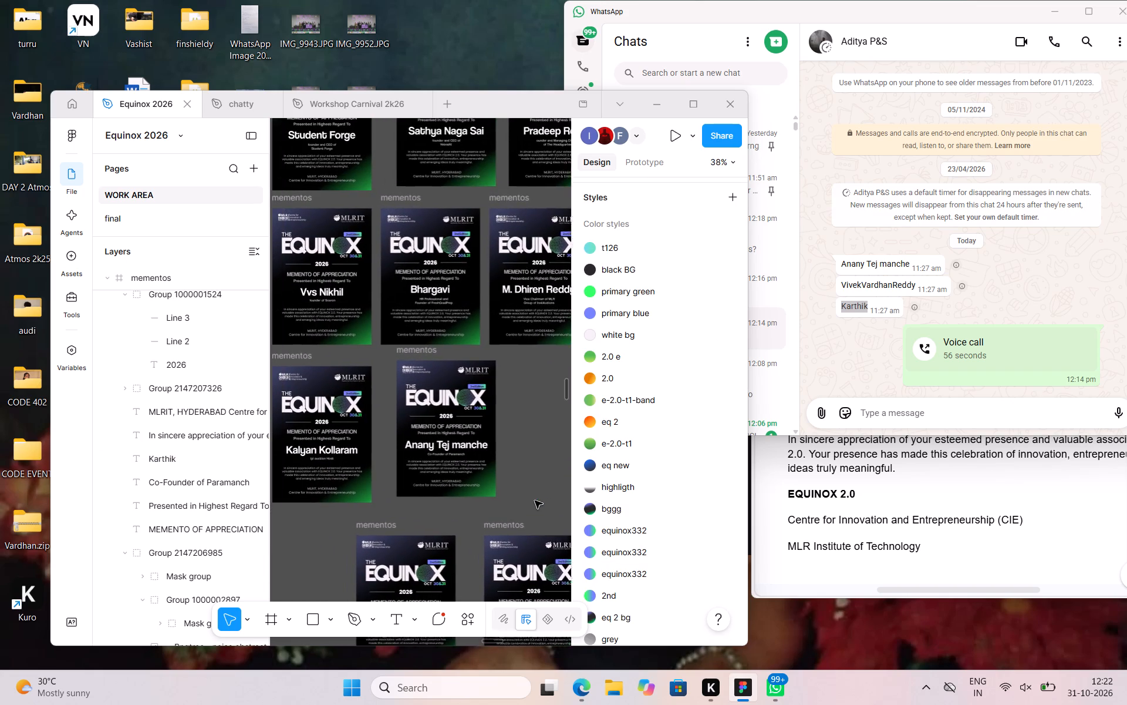
pyautogui.hscroll(1, 535, 501)
pyautogui.scroll(2, 535, 501)
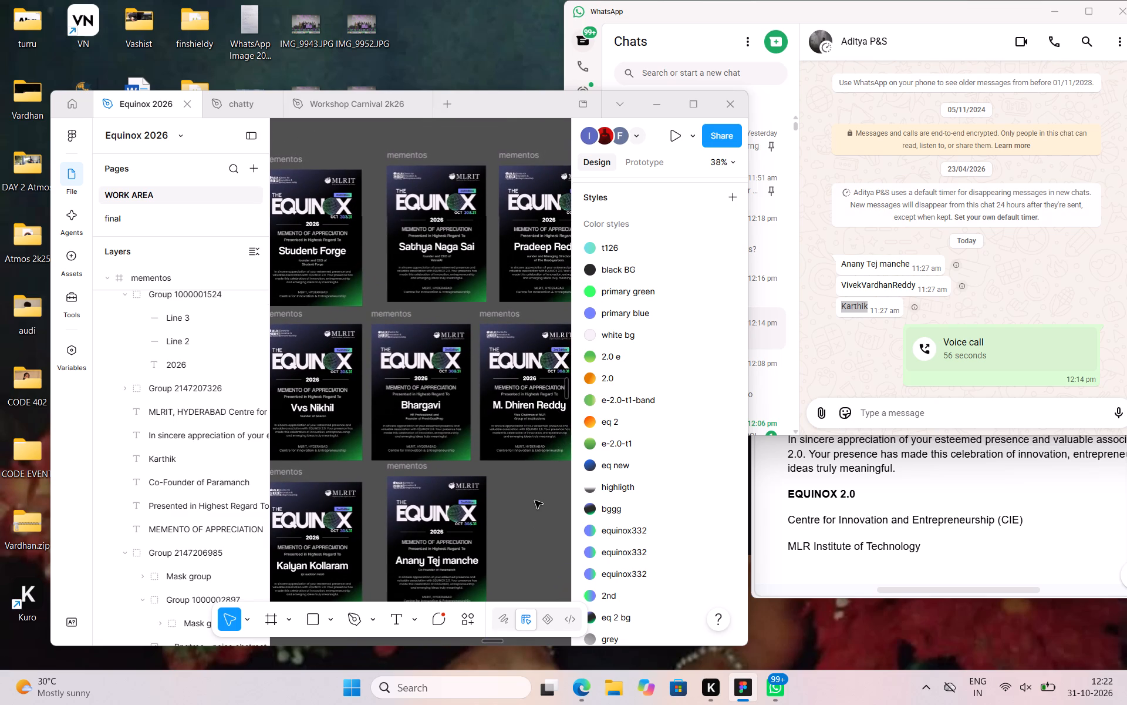
pyautogui.hscroll(-1, 535, 501)
pyautogui.scroll(-1, 535, 501)
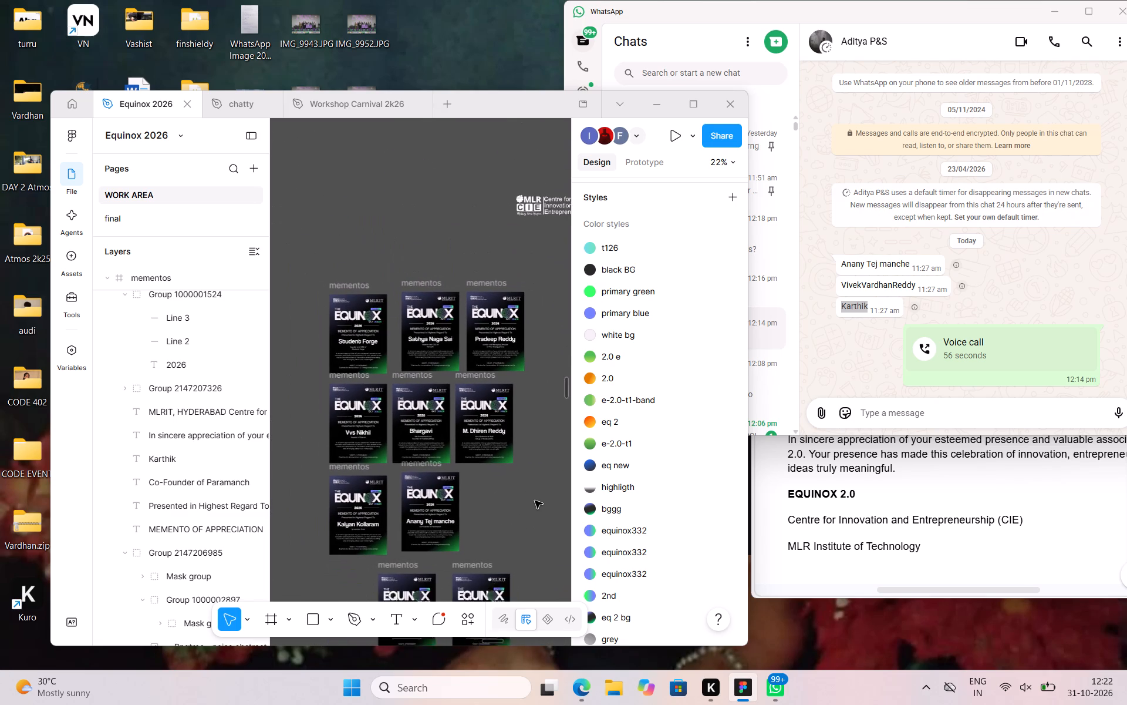
pyautogui.scroll(-1, 535, 501)
pyautogui.moveTo(474, 533); pyautogui.dragTo(476, 459)
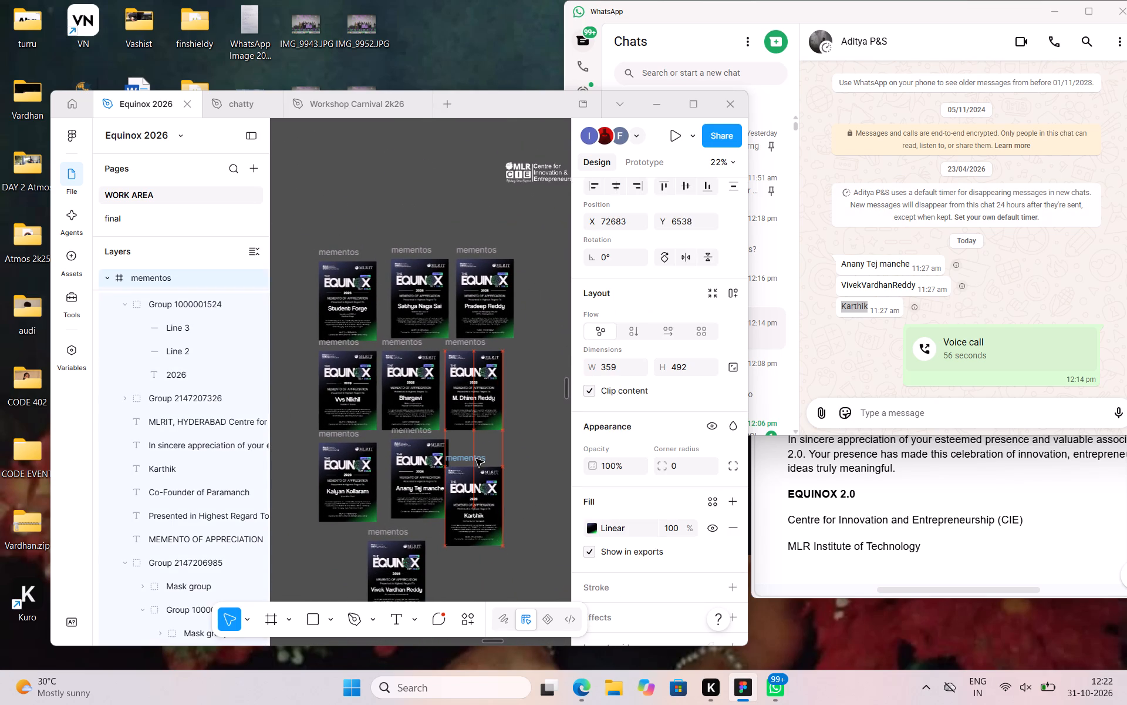
pyautogui.moveTo(476, 459); pyautogui.dragTo(492, 444)
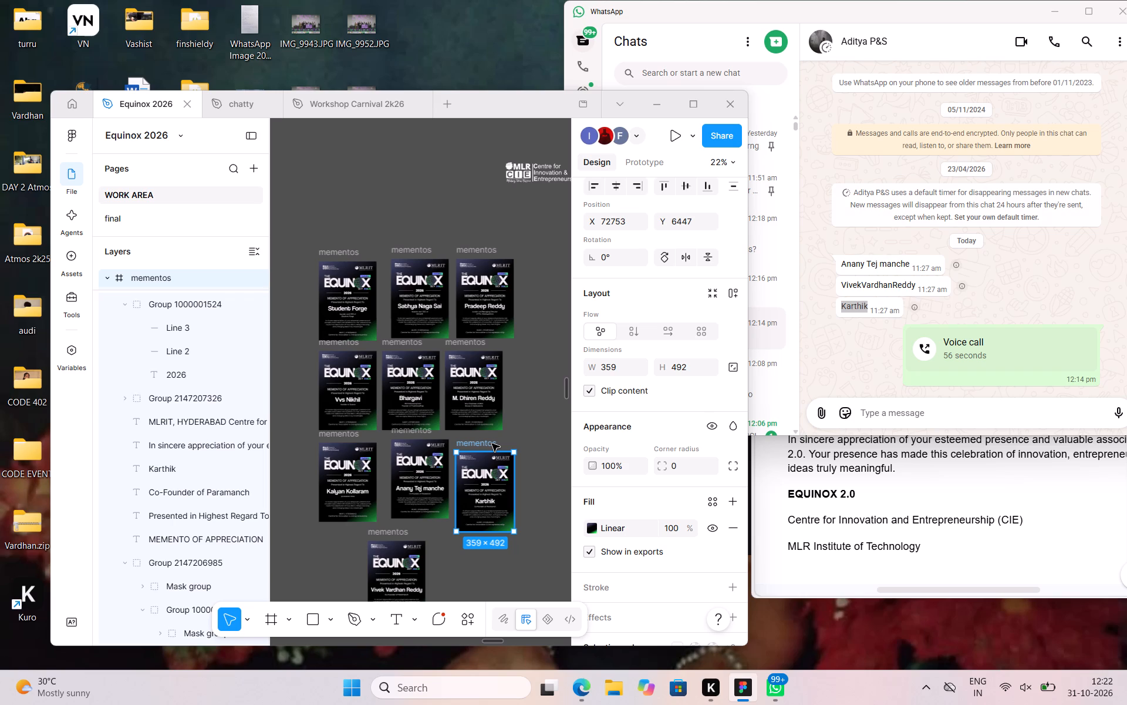
pyautogui.moveTo(492, 444); pyautogui.dragTo(490, 438)
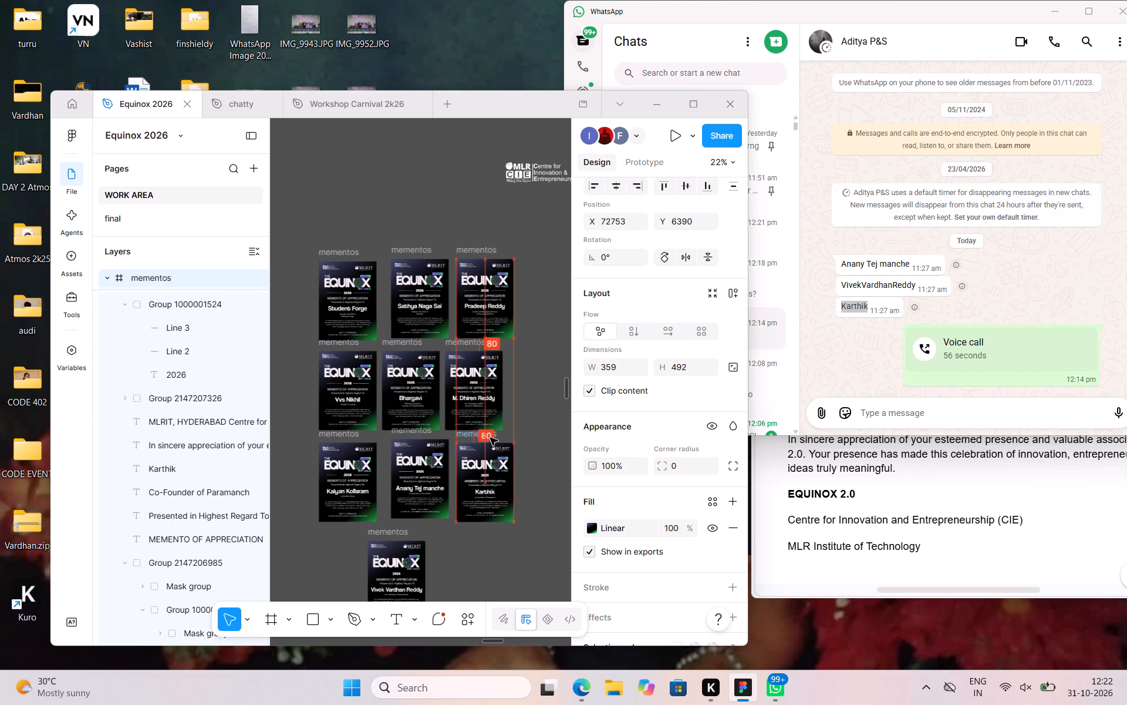
pyautogui.moveTo(490, 438); pyautogui.dragTo(491, 438)
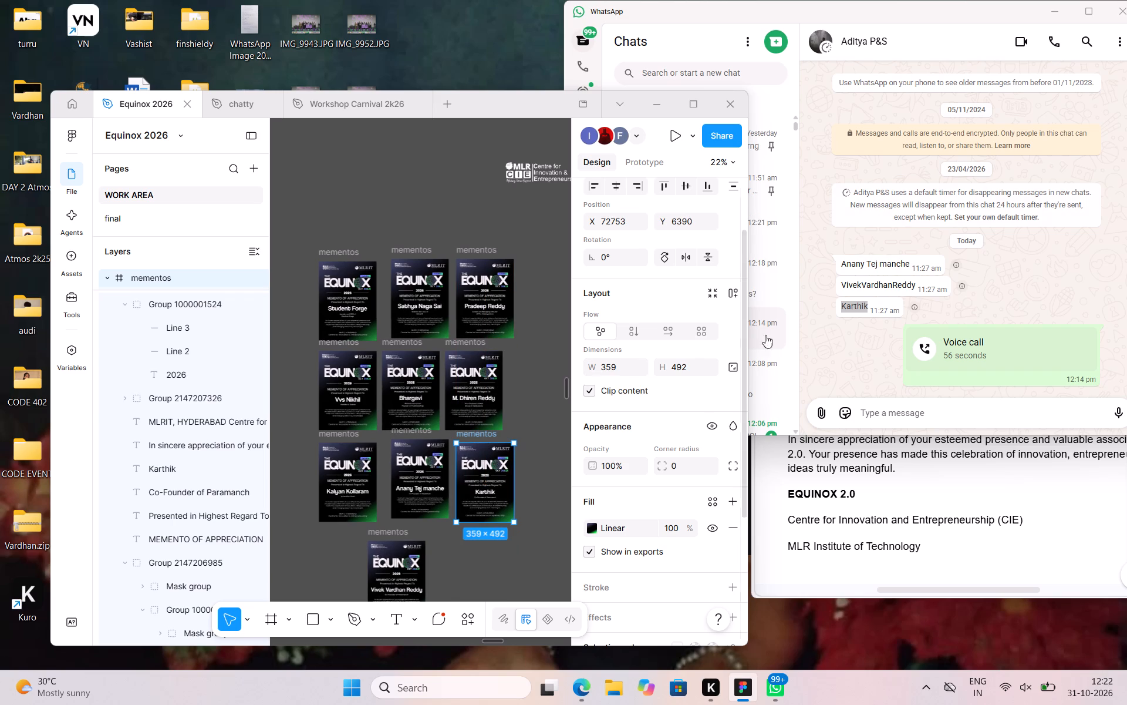
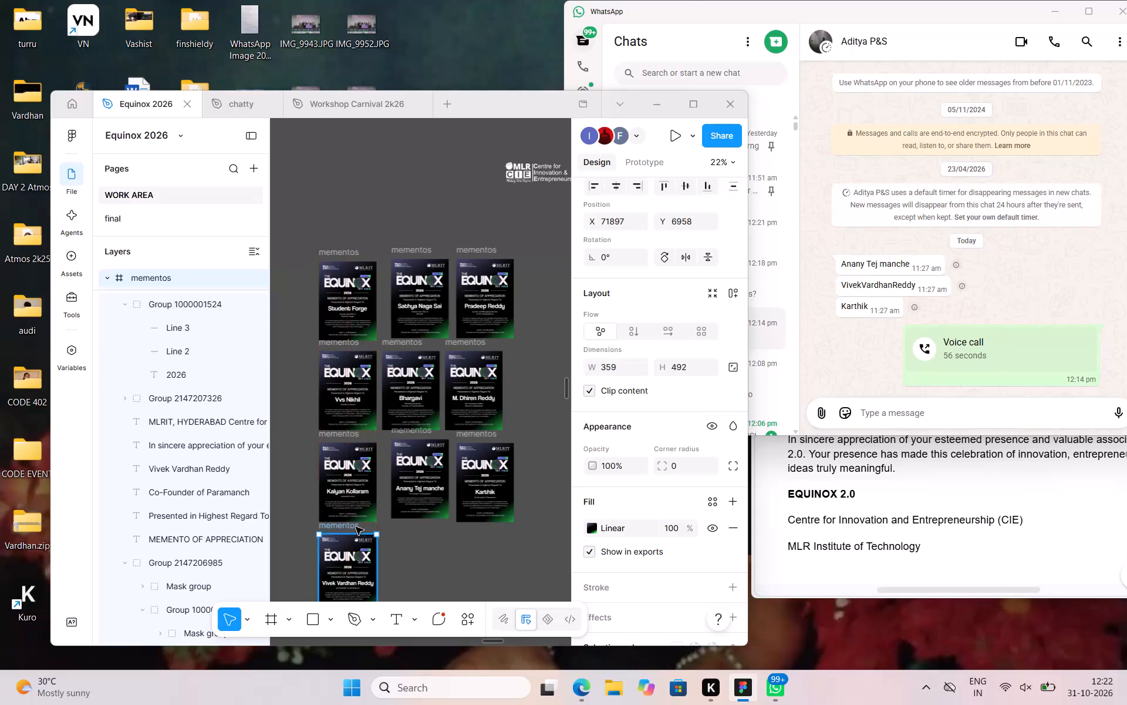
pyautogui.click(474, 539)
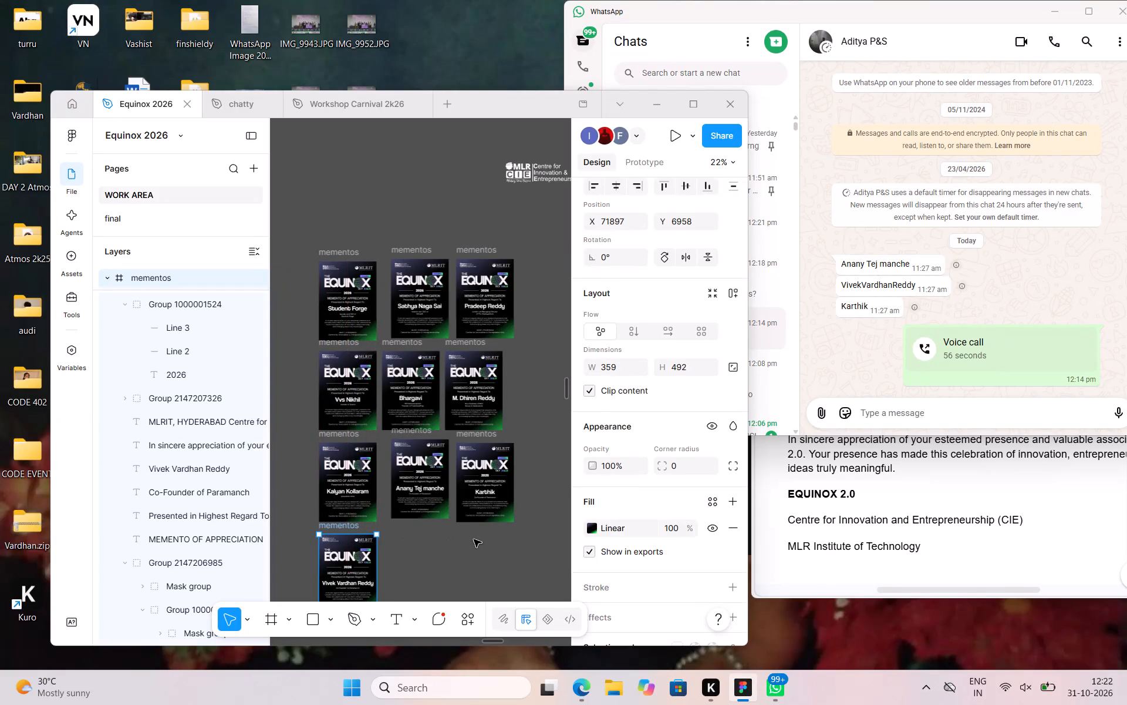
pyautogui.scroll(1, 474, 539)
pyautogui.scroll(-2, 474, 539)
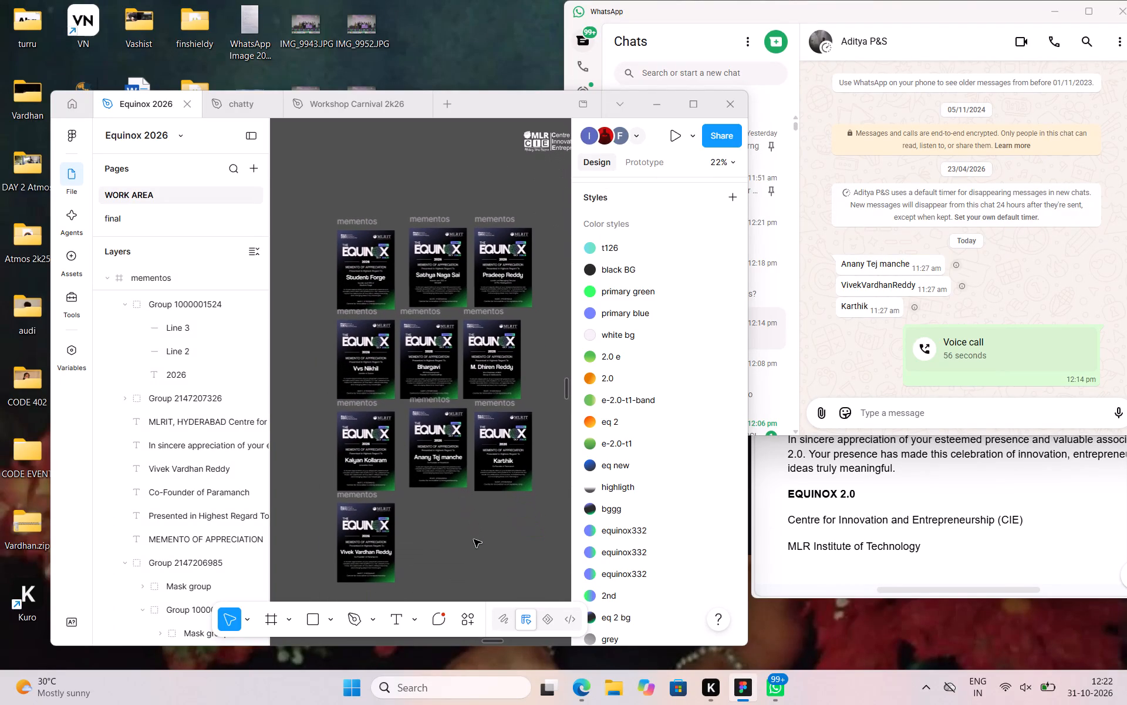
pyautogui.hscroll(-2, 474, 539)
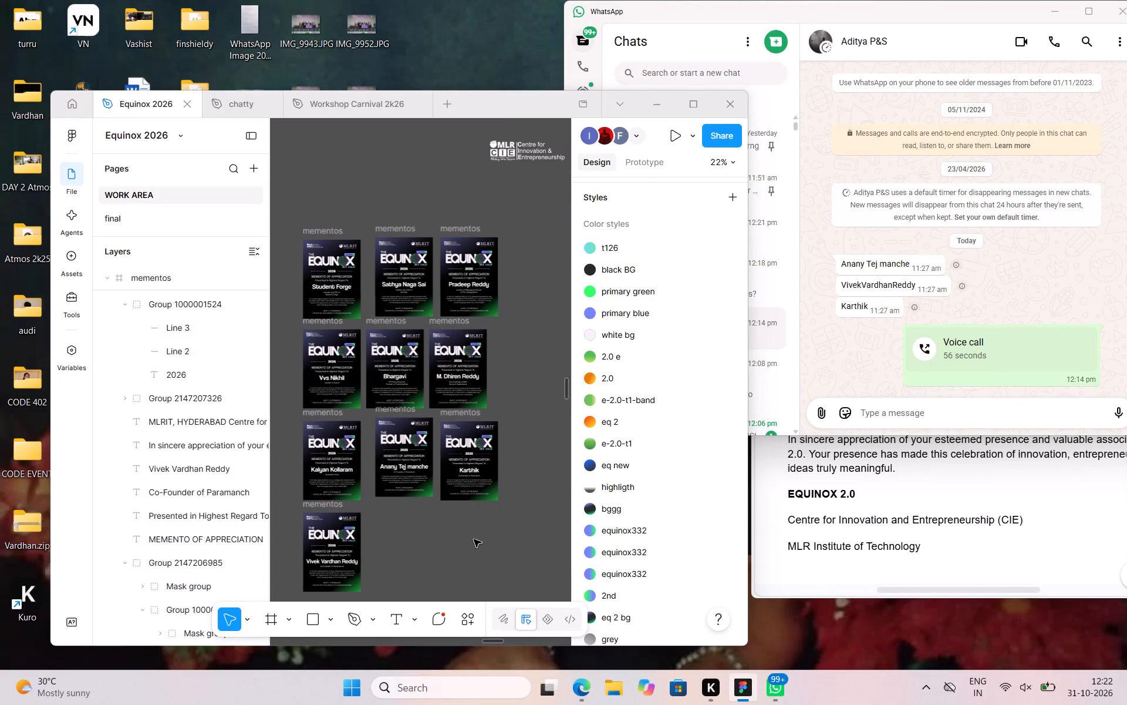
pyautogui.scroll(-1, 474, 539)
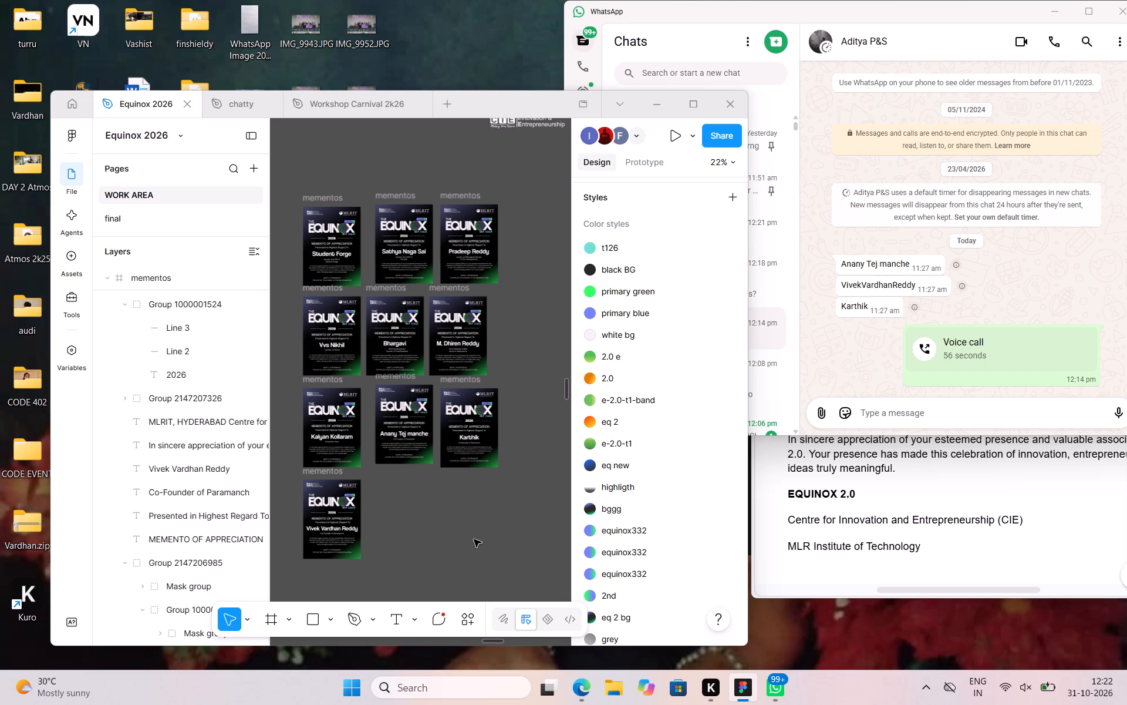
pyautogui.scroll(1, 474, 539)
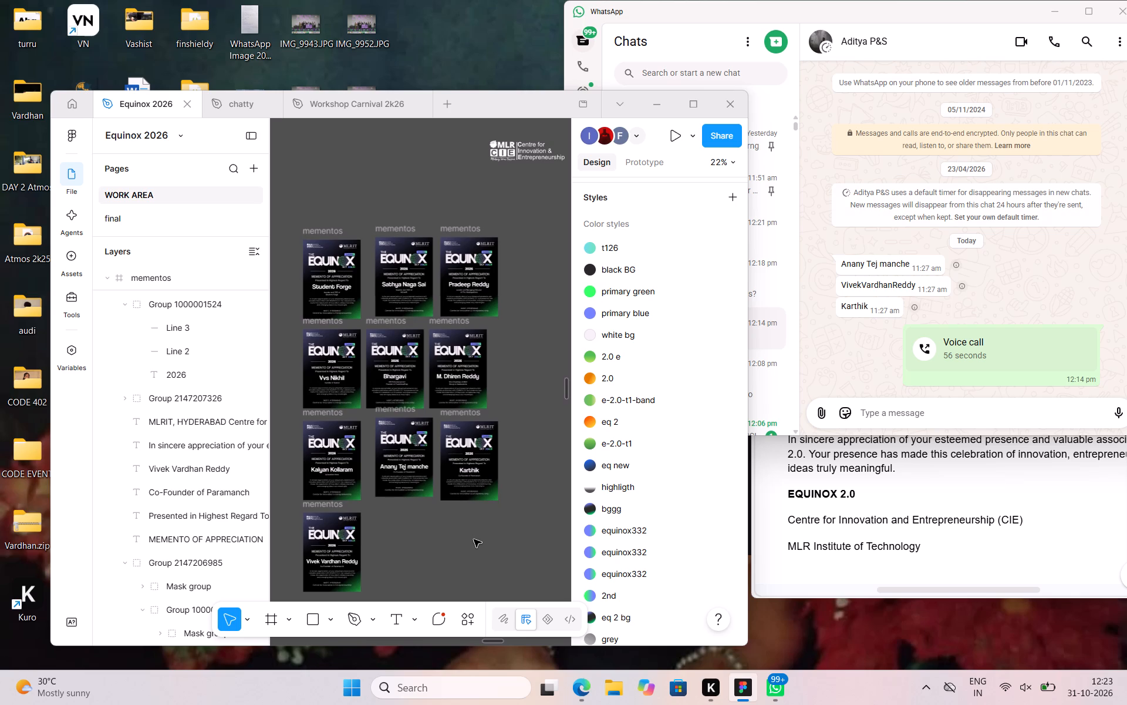
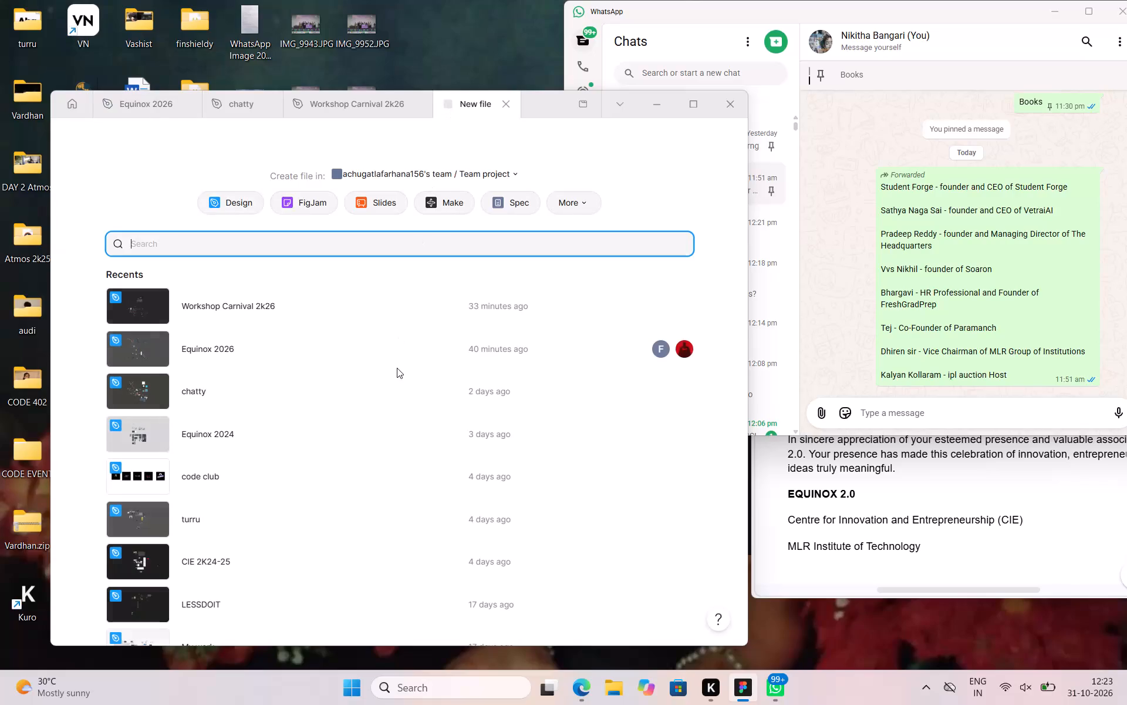
# Look through the recent design files and search them for "inno", then clear the search.
pyautogui.scroll(-2, 397, 368)
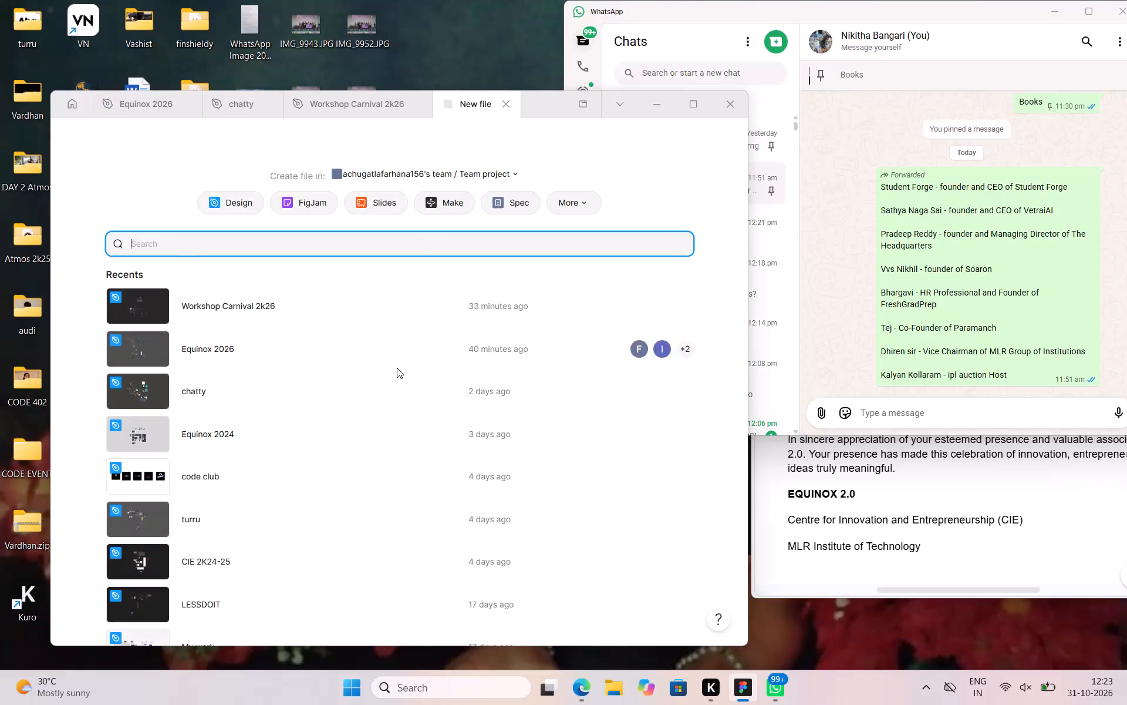
pyautogui.scroll(-1, 397, 368)
pyautogui.scroll(-1, 301, 421)
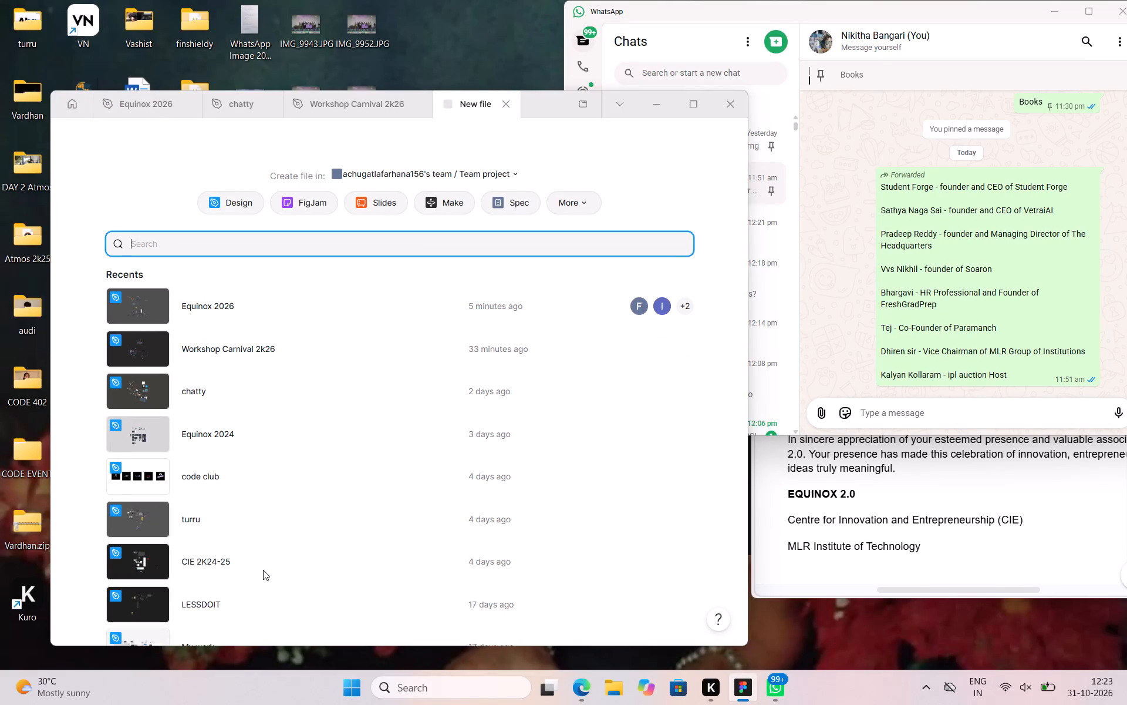
pyautogui.scroll(-3, 263, 570)
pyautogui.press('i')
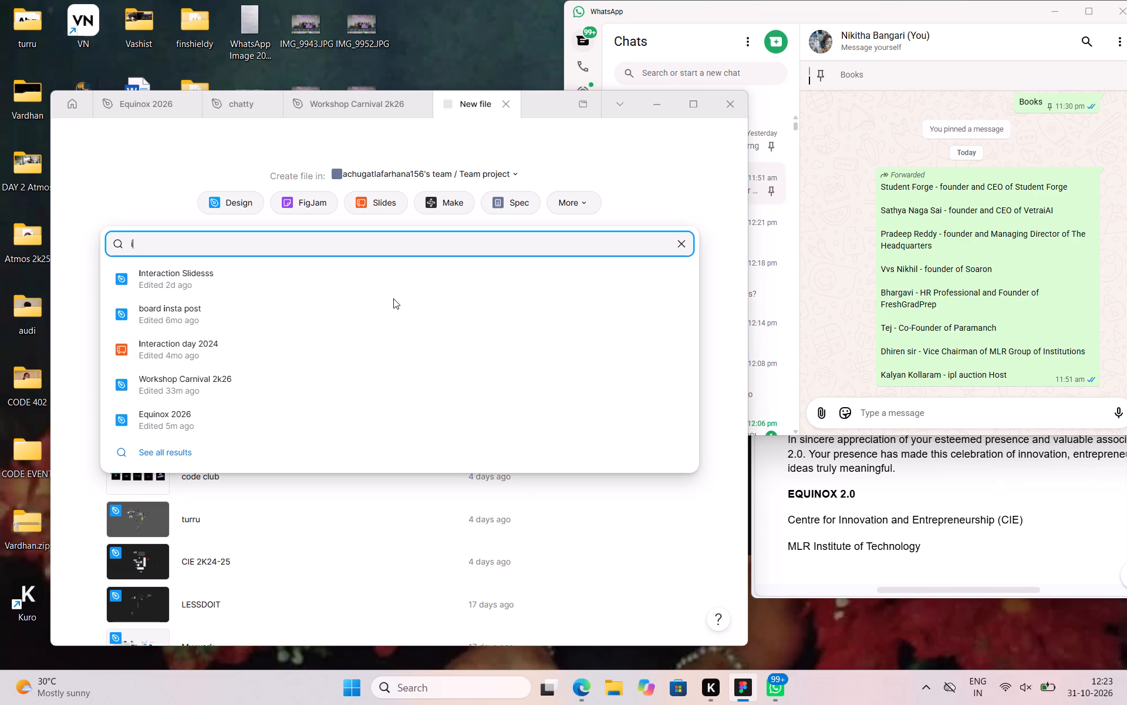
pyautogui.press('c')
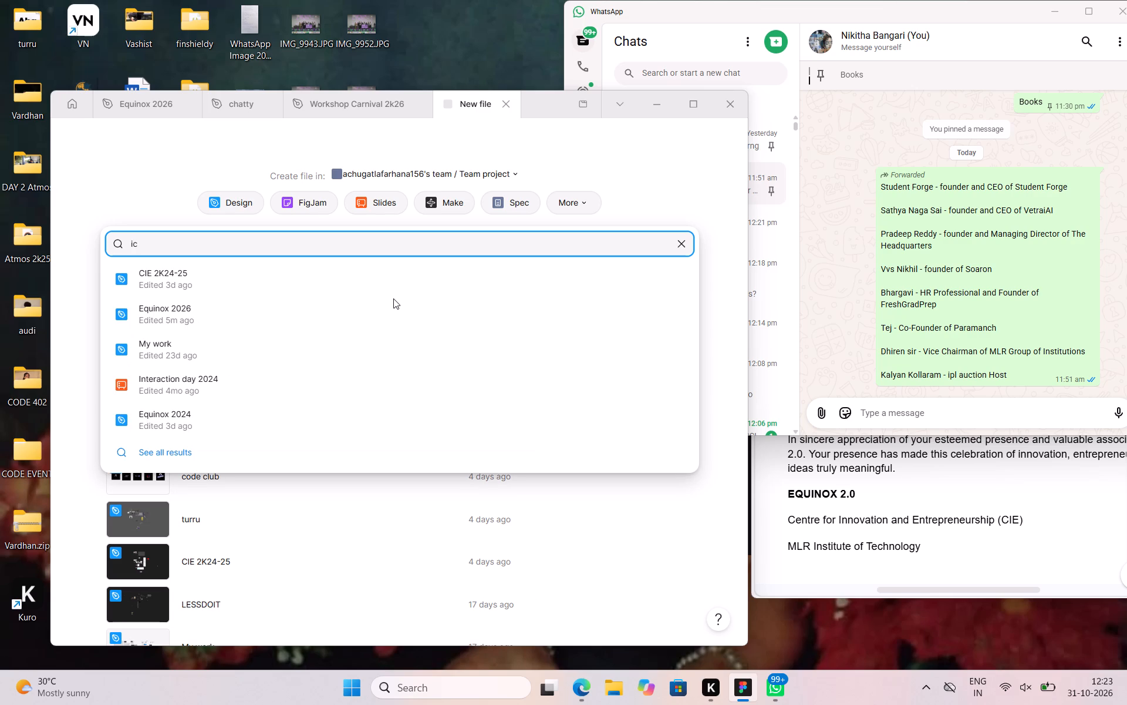
pyautogui.press('BackSpace')
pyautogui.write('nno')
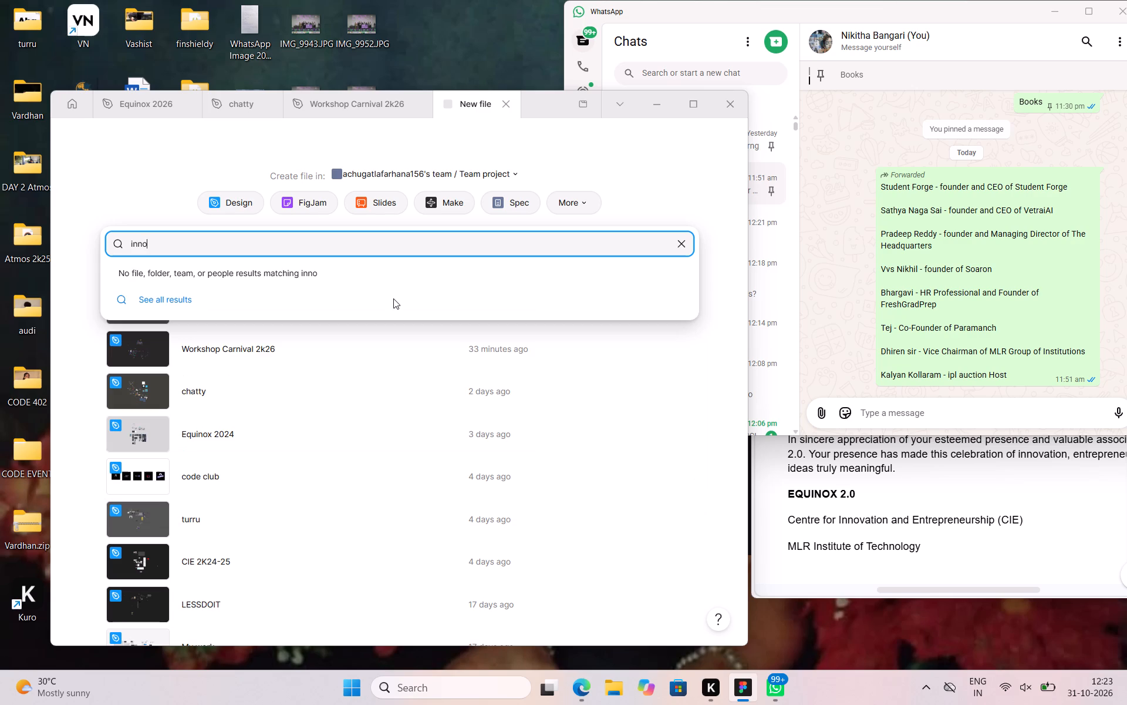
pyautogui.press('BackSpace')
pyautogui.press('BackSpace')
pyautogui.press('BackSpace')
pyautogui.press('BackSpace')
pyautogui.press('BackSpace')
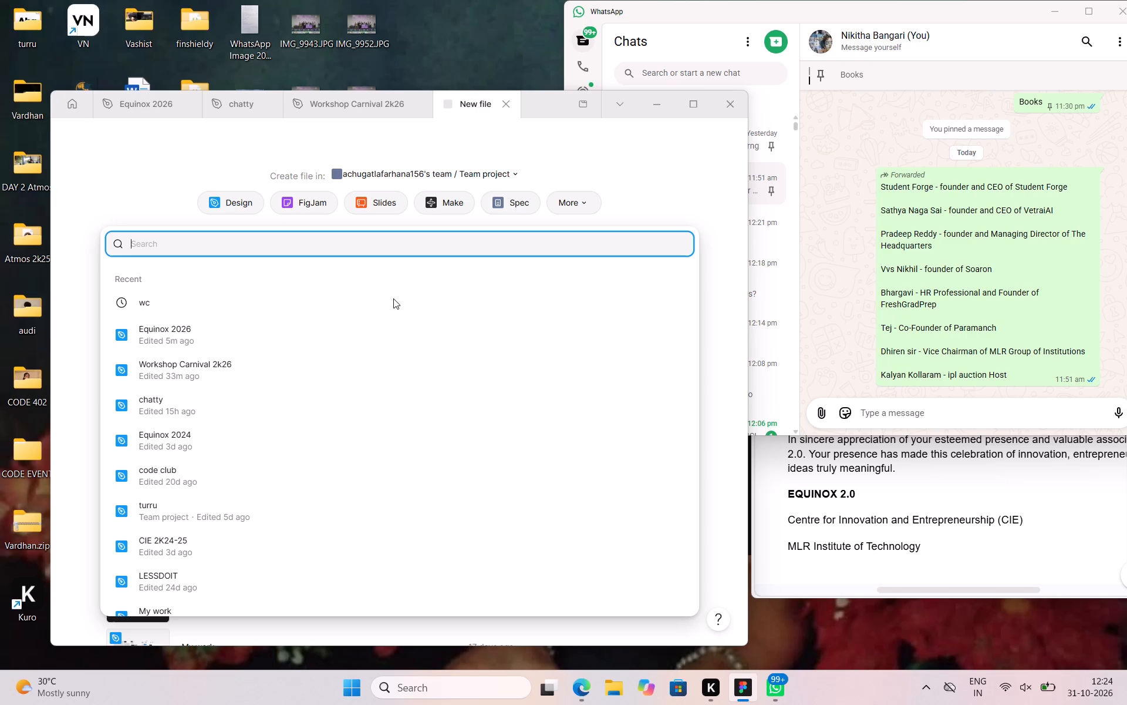
# Return to the Equinox 2026 design file and select the Student Forge memento frame for closer viewing.
pyautogui.click(340, 100)
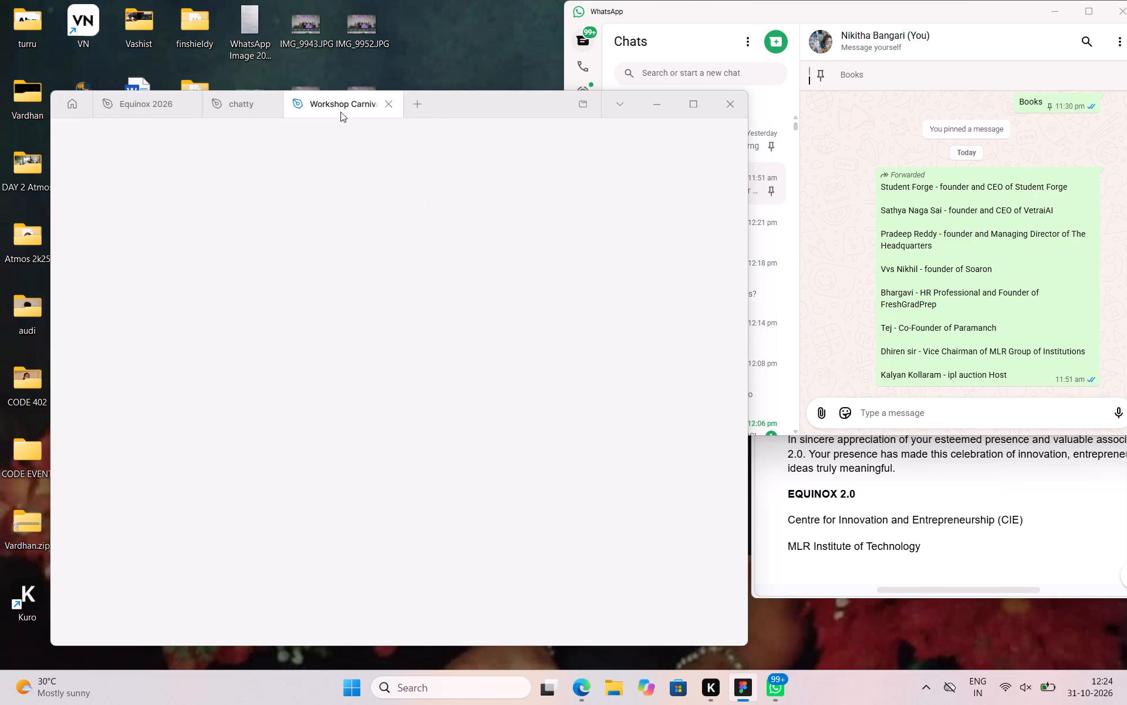
pyautogui.click(157, 99)
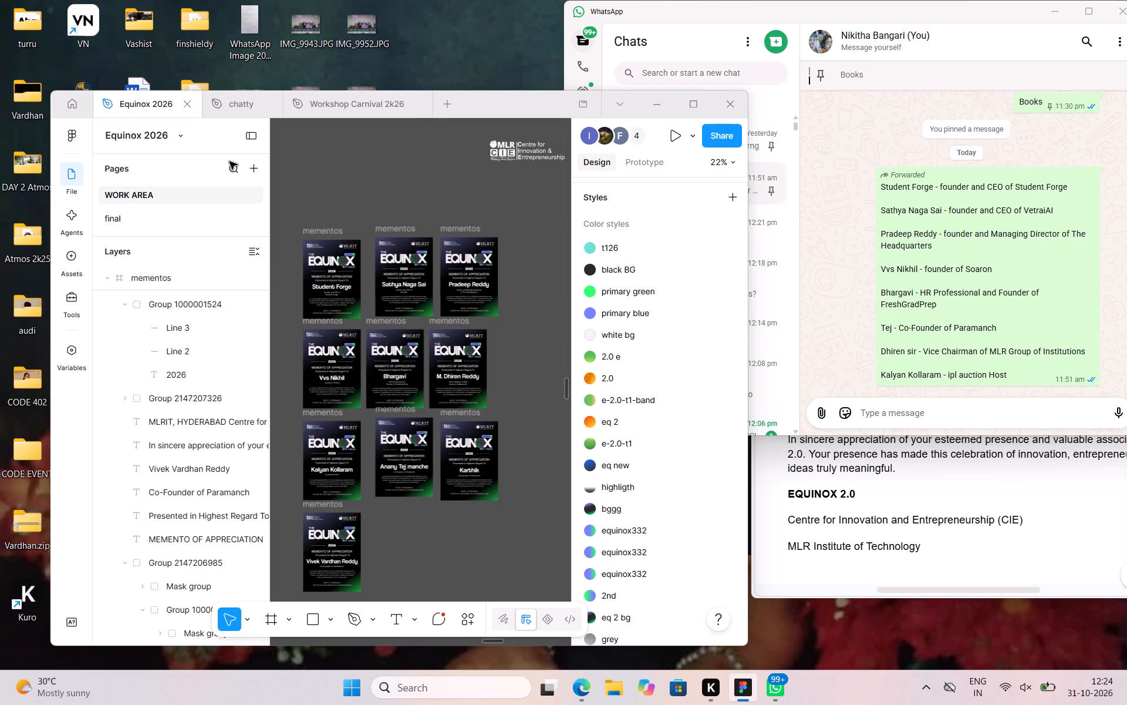
pyautogui.click(329, 227)
pyautogui.scroll(-1, 329, 227)
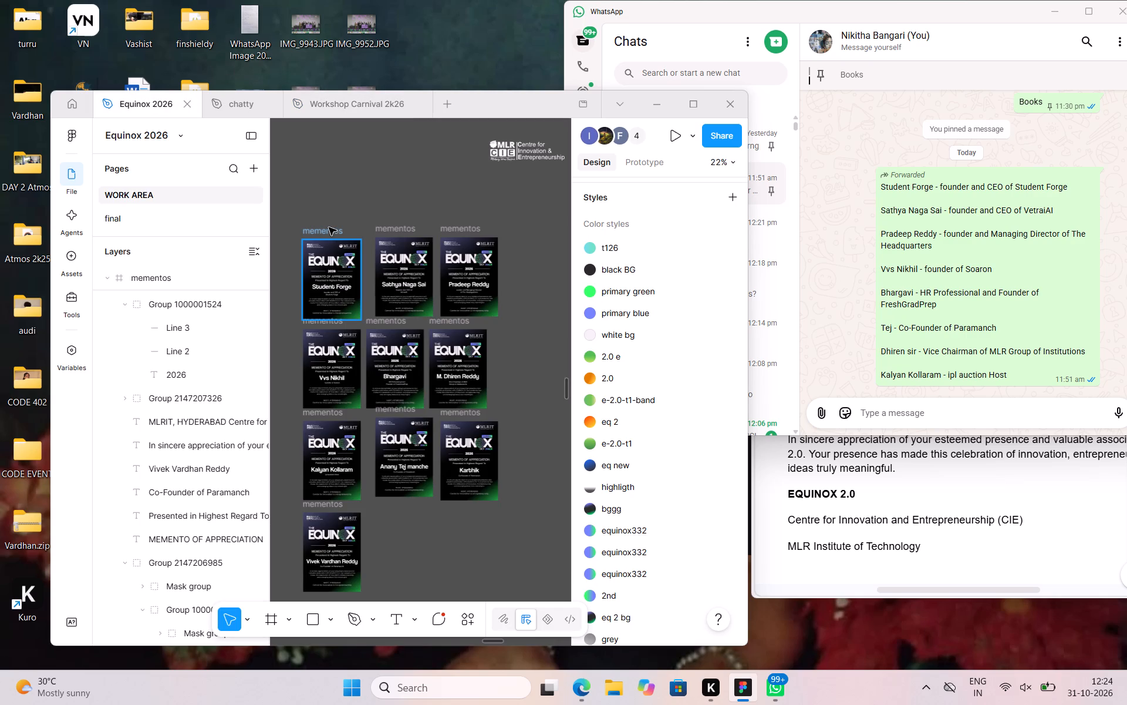
pyautogui.scroll(-1, 329, 227)
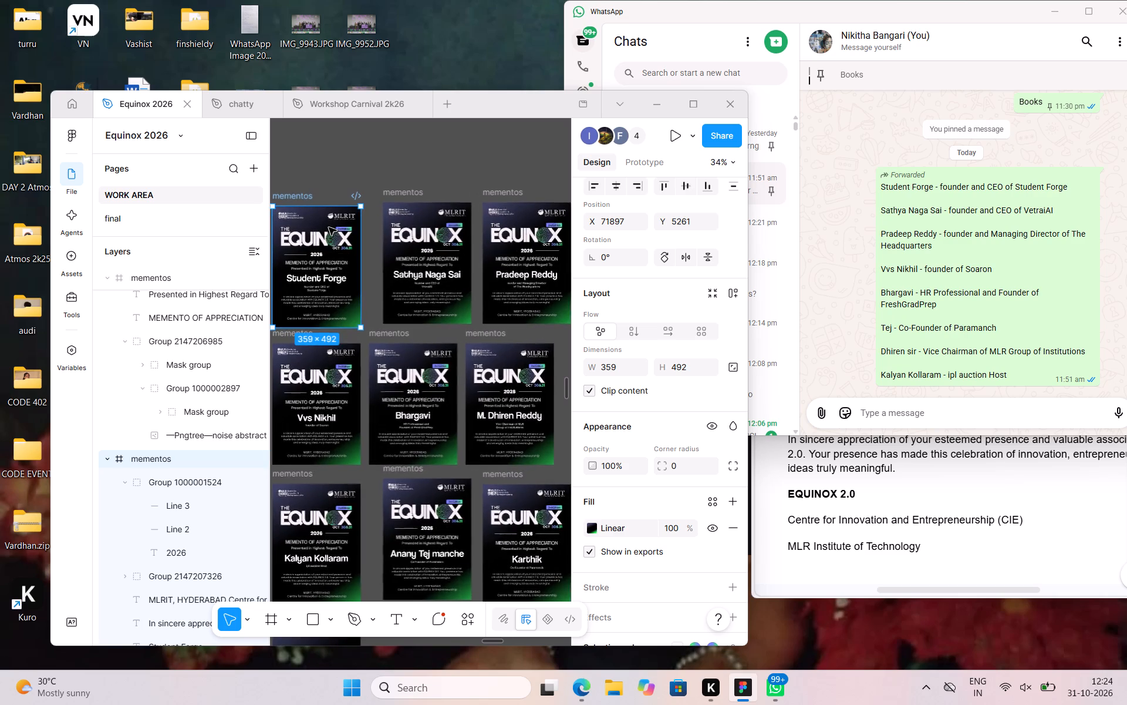
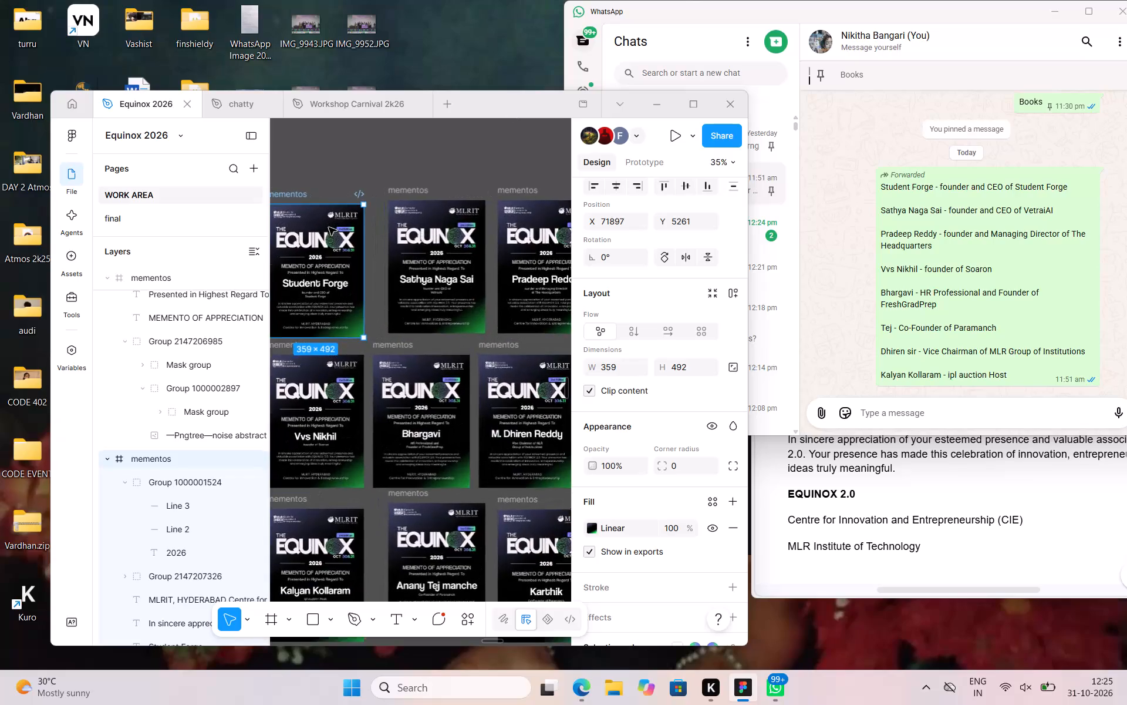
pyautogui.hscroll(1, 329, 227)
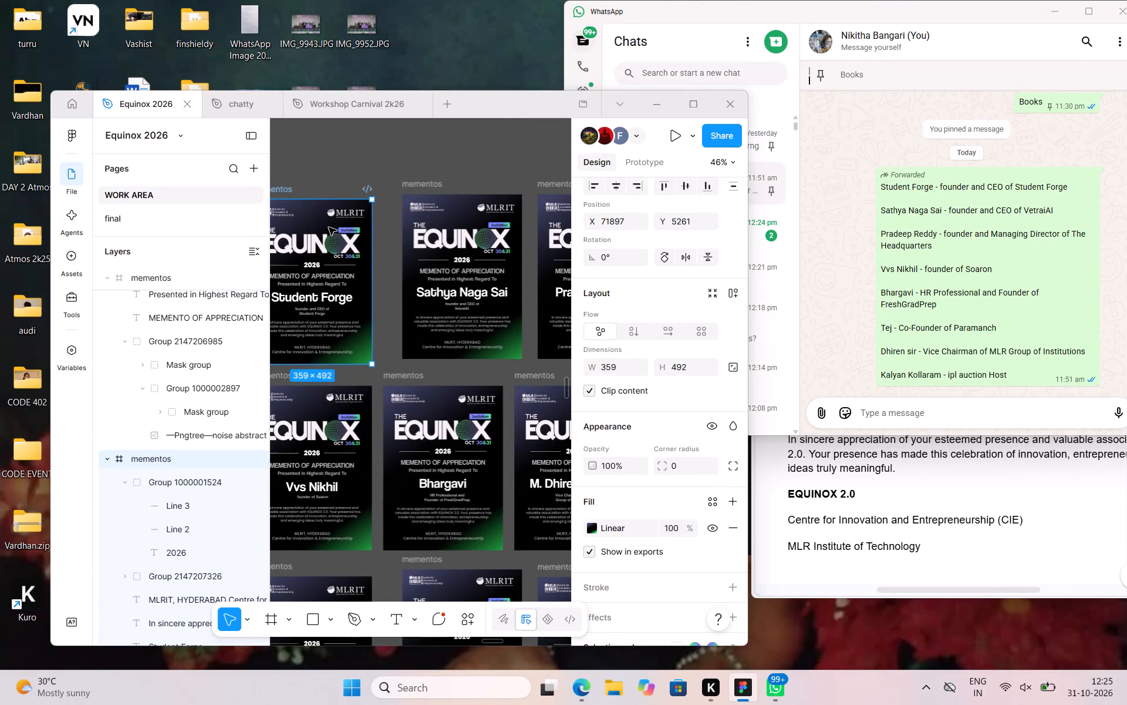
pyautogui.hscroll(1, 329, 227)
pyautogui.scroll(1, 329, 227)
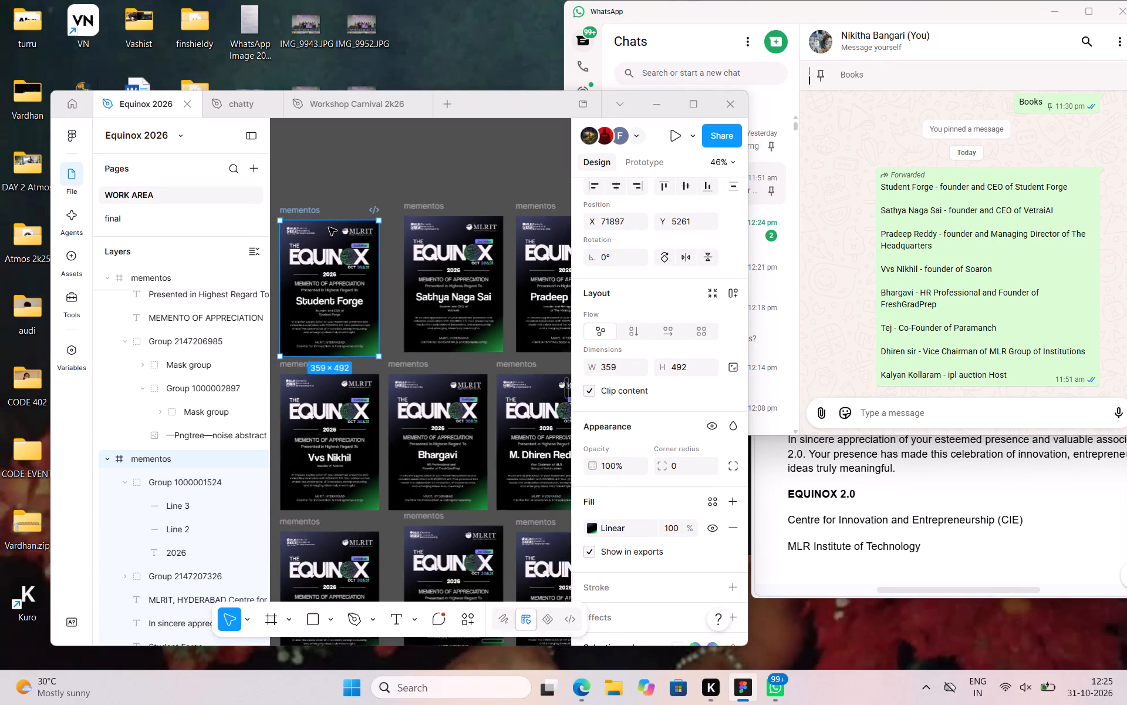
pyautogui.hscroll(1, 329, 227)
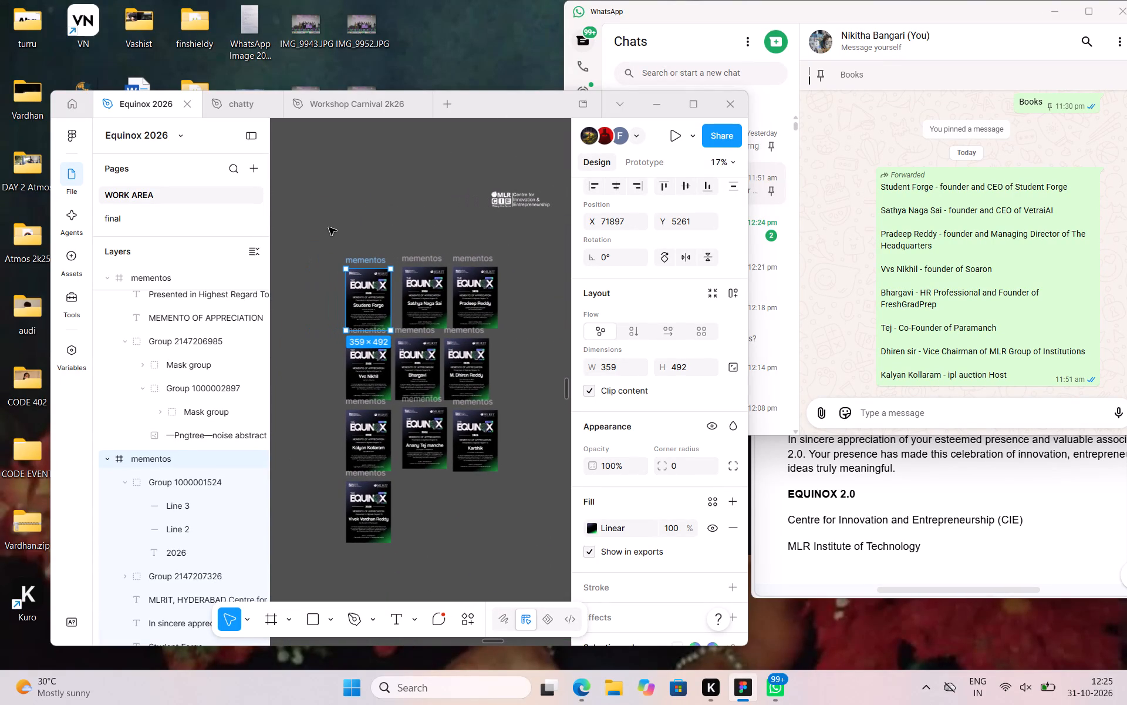
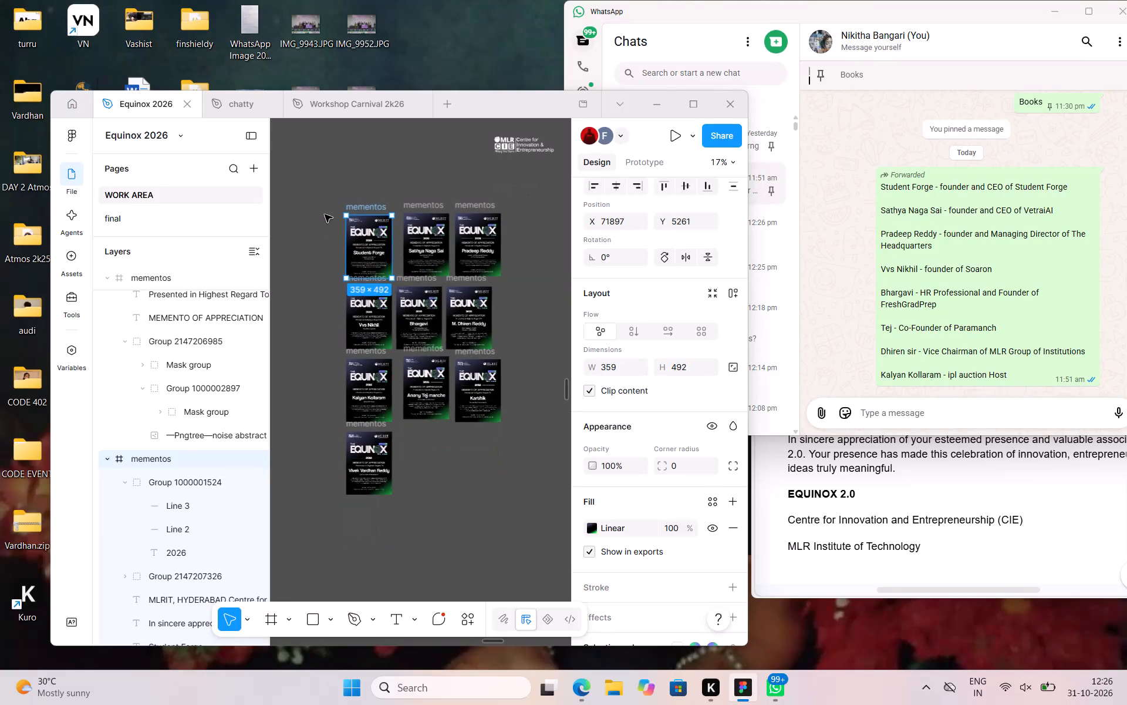
# Maximize the design window and review the names, roles and row layout across the memento cards.
pyautogui.hscroll(-1, 325, 214)
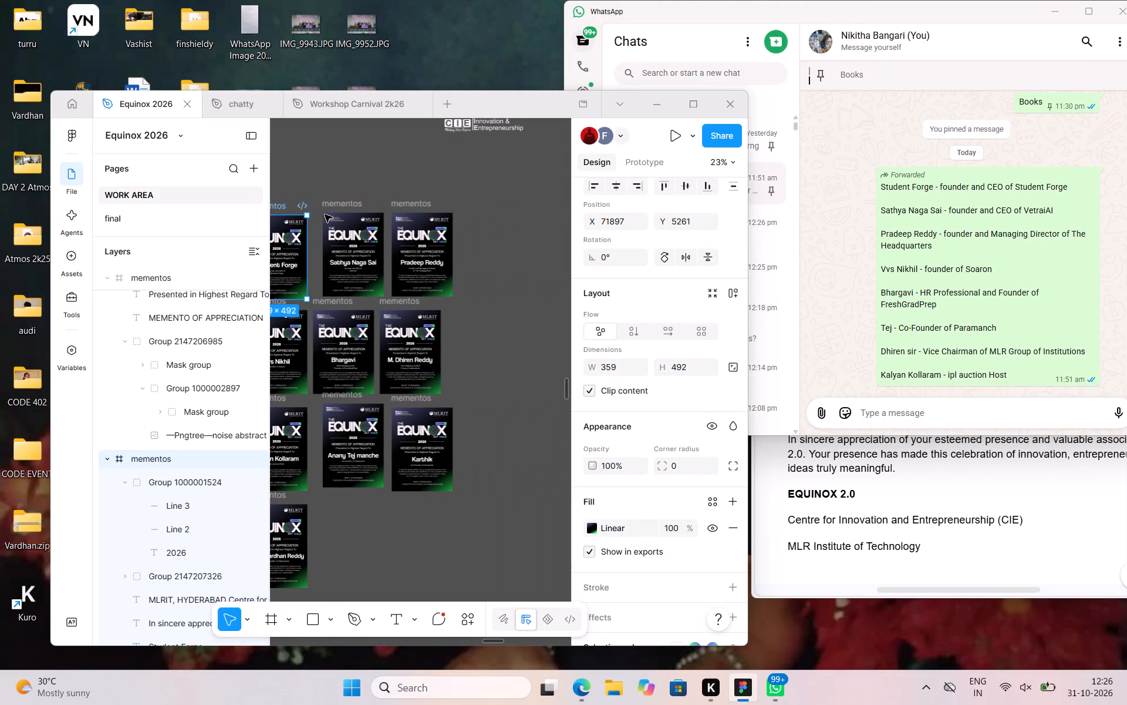
pyautogui.click(689, 99)
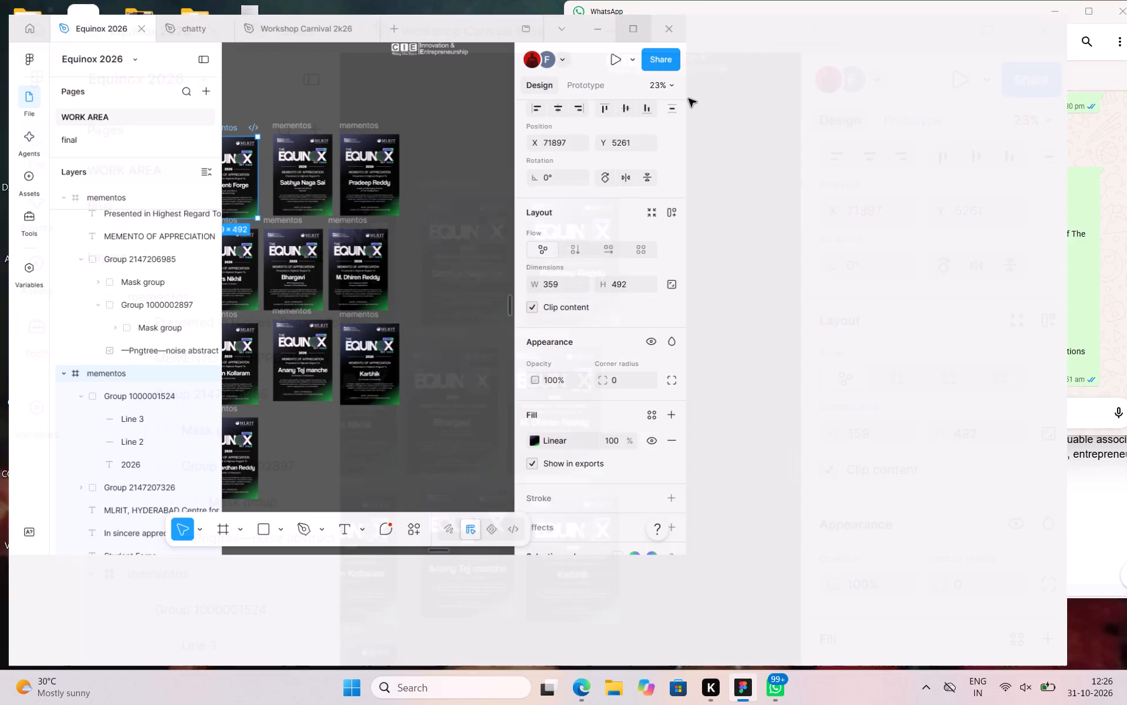
pyautogui.hscroll(1, 504, 284)
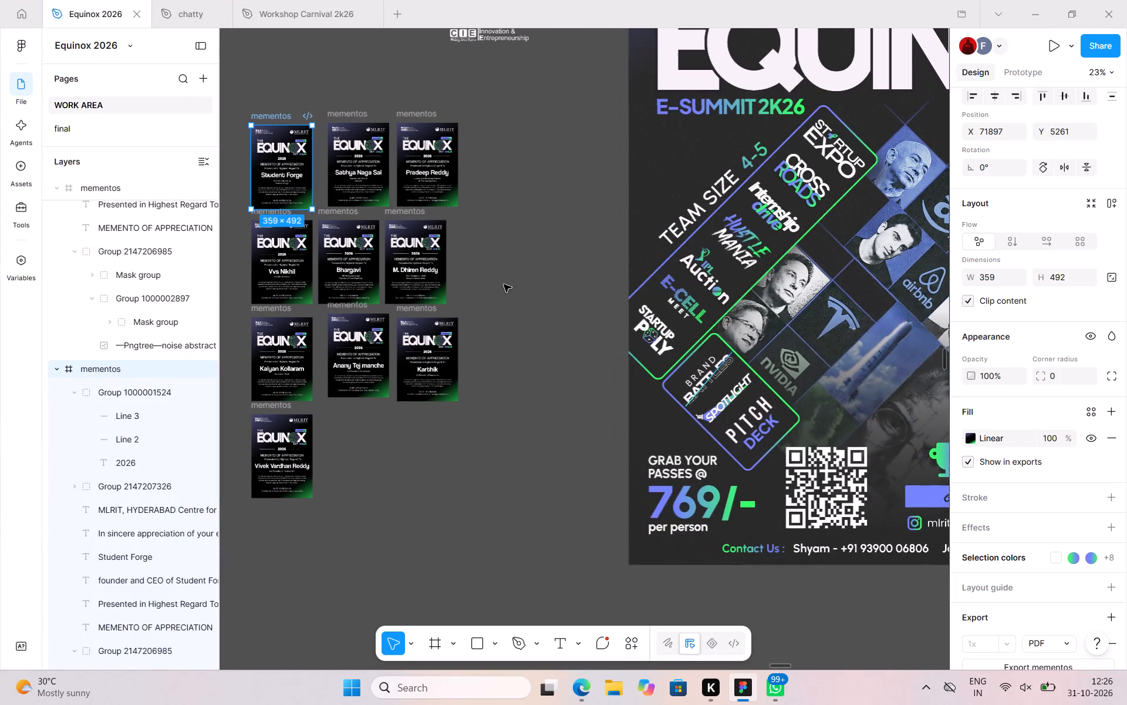
pyautogui.hscroll(2, 504, 284)
pyautogui.scroll(1, 504, 284)
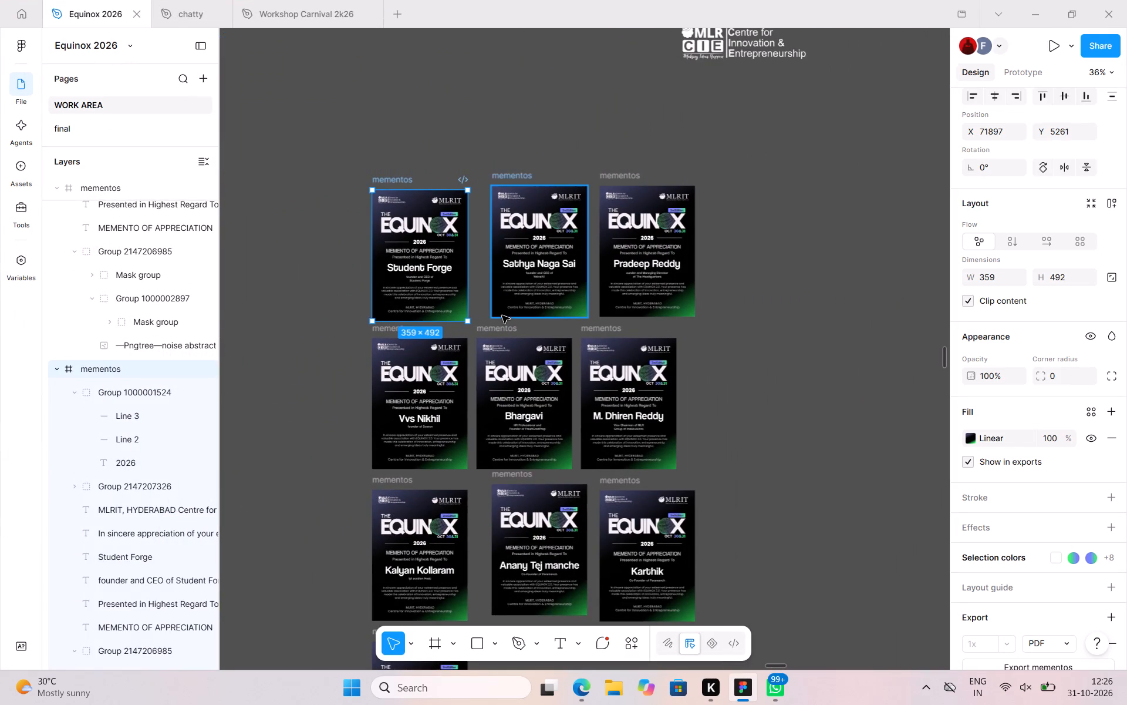
pyautogui.hscroll(1, 502, 315)
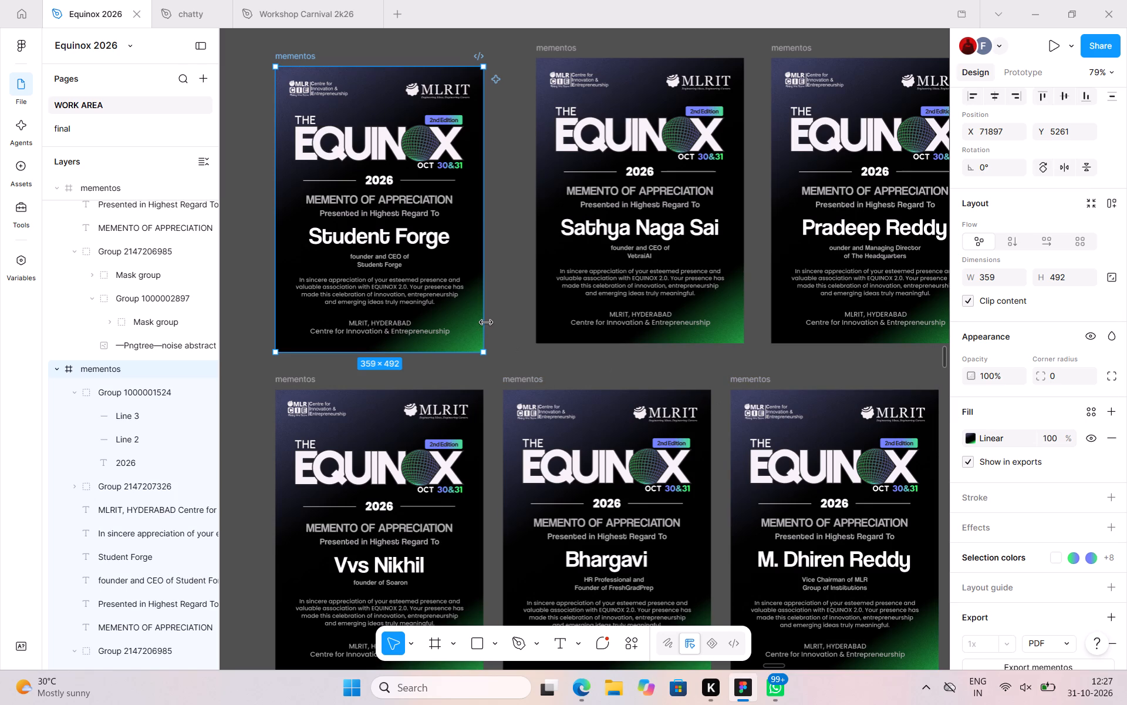
pyautogui.hscroll(-3, 486, 323)
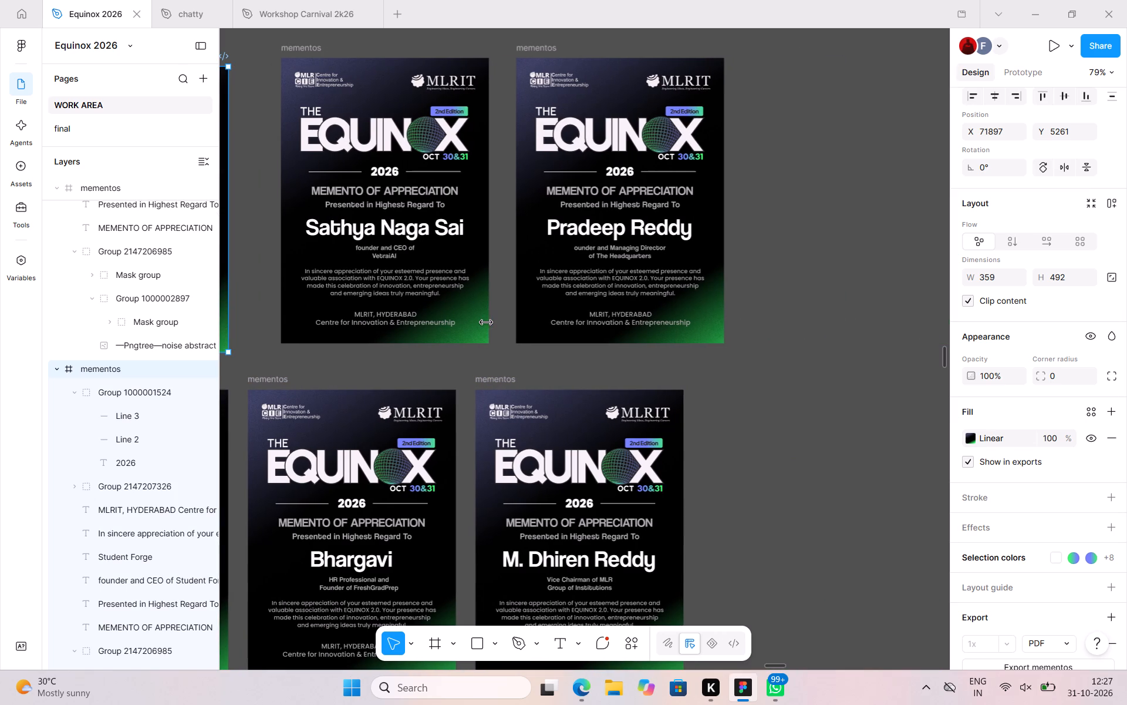
pyautogui.scroll(-1, 497, 323)
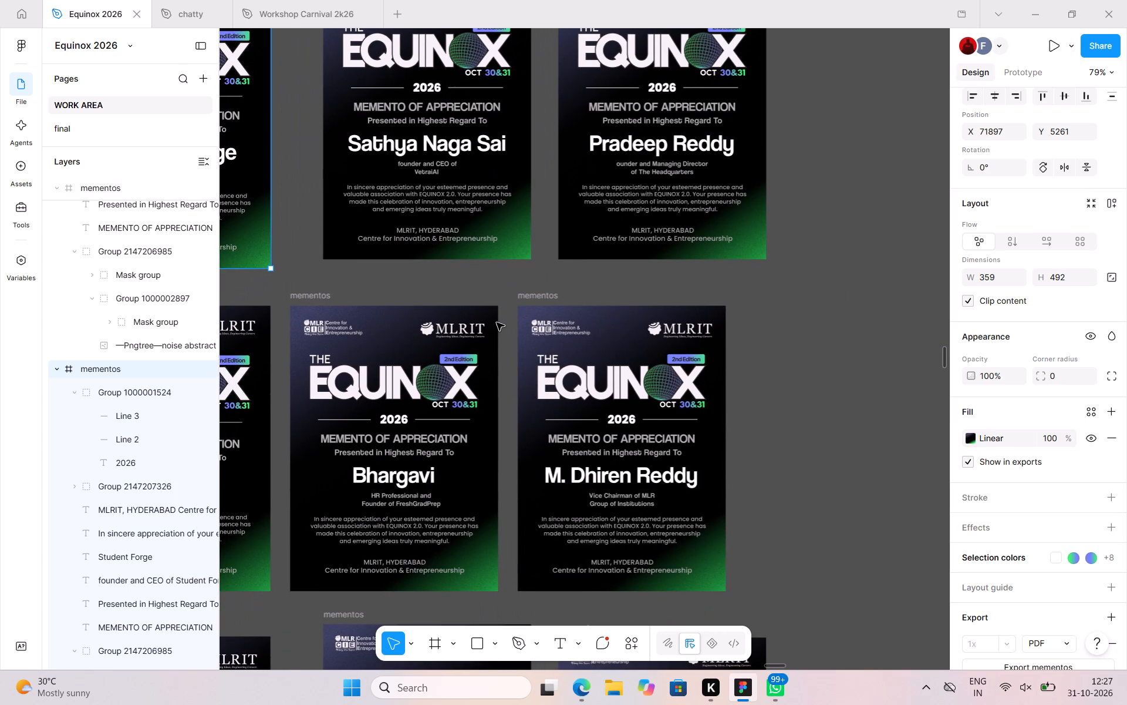
pyautogui.hscroll(3, 497, 323)
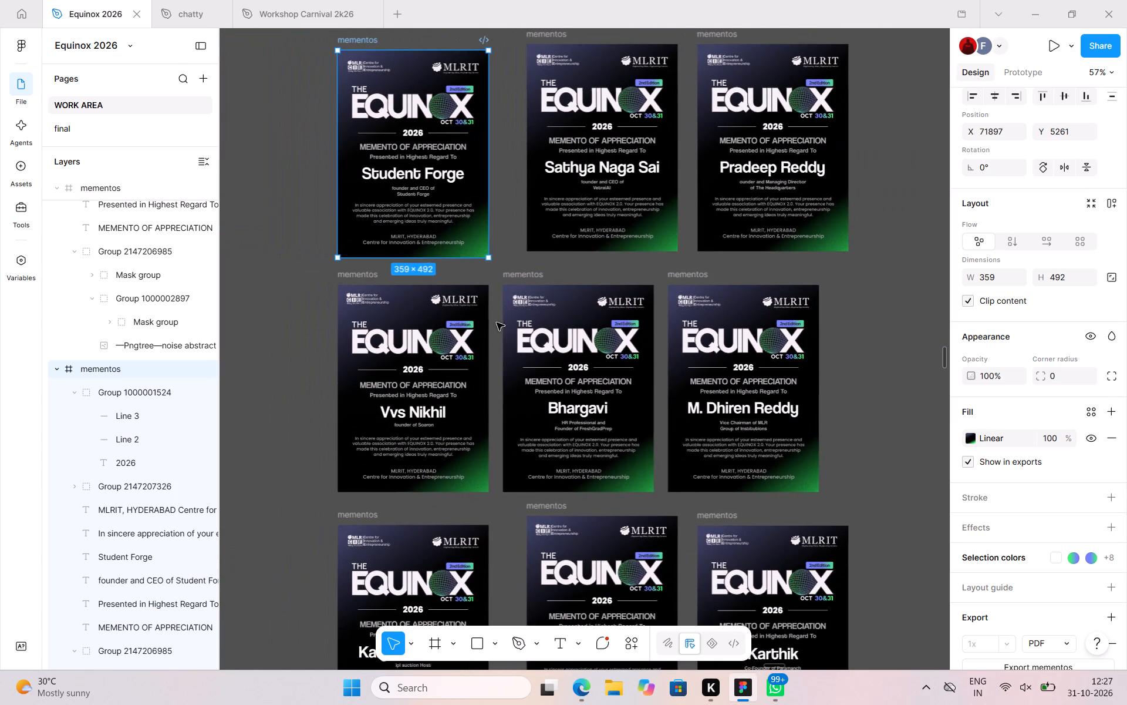
pyautogui.scroll(-1, 497, 323)
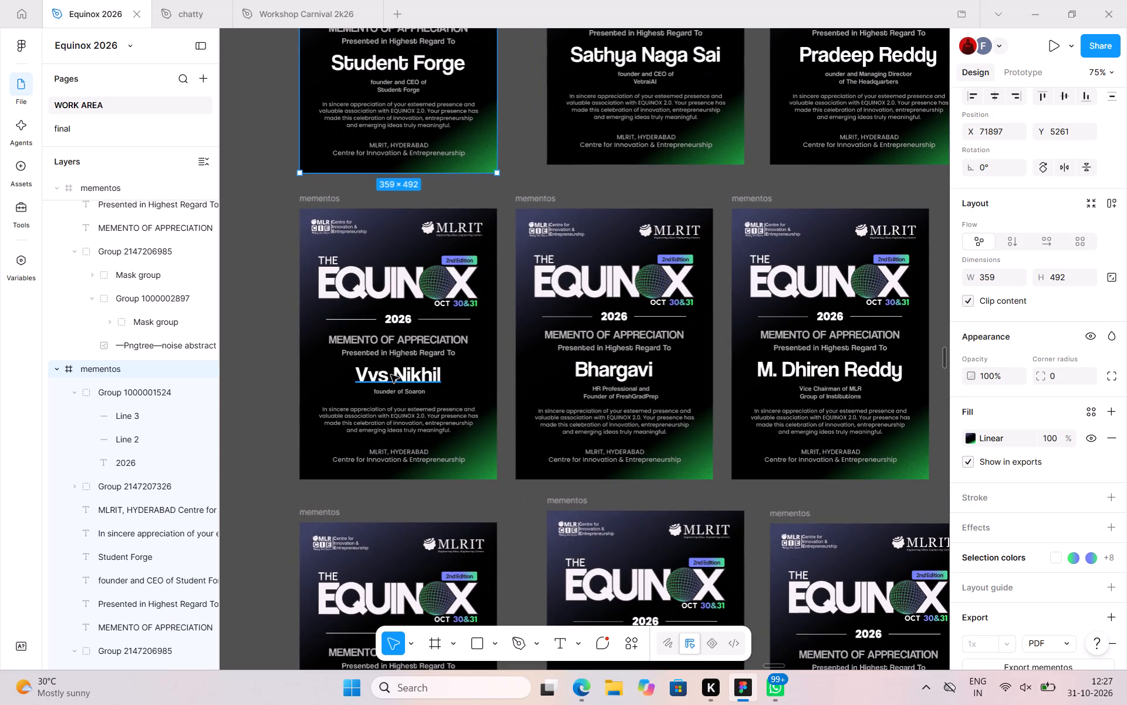
pyautogui.tripleClick(386, 380)
pyautogui.doubleClick(386, 380)
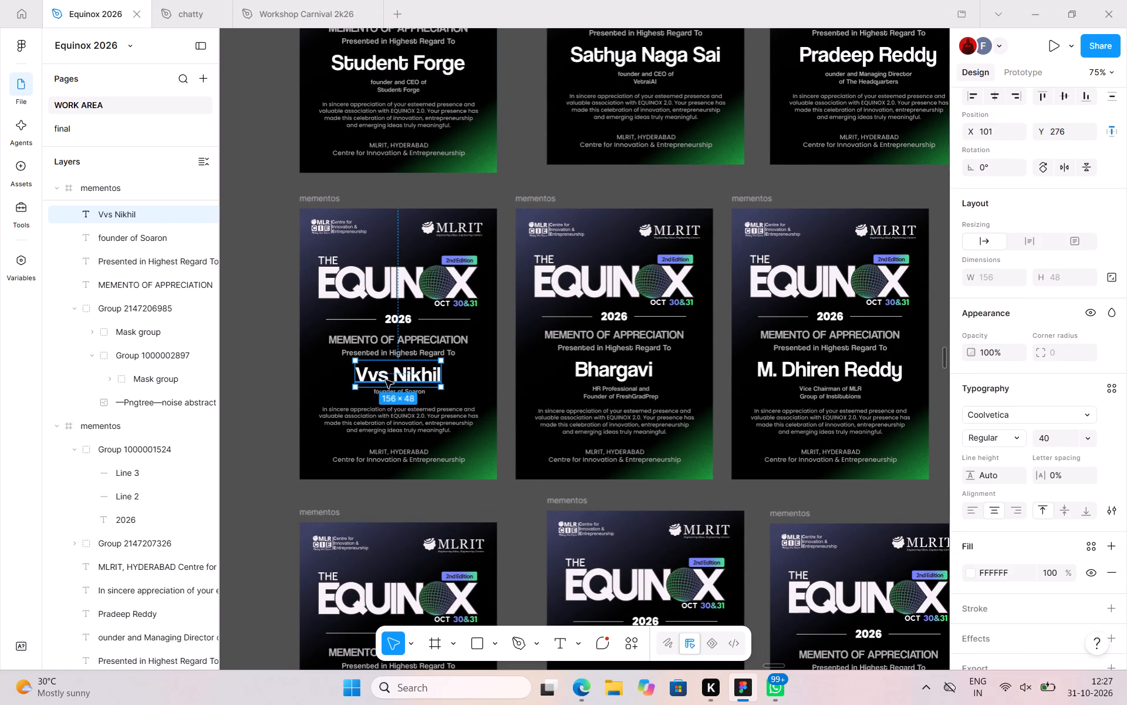
pyautogui.click(384, 371)
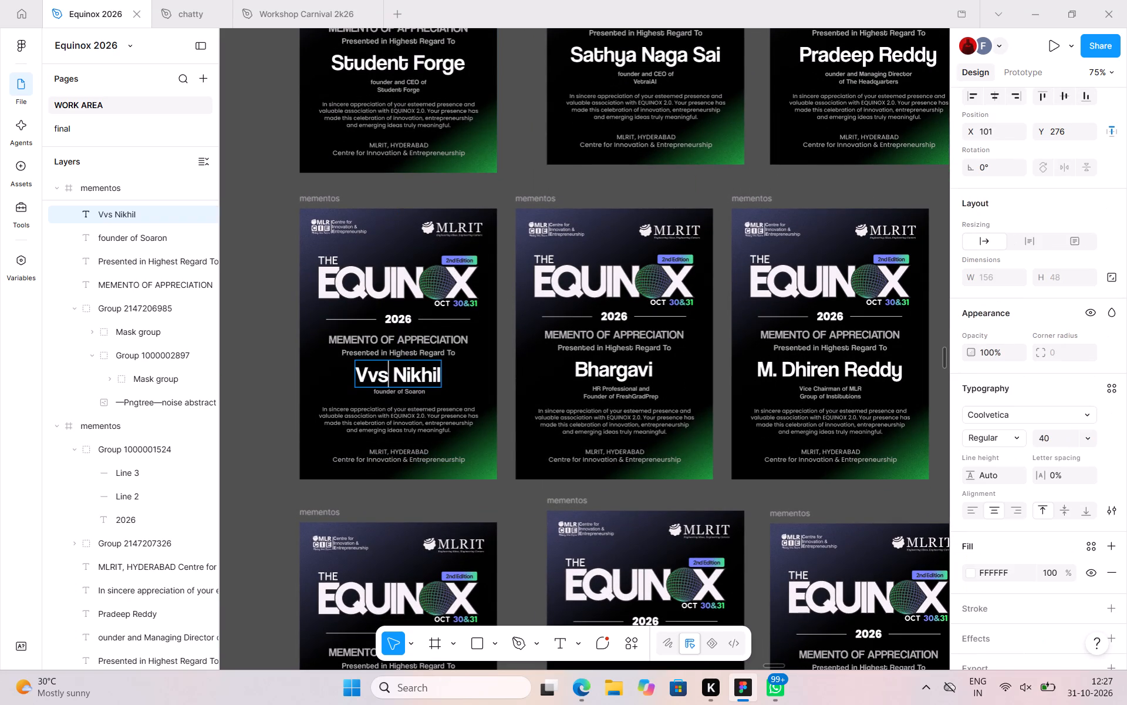
pyautogui.press('BackSpace')
pyautogui.press('BackSpace')
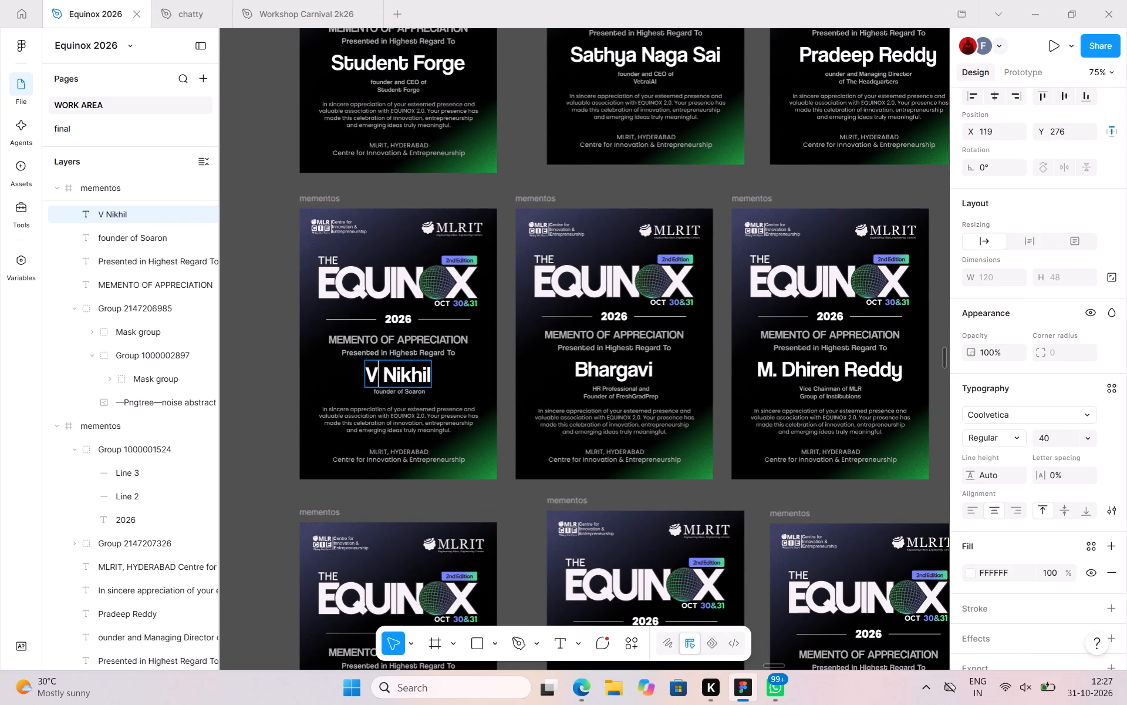
pyautogui.press('v')
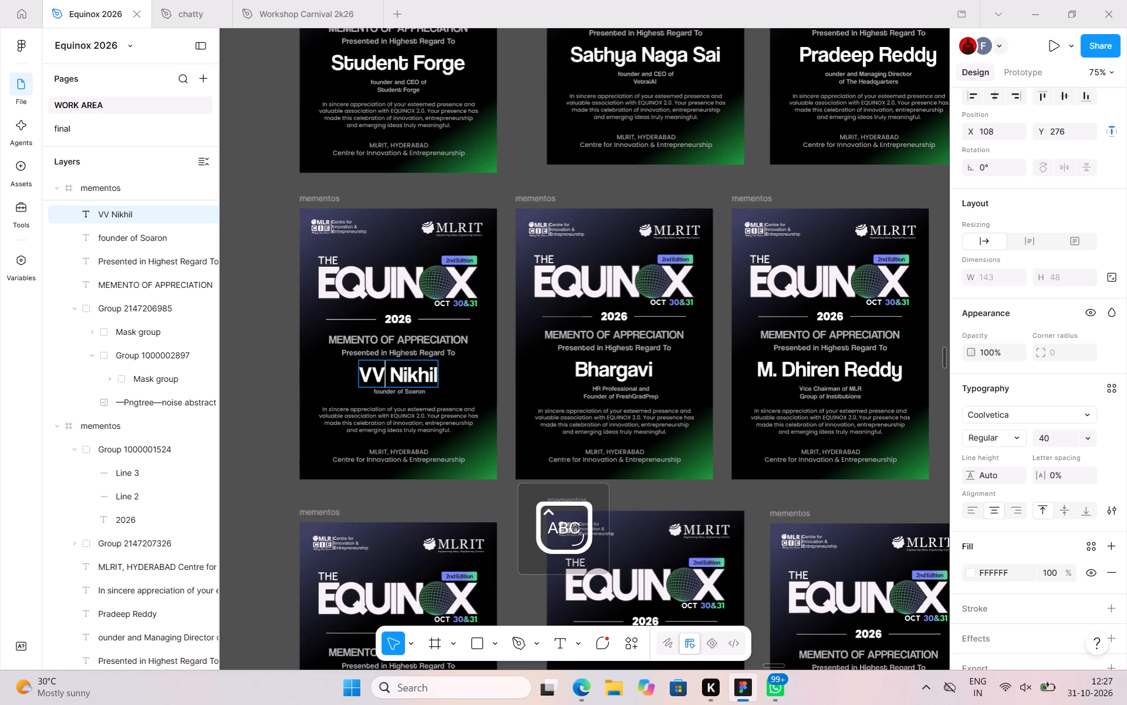
pyautogui.press('s')
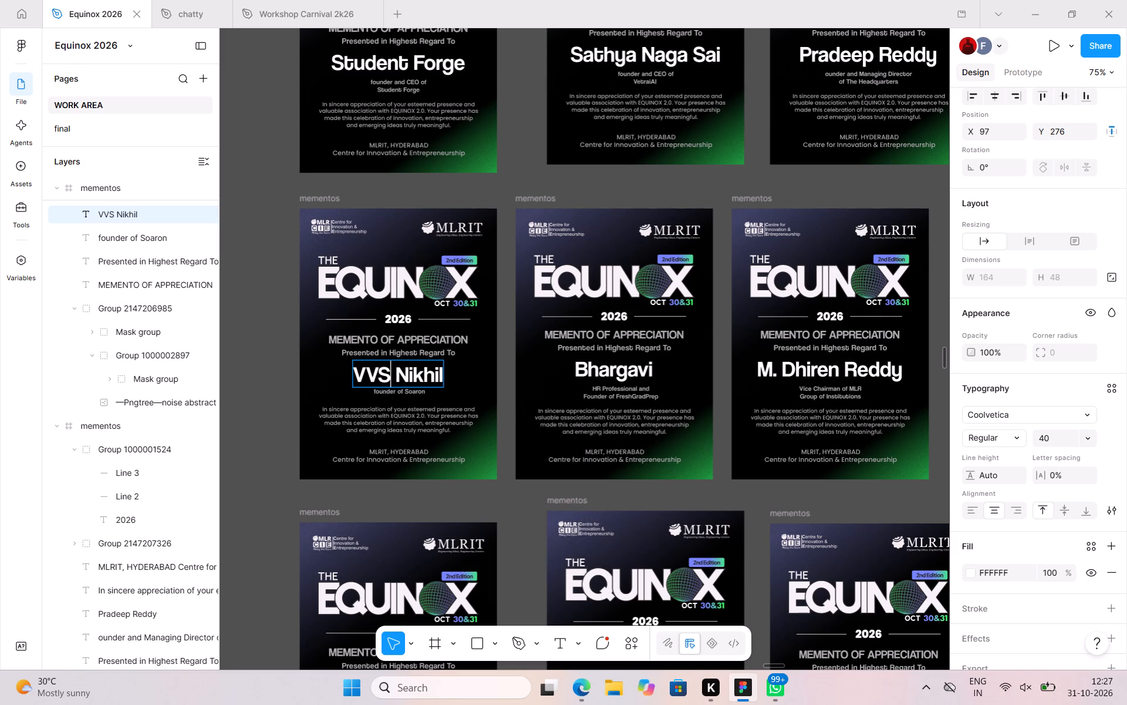
pyautogui.scroll(1, 384, 371)
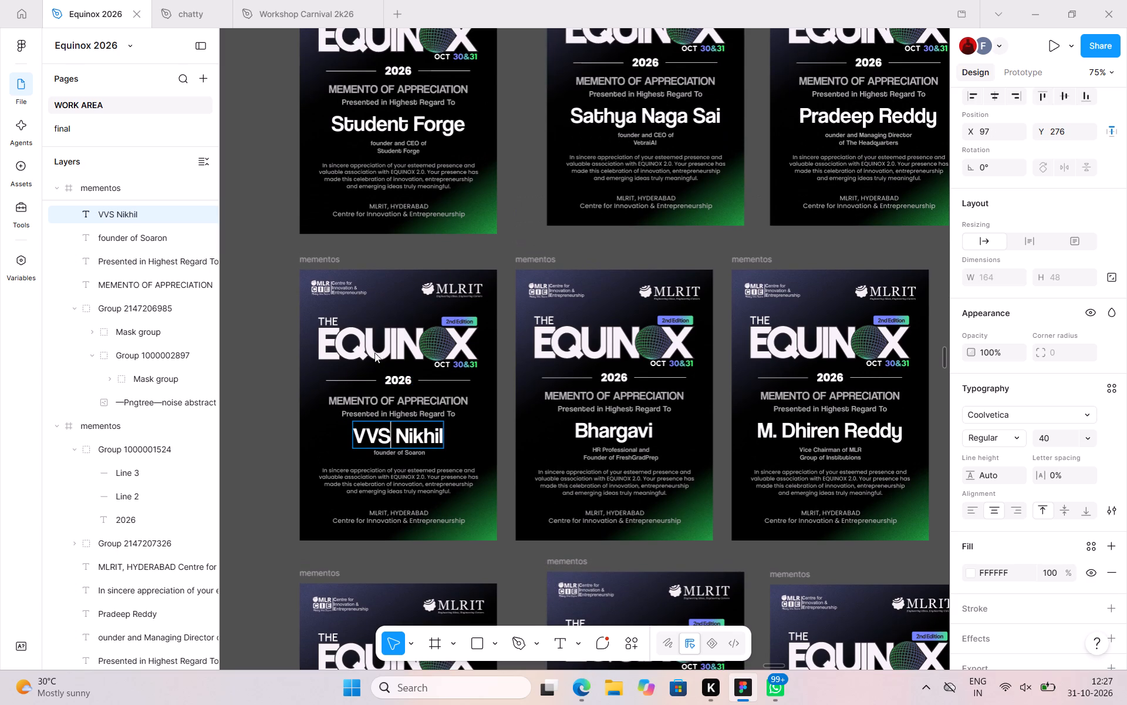
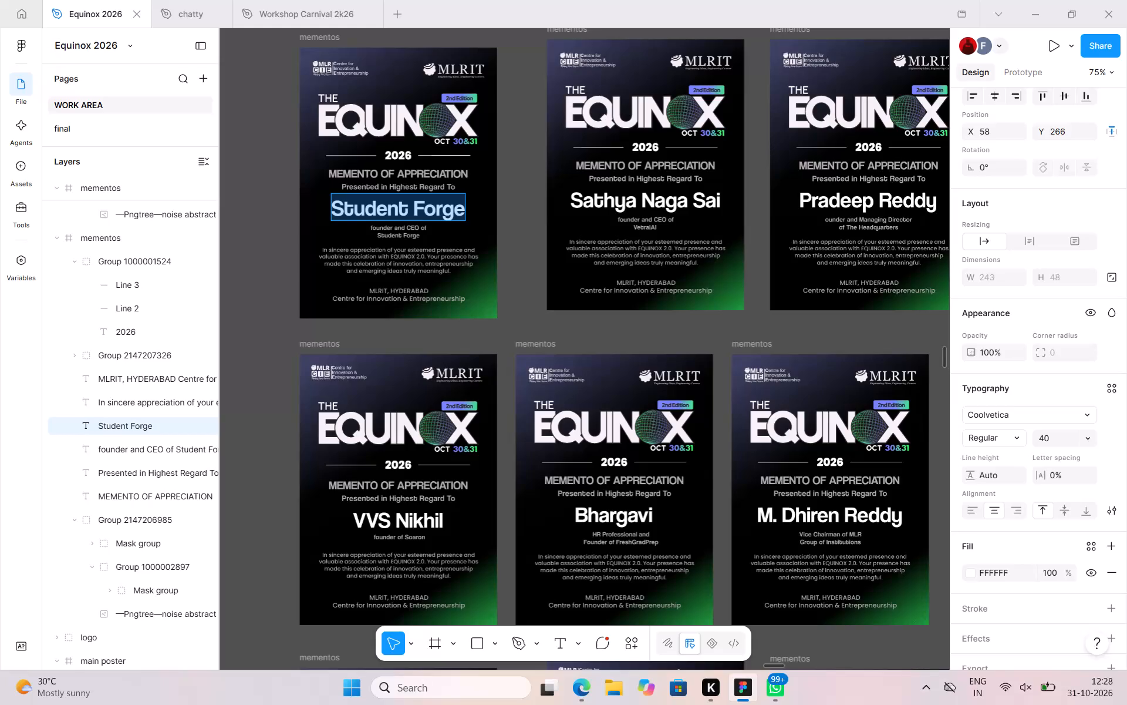
# Replace the recipient's name with "Jashwanth" on the memento for the founder and CEO of Student Forge, retyping its capital J.
pyautogui.hotkey('ctrl', 'v')
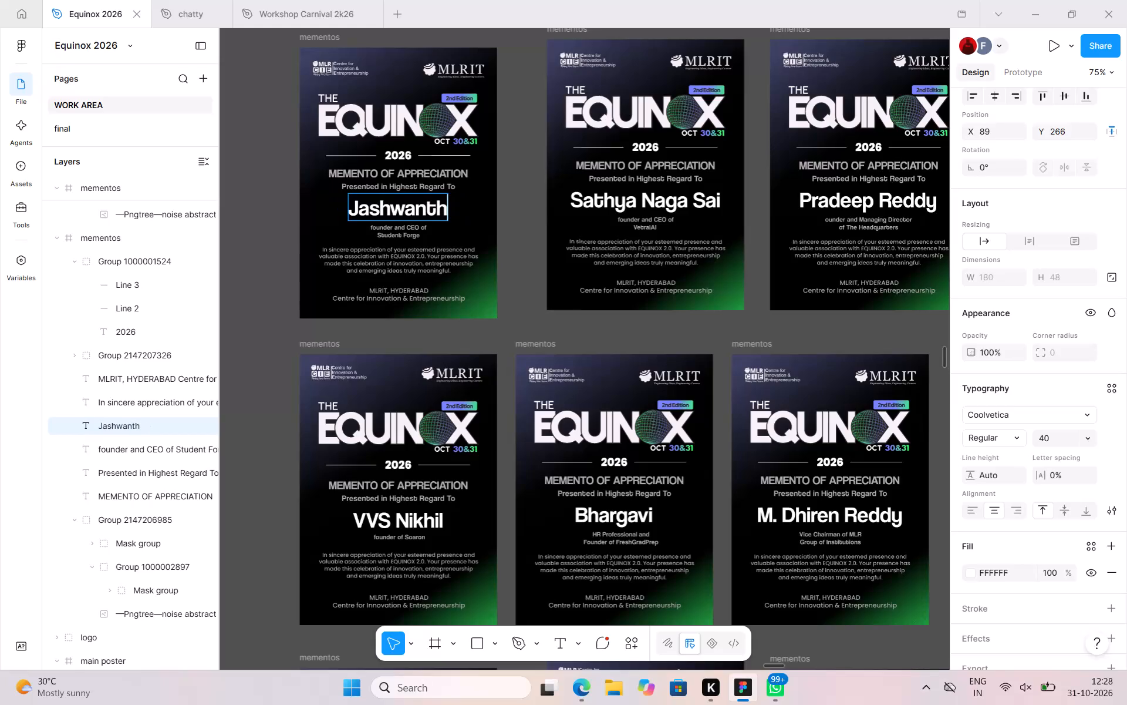
pyautogui.click(508, 226)
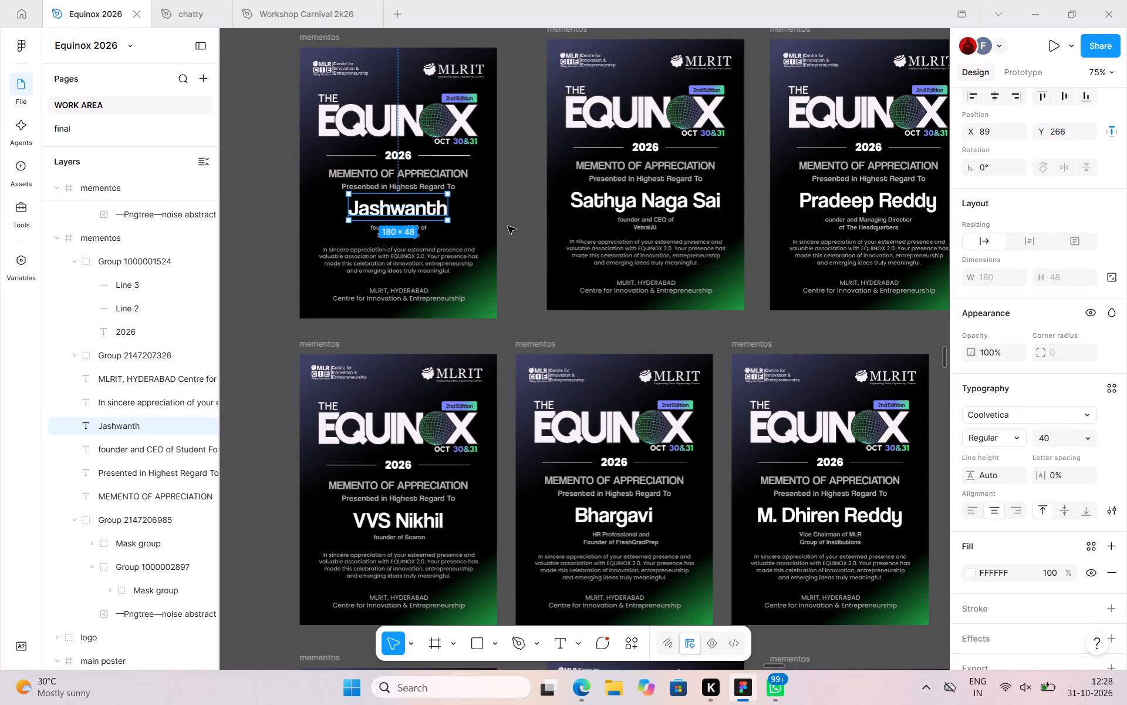
pyautogui.click(508, 226)
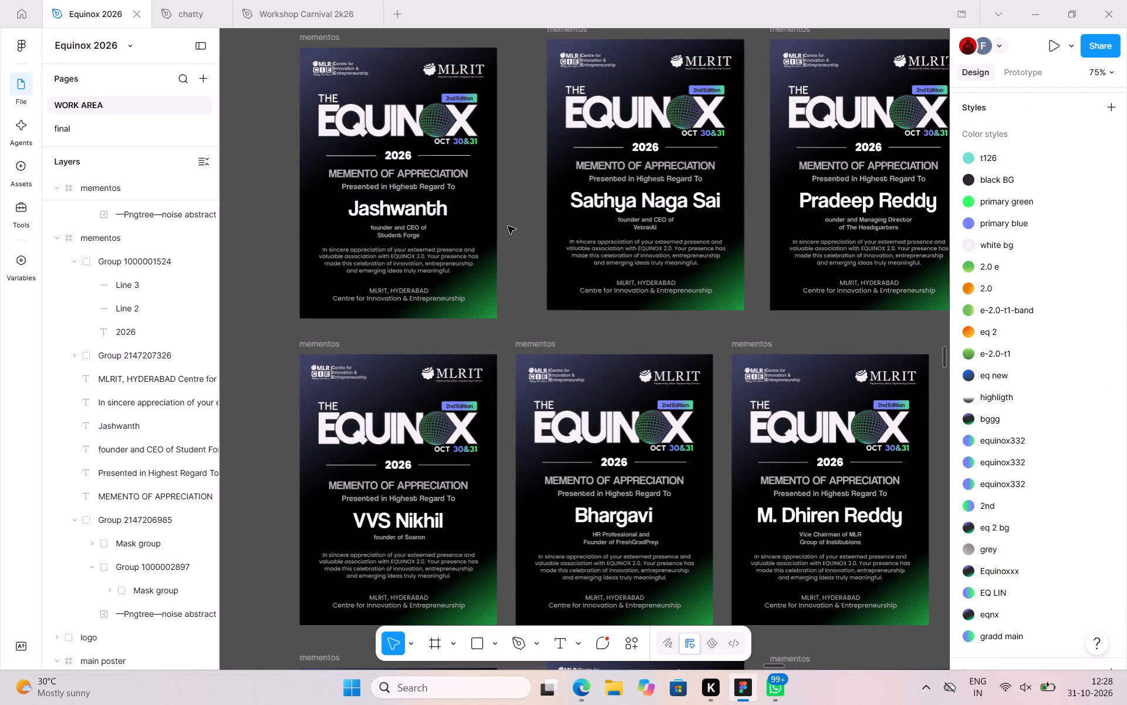
pyautogui.doubleClick(363, 204)
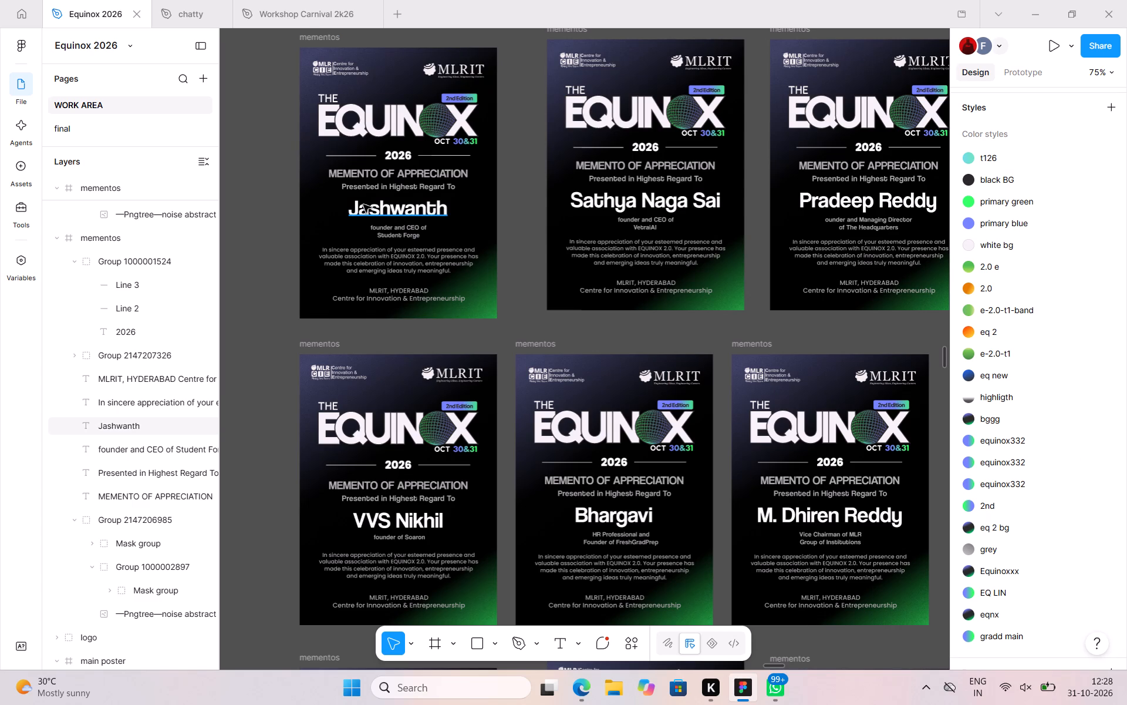
pyautogui.doubleClick(362, 205)
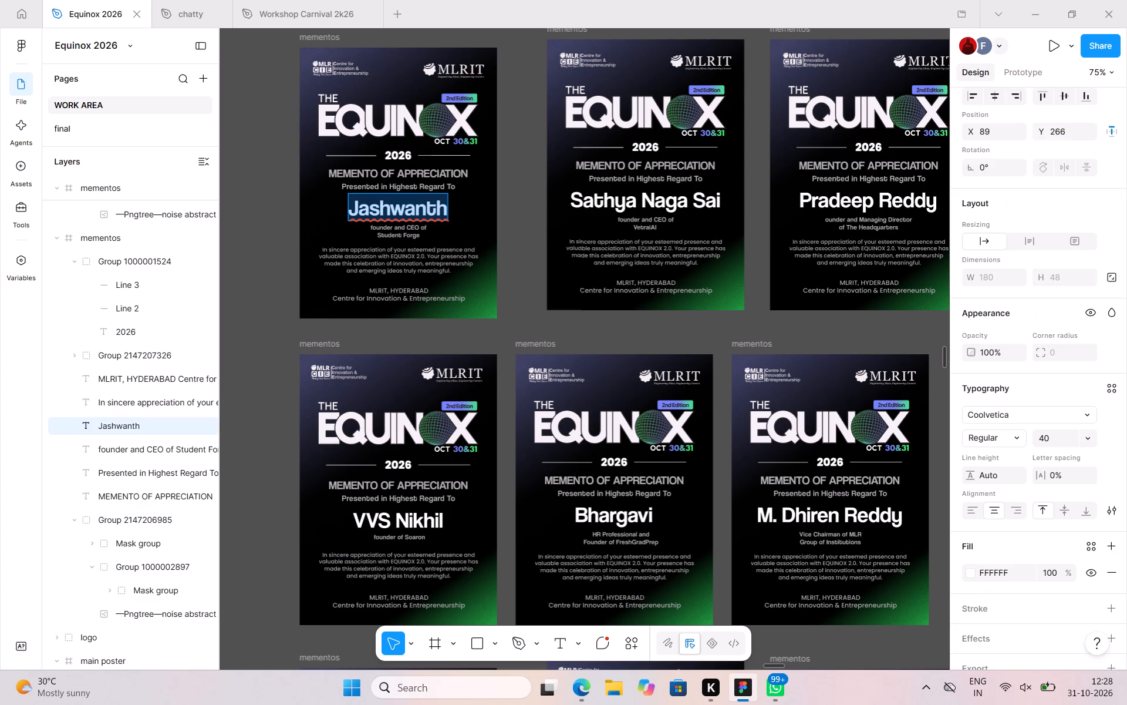
pyautogui.click(362, 205)
pyautogui.press('BackSpace')
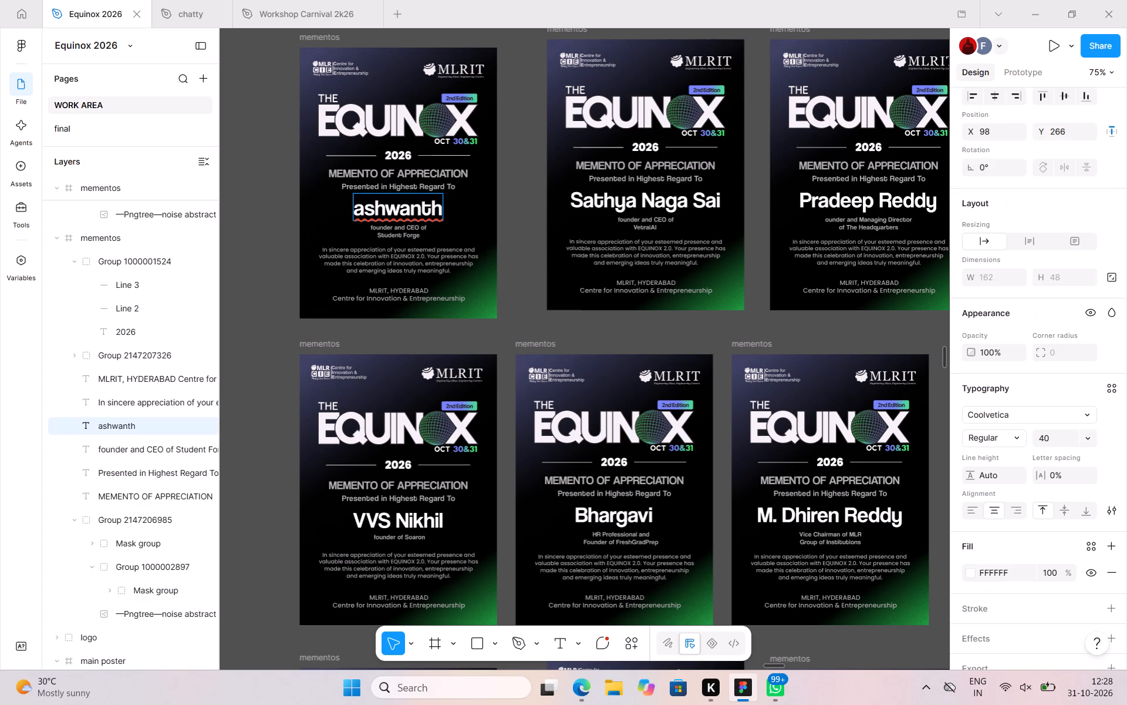
pyautogui.press('j')
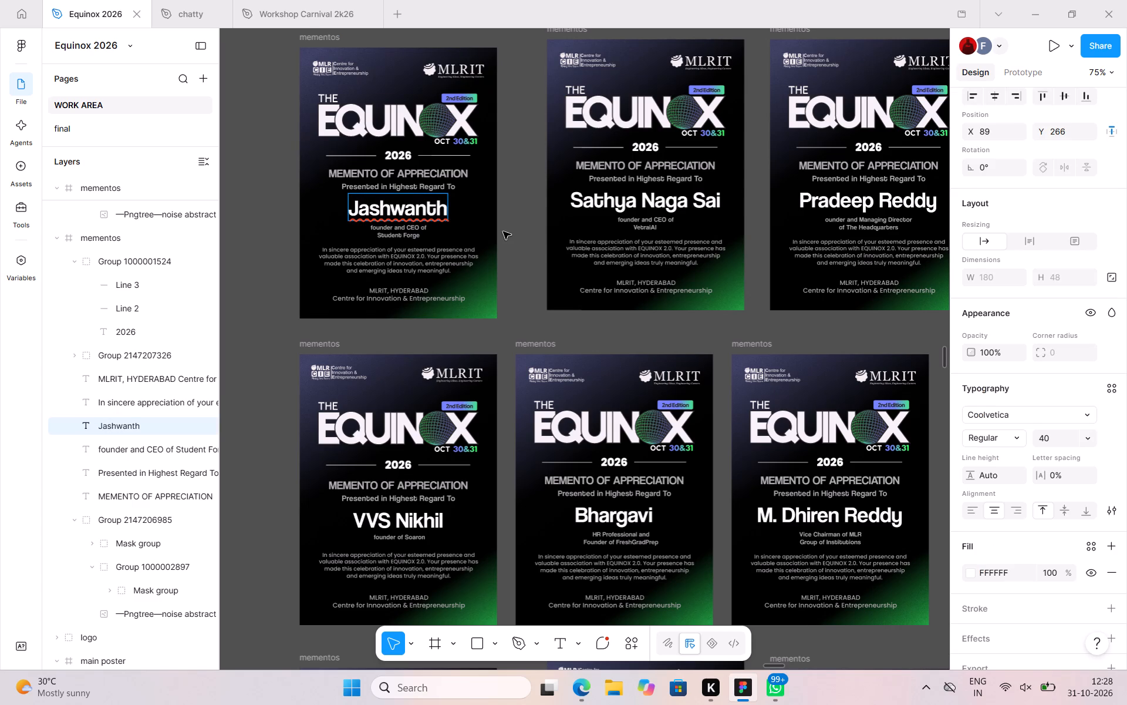
pyautogui.click(503, 231)
pyautogui.click(503, 231)
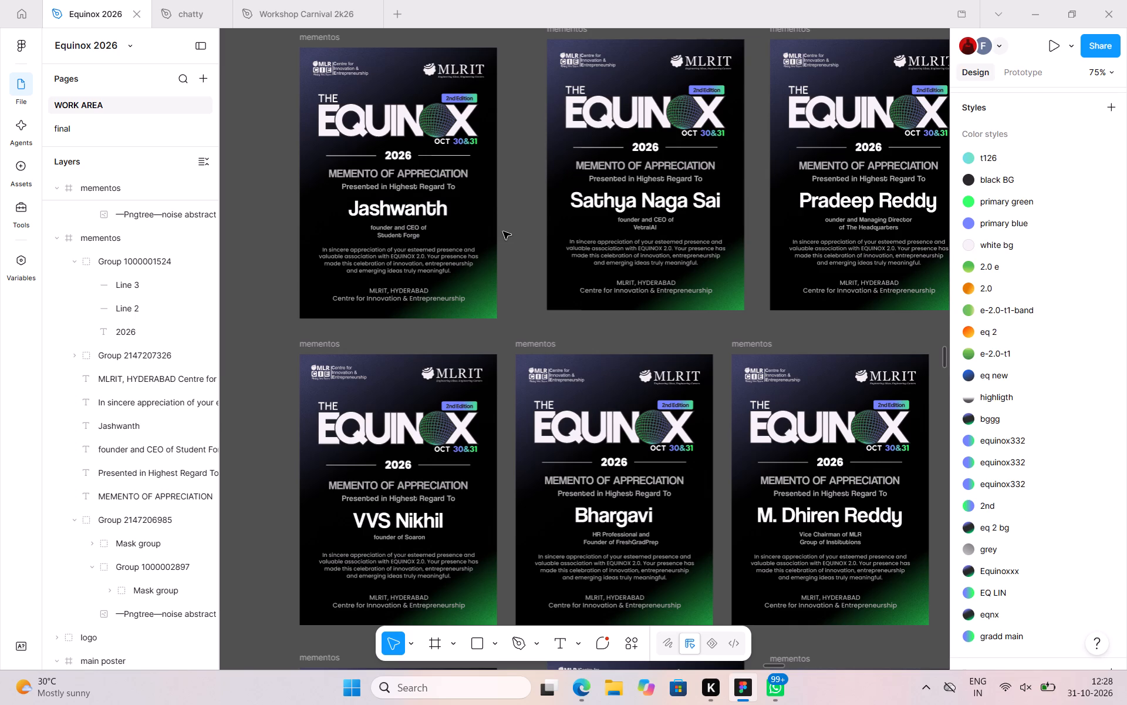
# Nudge the two-line role text on the Student Forge memento up to Y 316, closer to the recipient's name.
pyautogui.hscroll(-1, 503, 231)
pyautogui.scroll(-2, 503, 231)
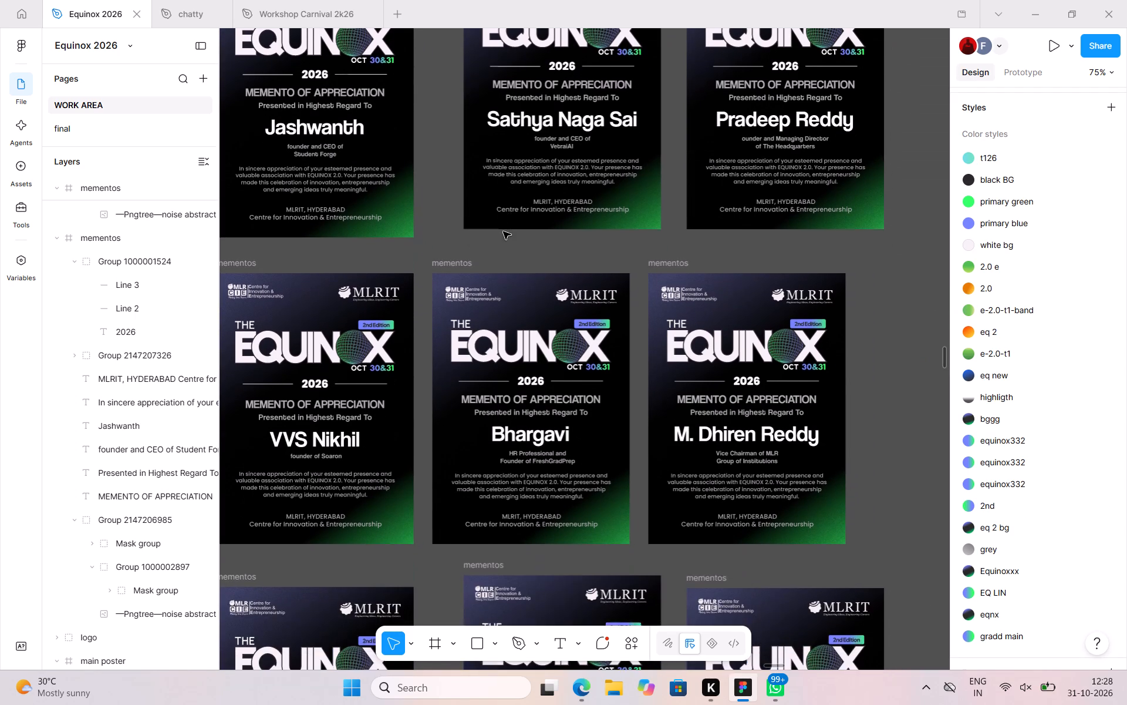
pyautogui.scroll(-2, 503, 231)
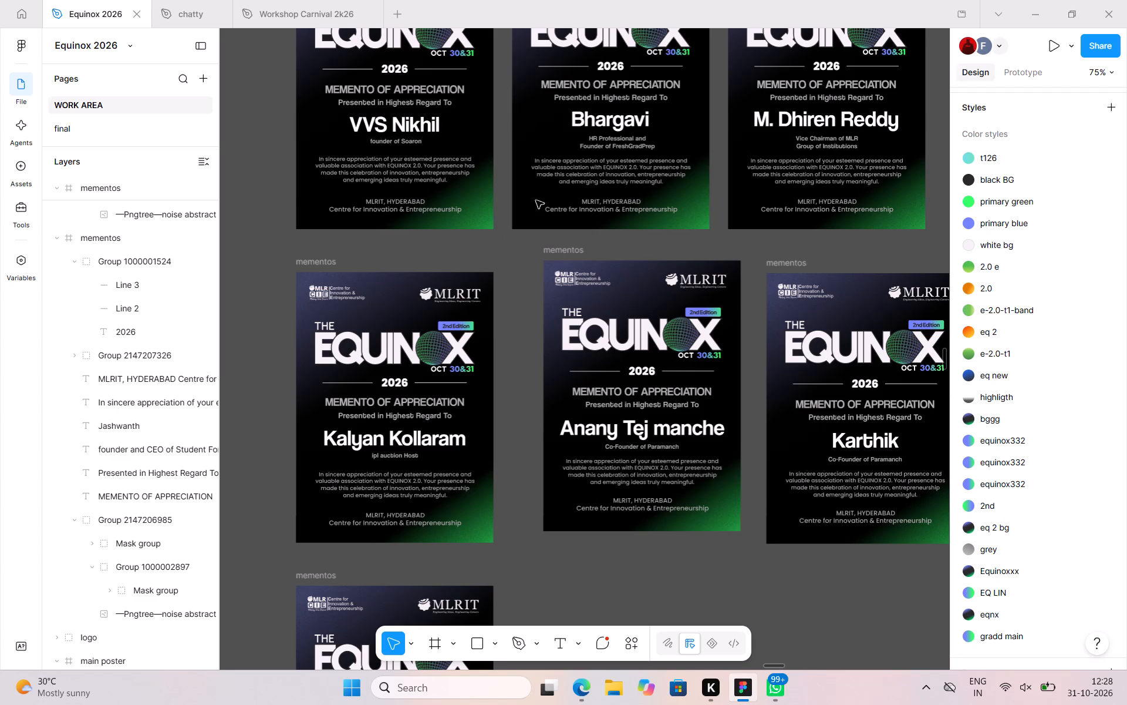
pyautogui.scroll(3, 562, 192)
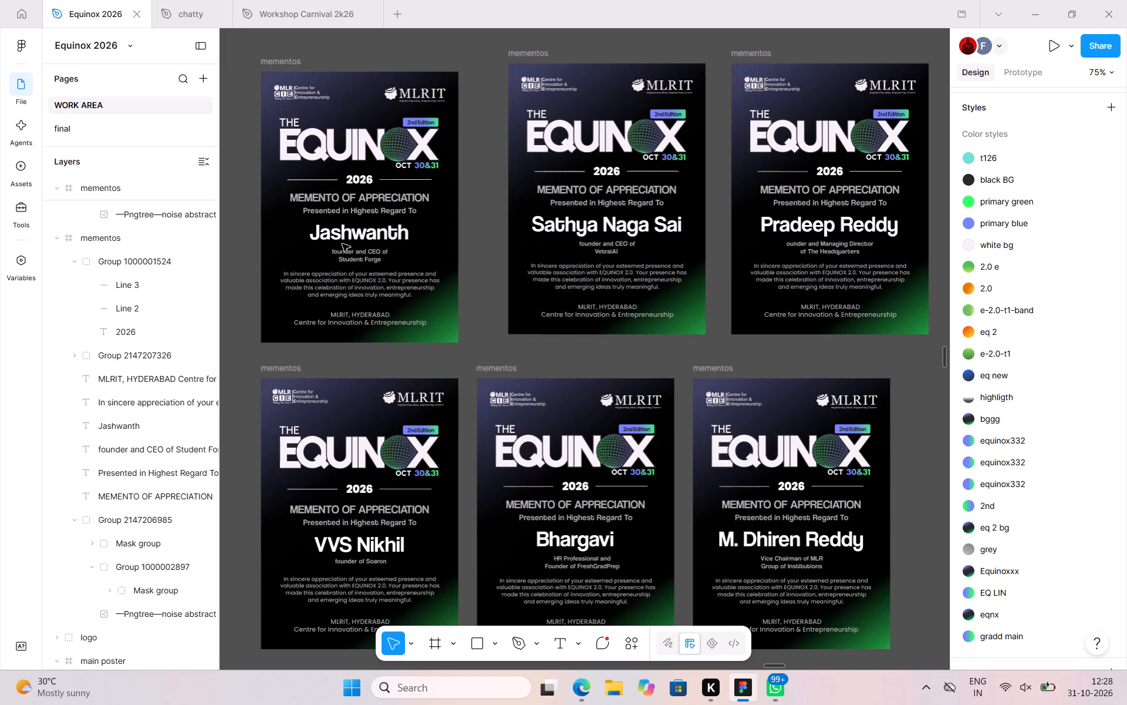
pyautogui.click(360, 258)
pyautogui.press('Up')
pyautogui.press('Up')
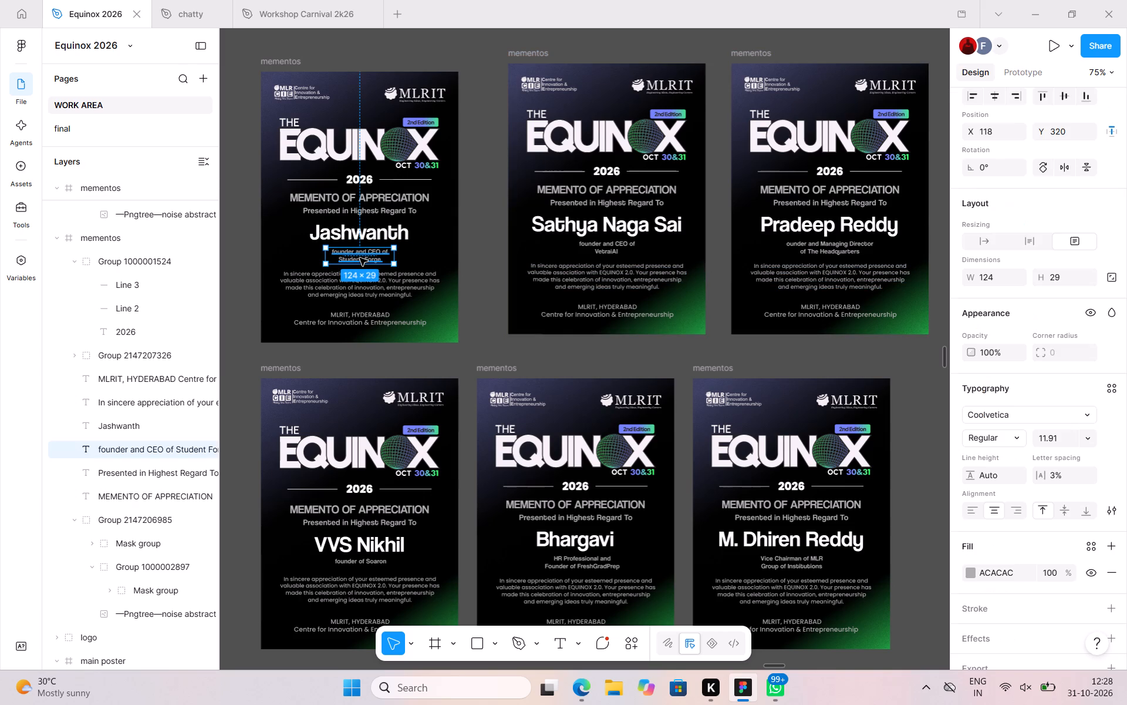
pyautogui.press('Up')
pyautogui.press('Up')
pyautogui.press('Up')
pyautogui.press('Down')
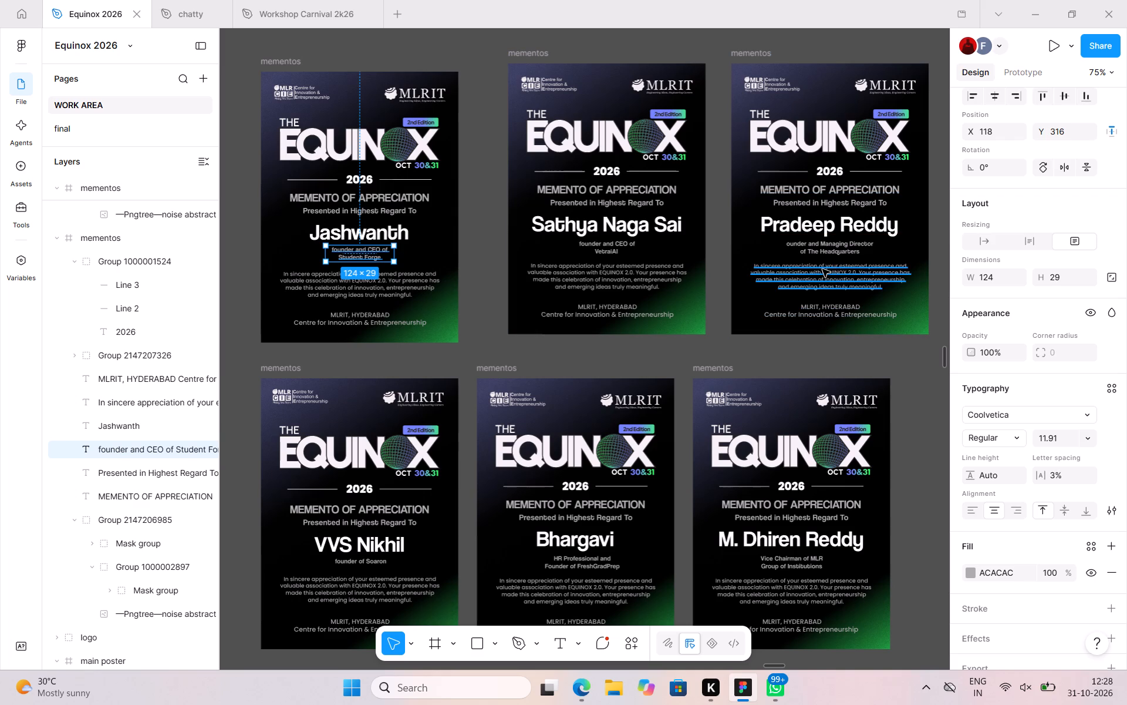
# Review the names, roles, text spacing and row alignment on the memento cards in the rows below the Student Forge card.
pyautogui.scroll(-2, 661, 306)
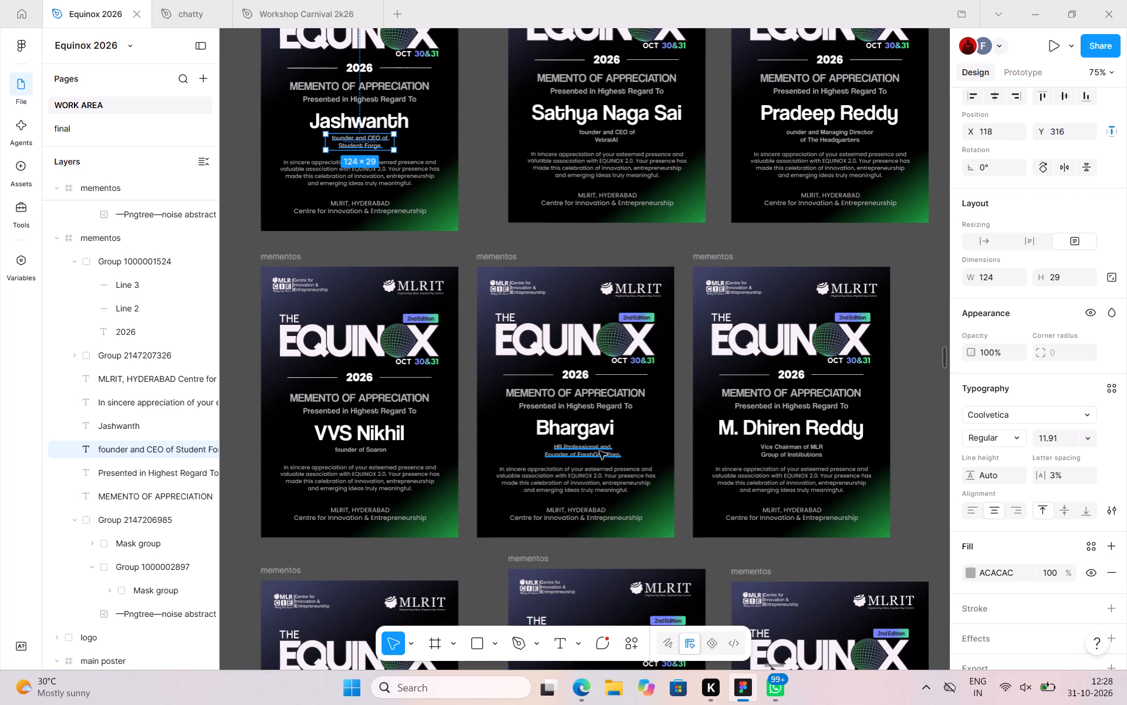
pyautogui.scroll(-1, 739, 461)
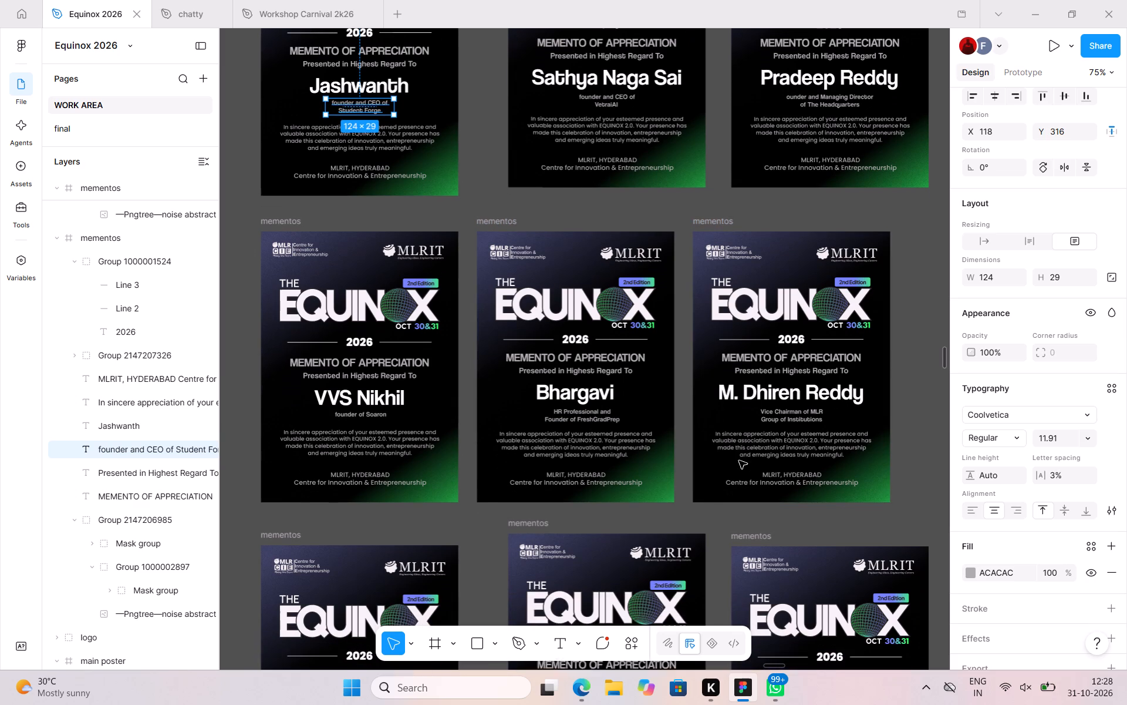
pyautogui.scroll(-1, 739, 461)
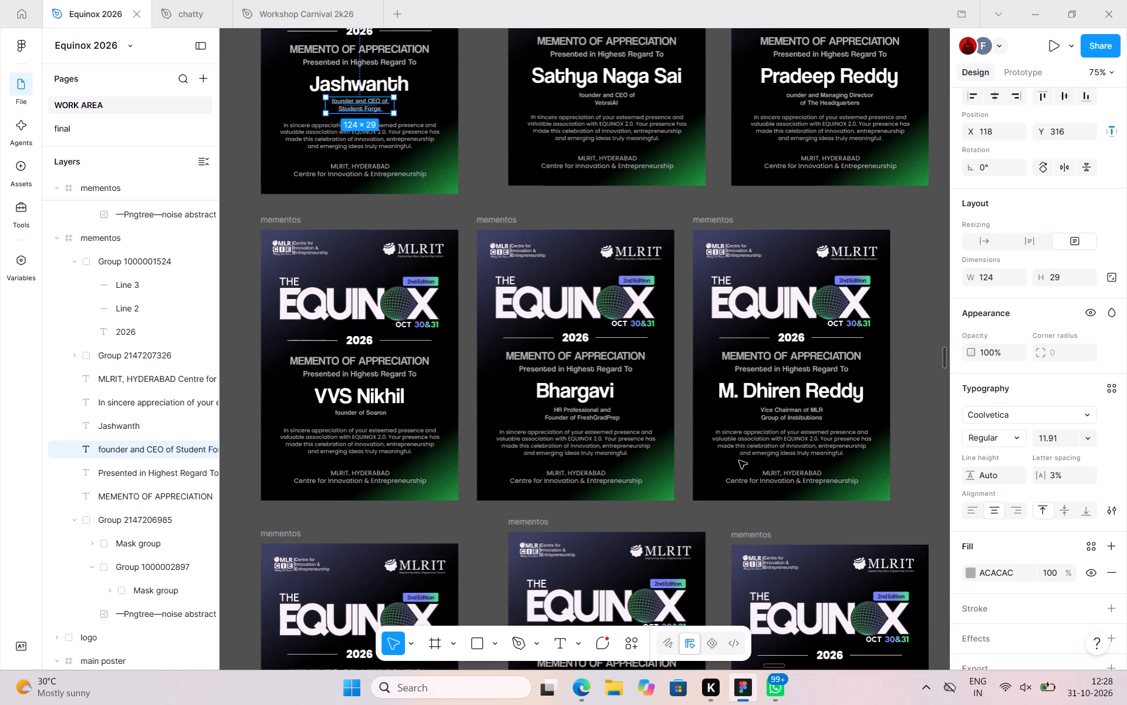
pyautogui.scroll(-2, 568, 533)
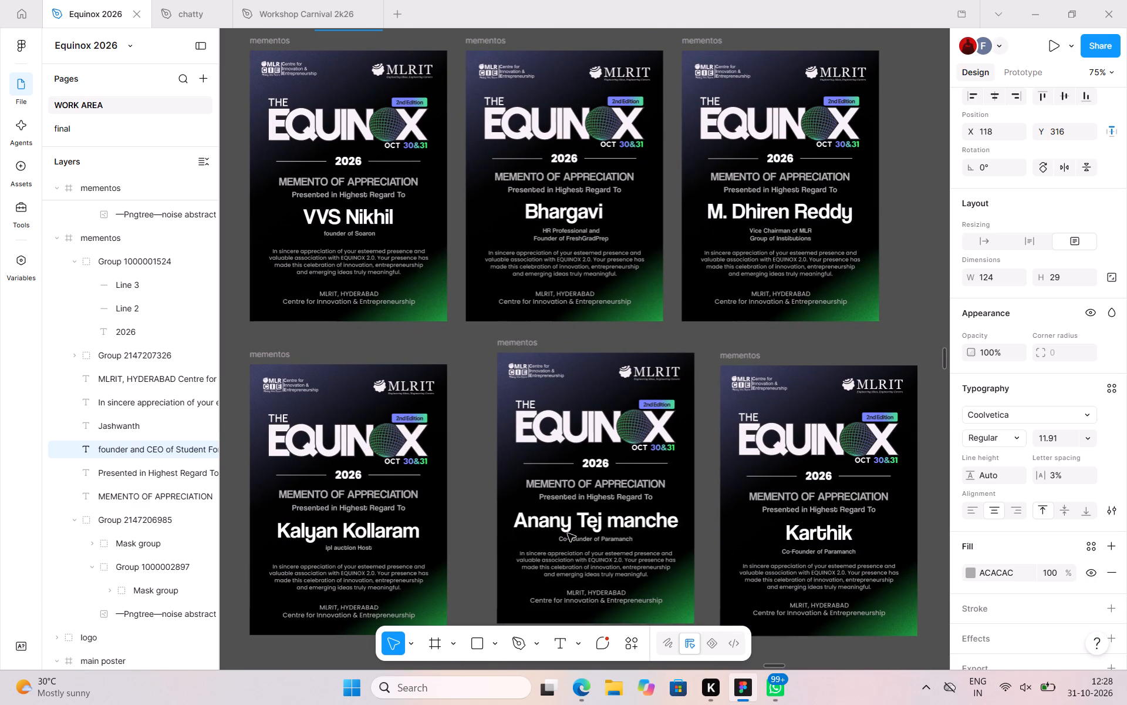
pyautogui.scroll(-1, 568, 533)
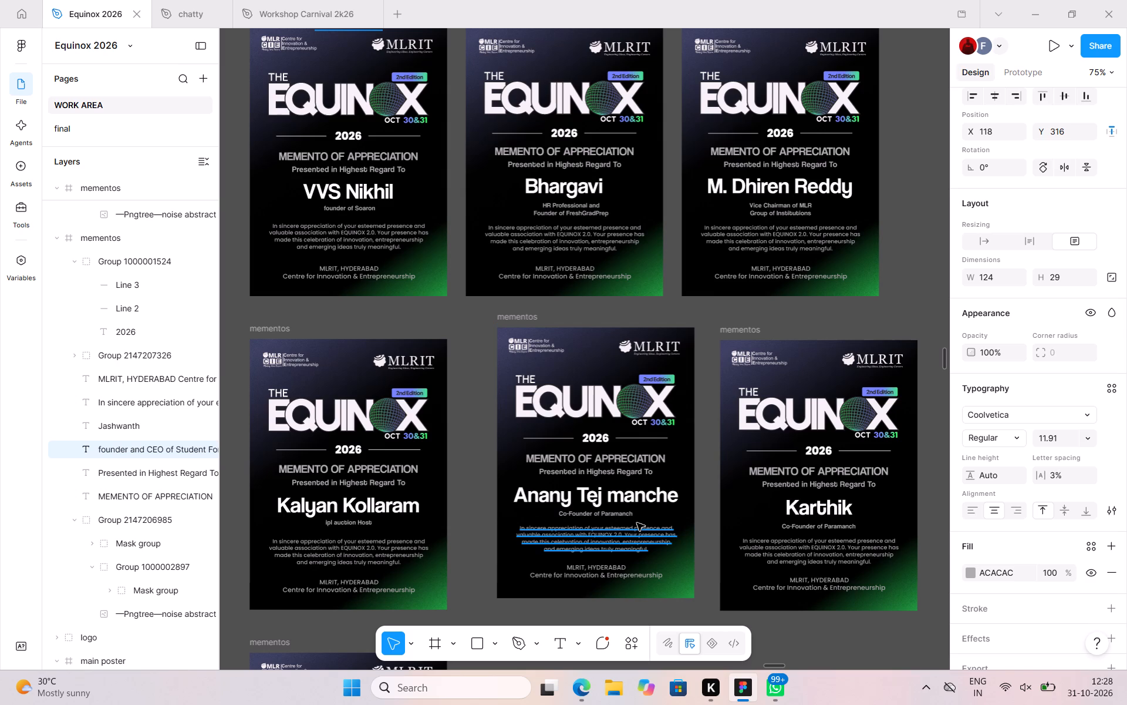
pyautogui.scroll(-2, 637, 523)
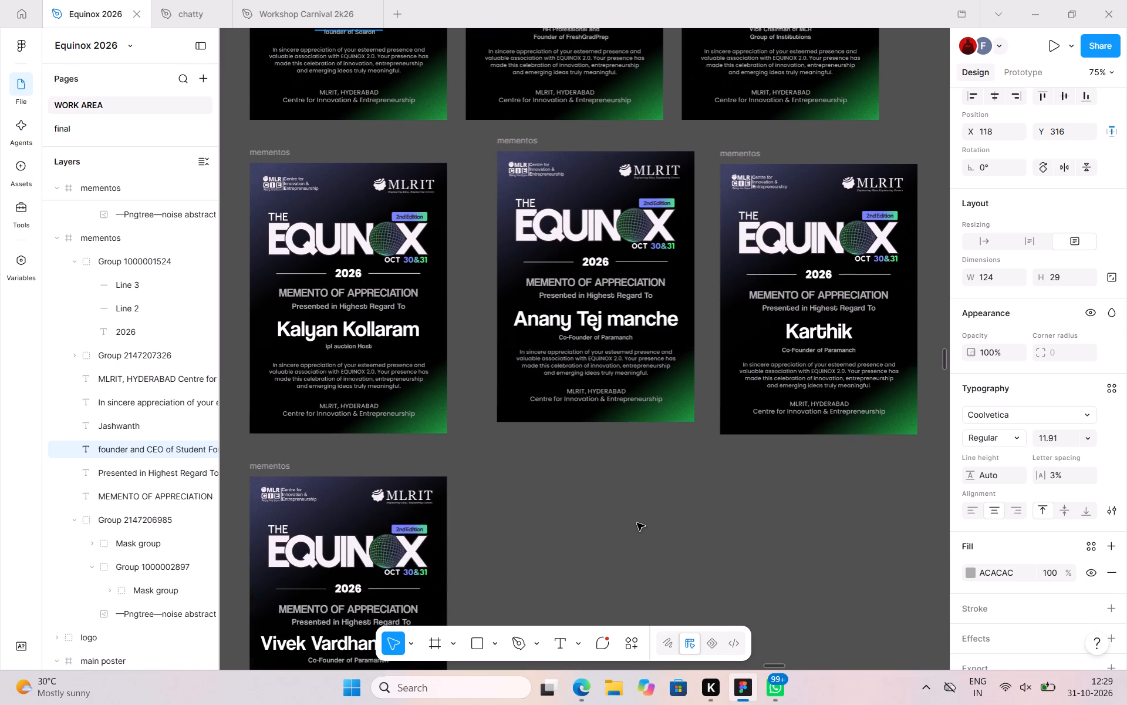
pyautogui.scroll(-1, 637, 523)
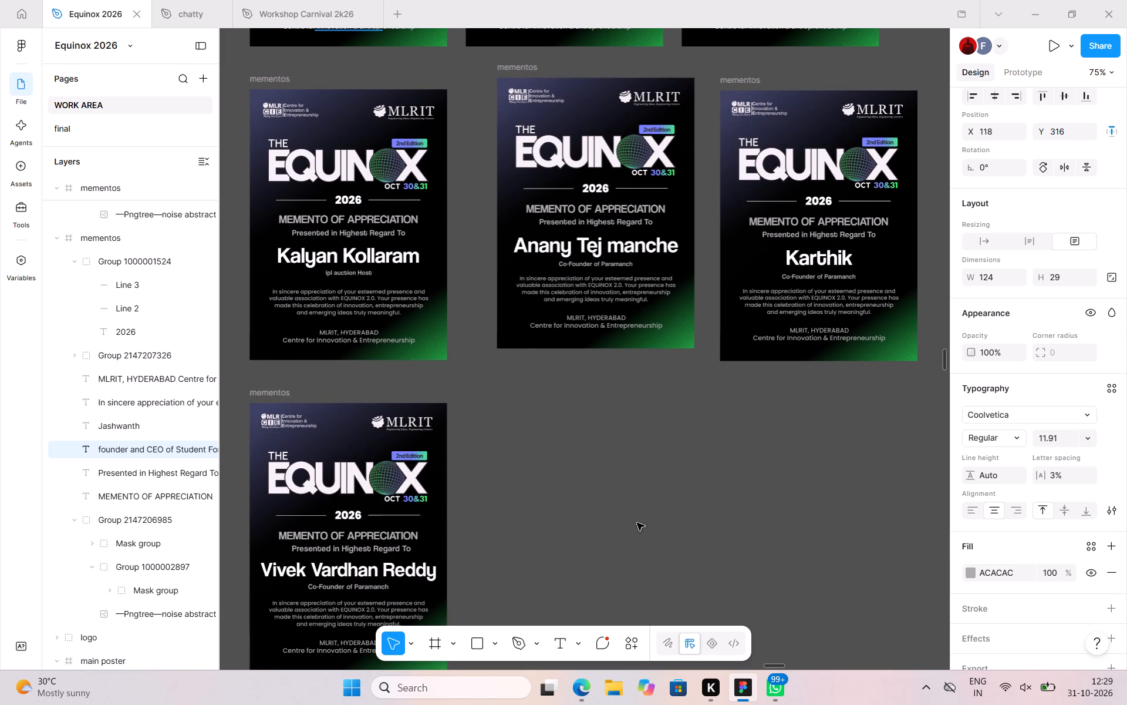
pyautogui.scroll(1, 637, 523)
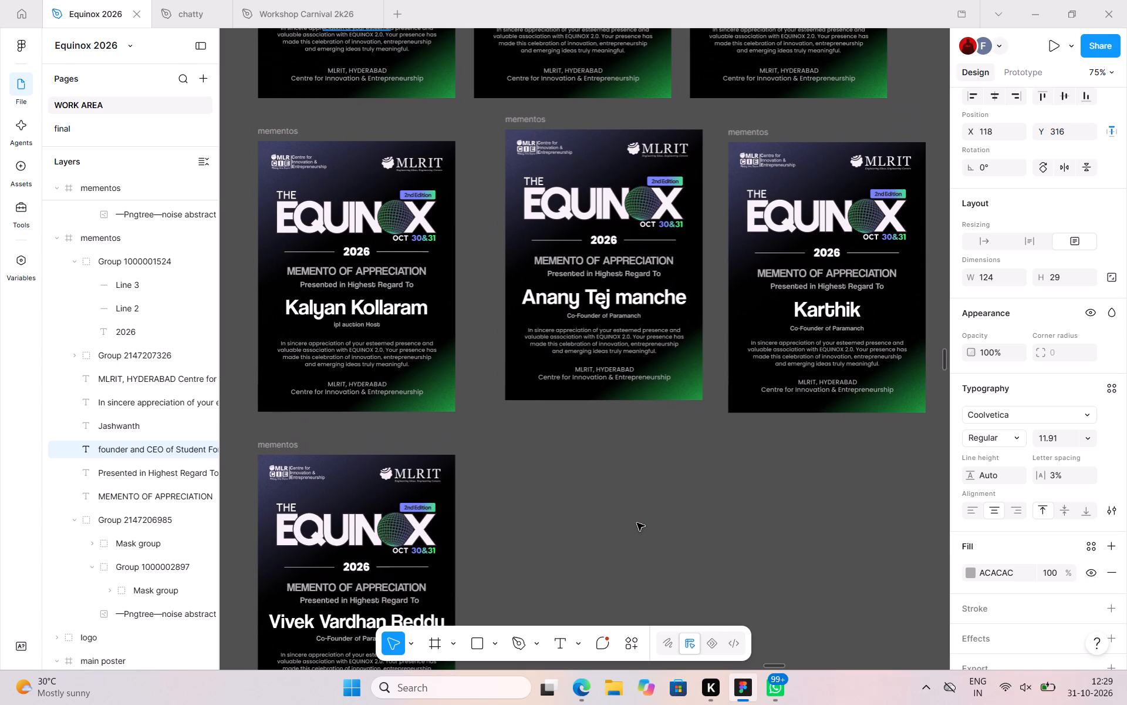
pyautogui.scroll(1, 637, 523)
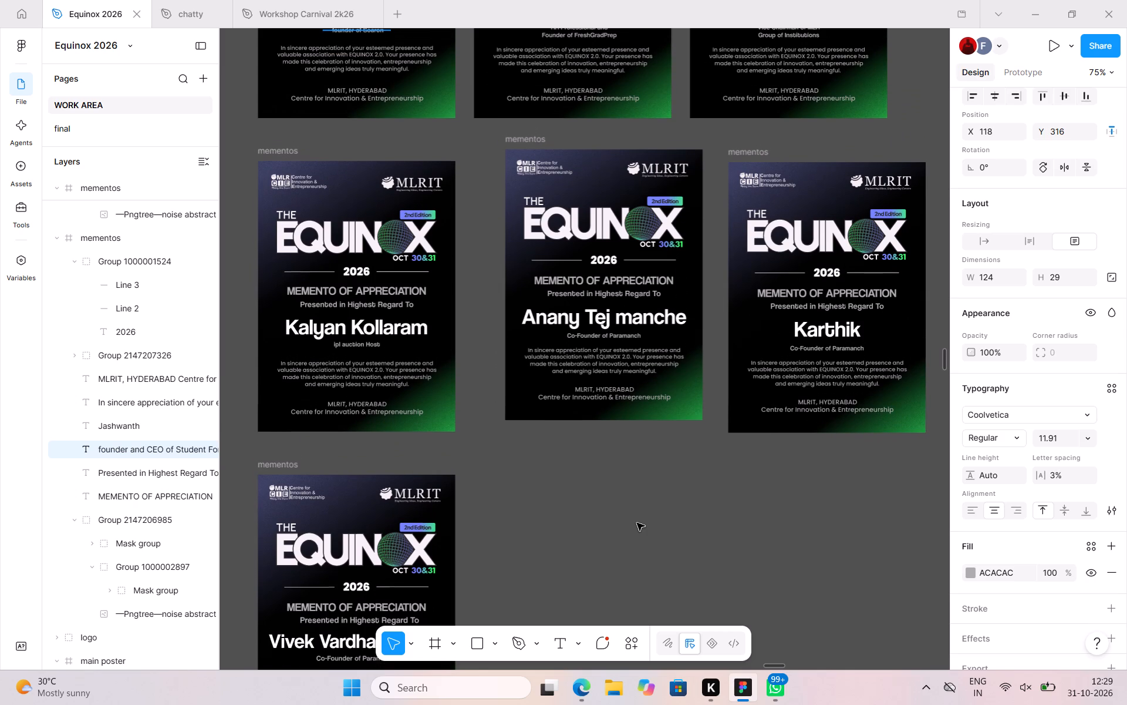
pyautogui.scroll(2, 637, 523)
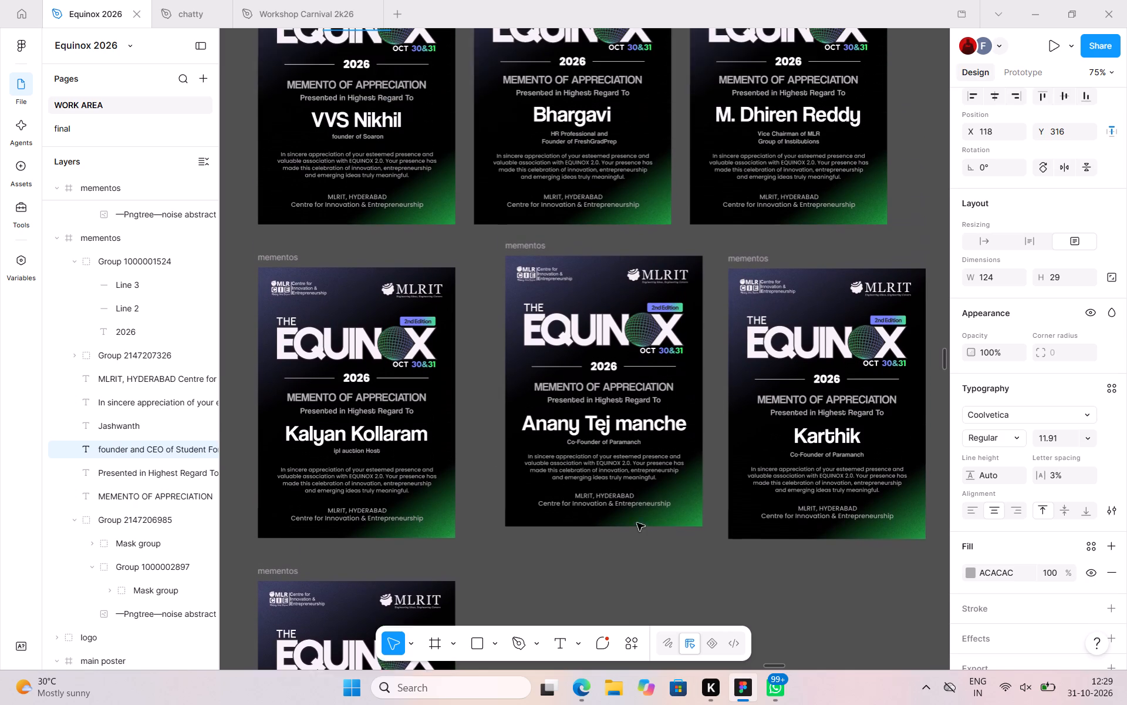
pyautogui.scroll(1, 637, 523)
pyautogui.hscroll(-1, 637, 523)
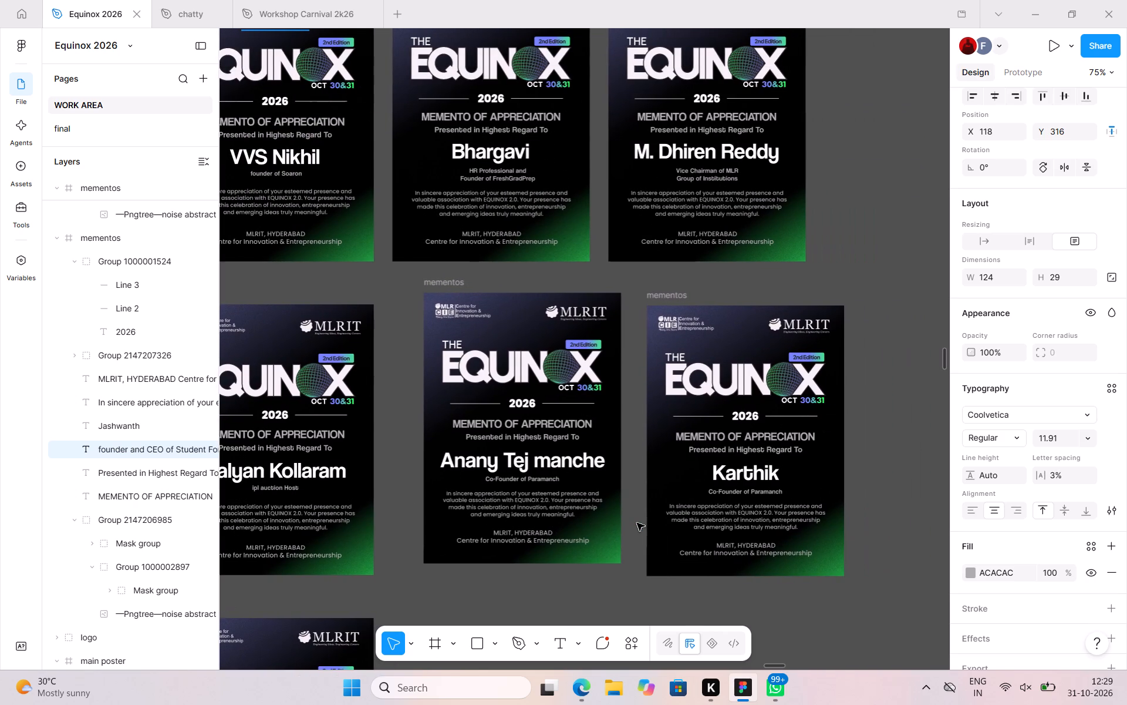
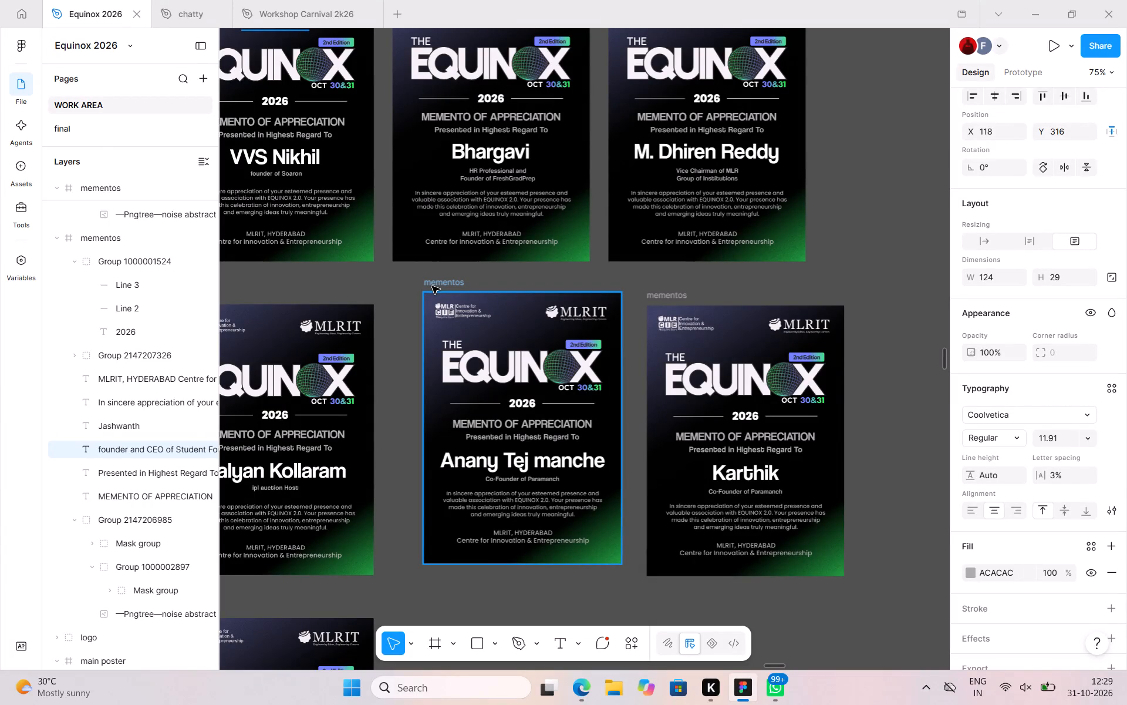
# Rename the frame of the Paramanch co-founder's memento beside Karthik's, below the Bhargavi row, as "mementoes".
pyautogui.doubleClick(432, 286)
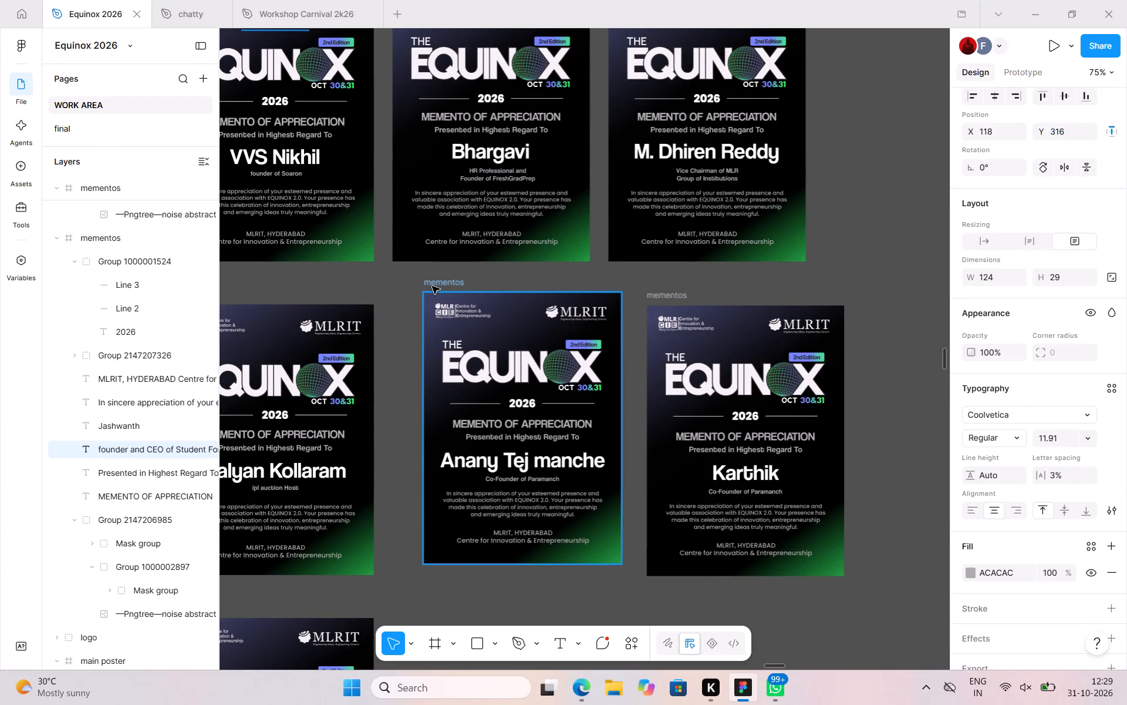
pyautogui.tripleClick(446, 283)
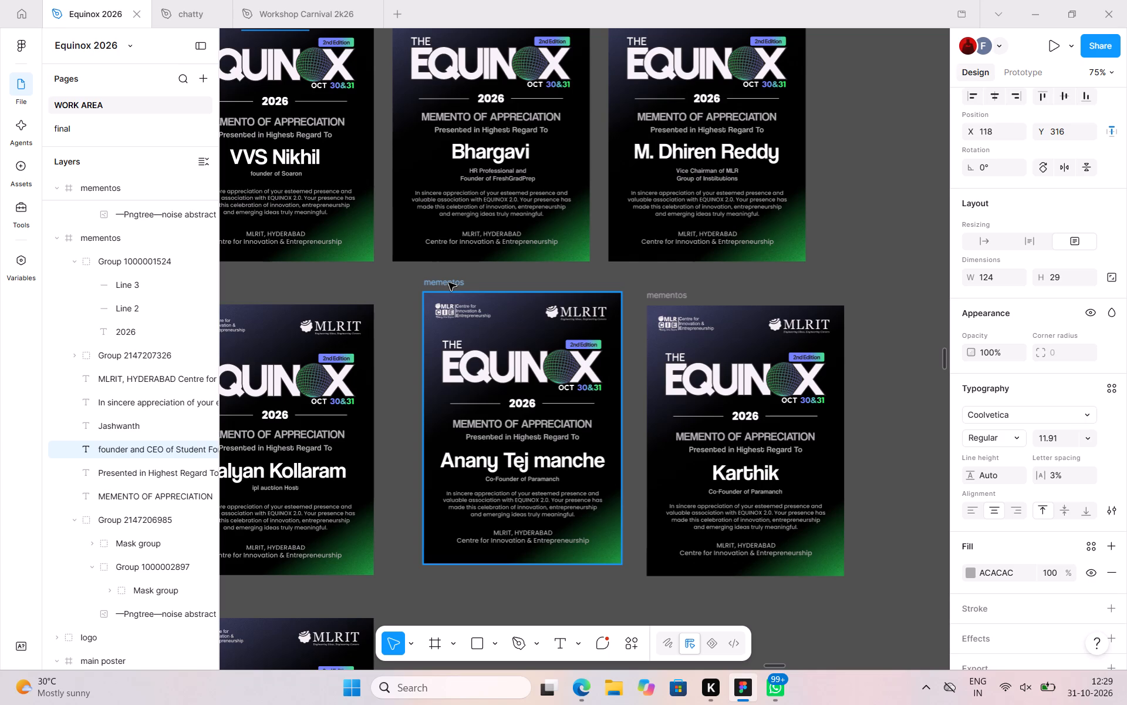
pyautogui.tripleClick(460, 286)
pyautogui.click(460, 284)
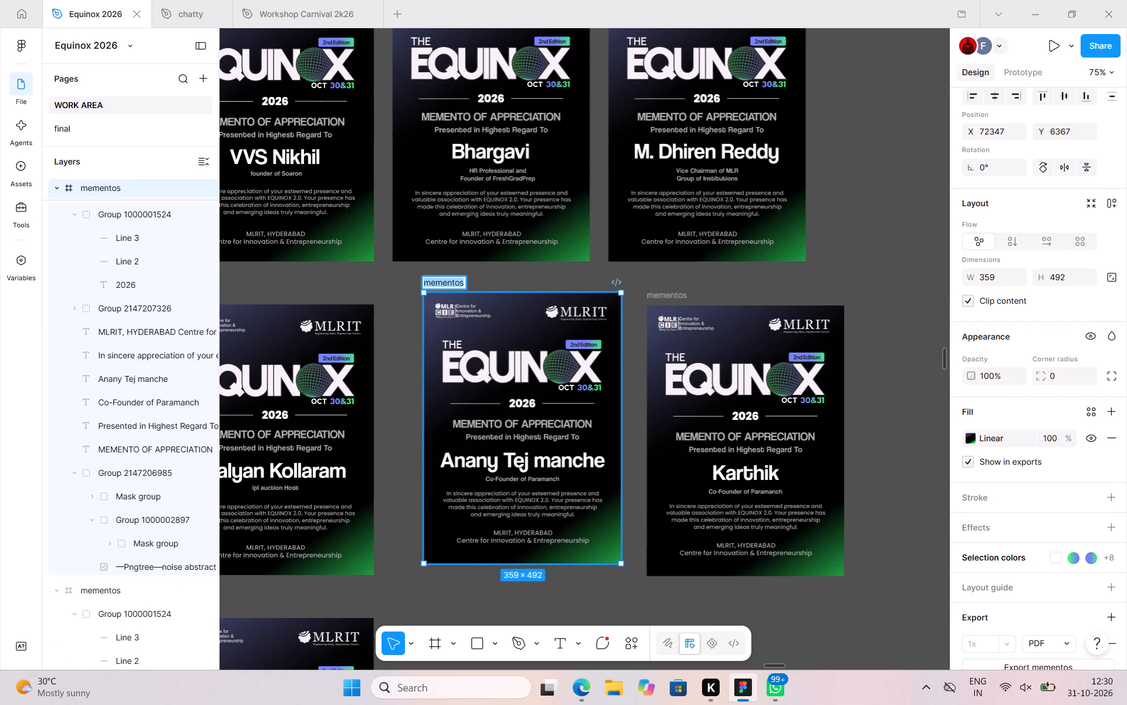
pyautogui.press('e')
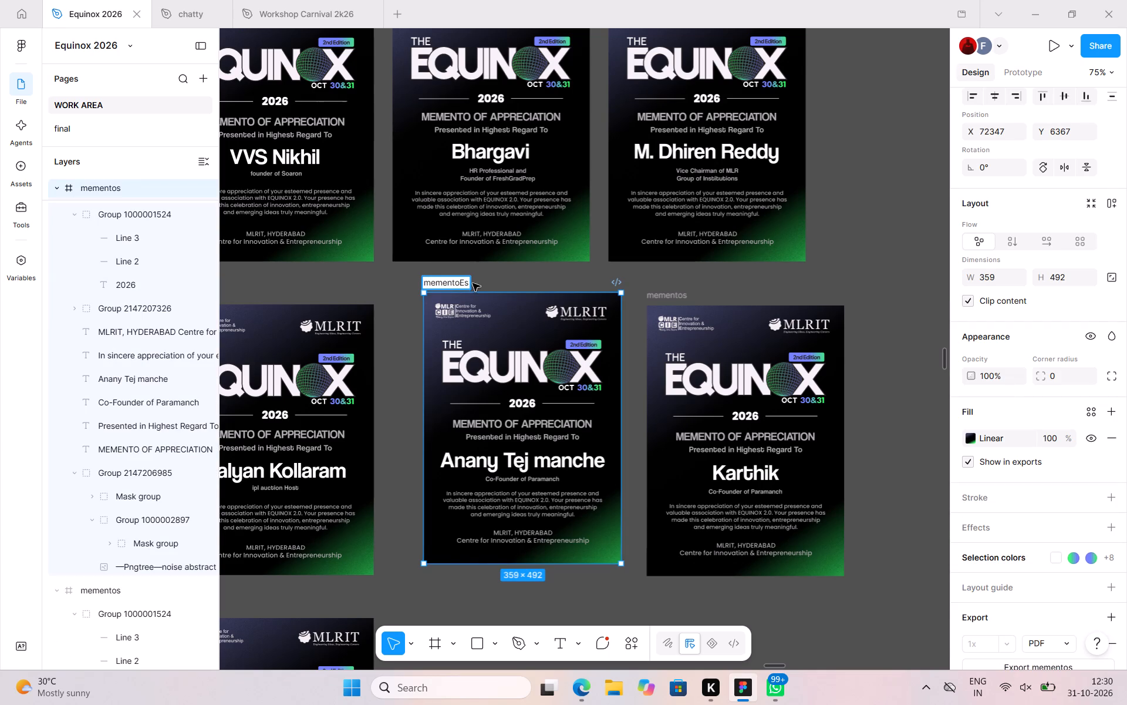
pyautogui.press('BackSpace')
pyautogui.press('e')
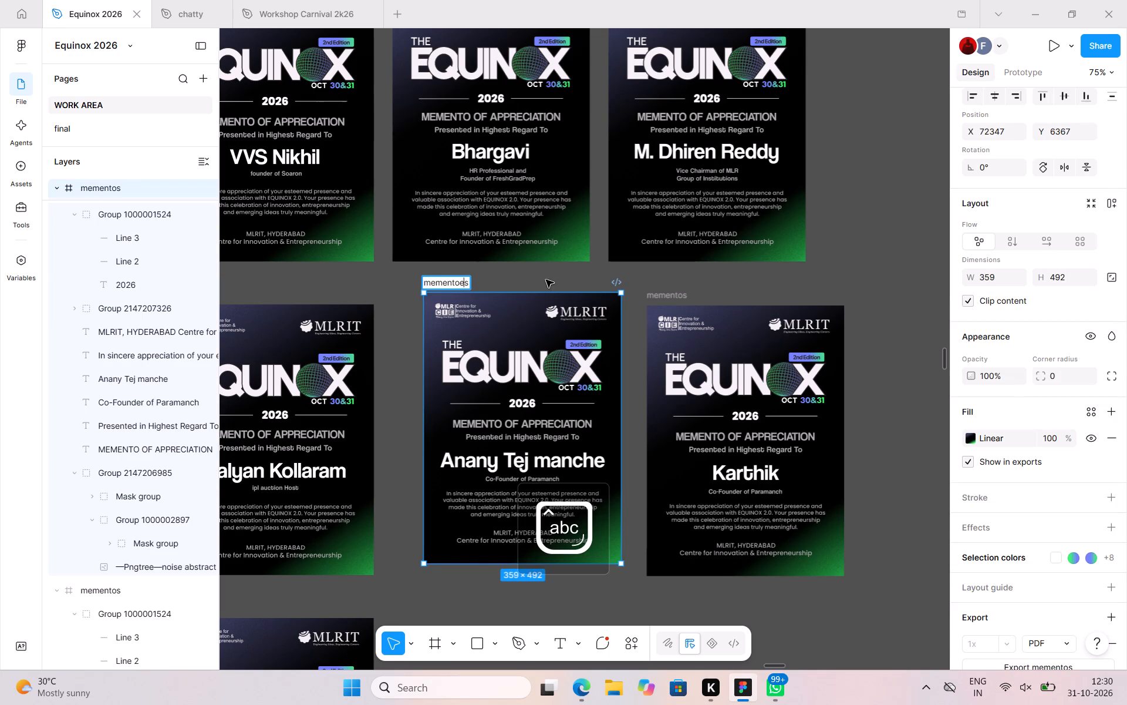
# Rename the frame of Karthik's memento as "mementoes".
pyautogui.doubleClick(671, 301)
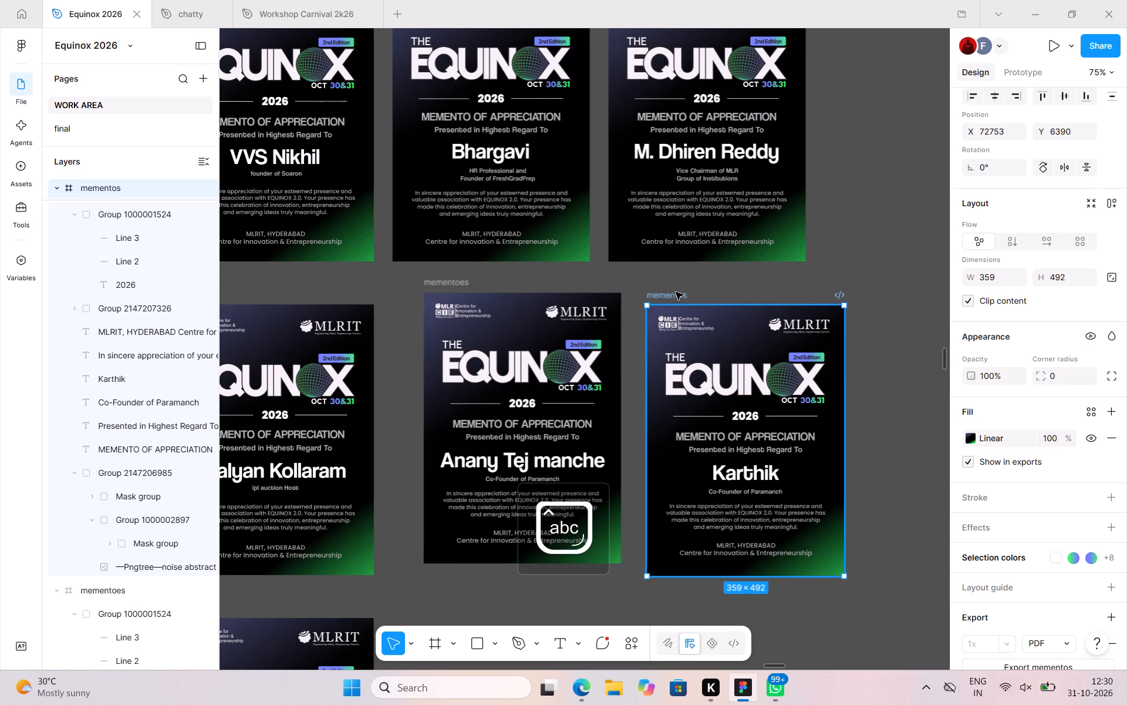
pyautogui.doubleClick(676, 292)
pyautogui.click(681, 297)
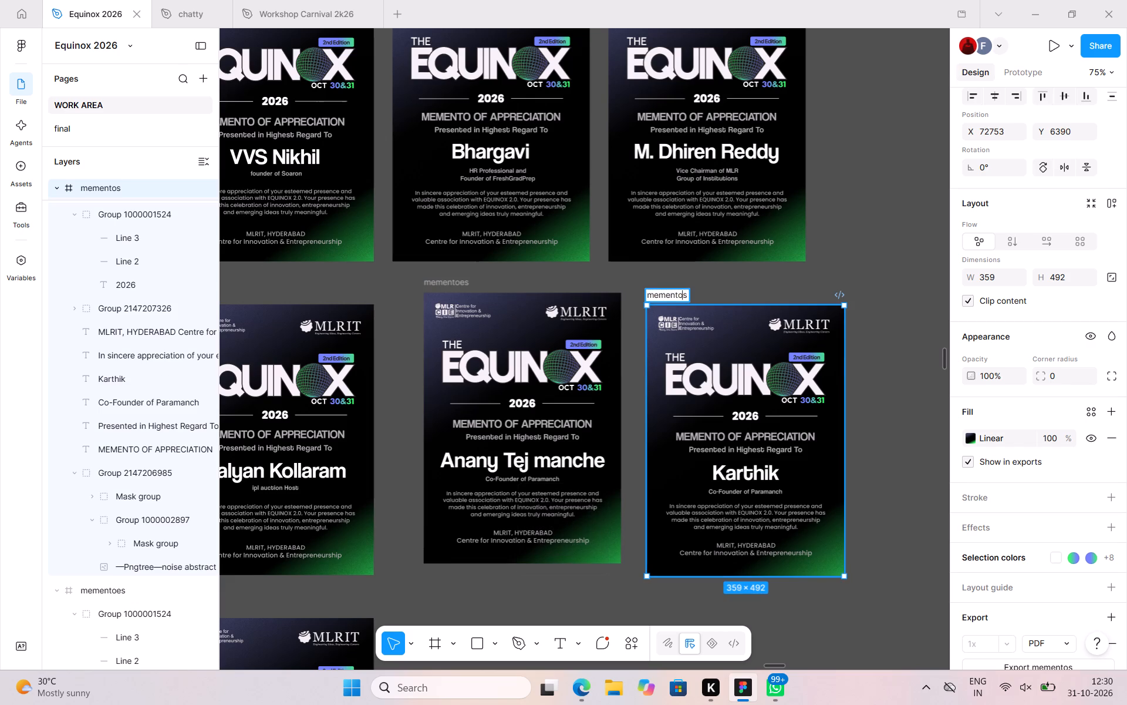
pyautogui.press('e')
pyautogui.hscroll(3, 681, 297)
pyautogui.click(630, 275)
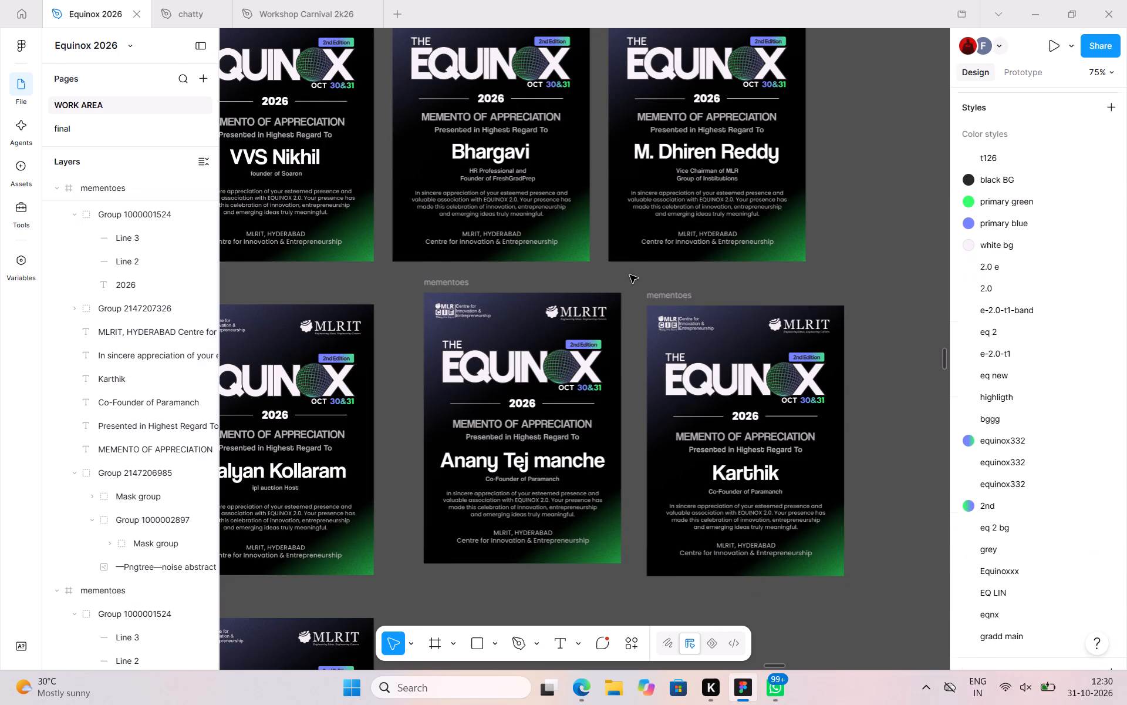
# Rename the frame of the IPL auction host's memento as "mementoes".
pyautogui.hscroll(3, 630, 275)
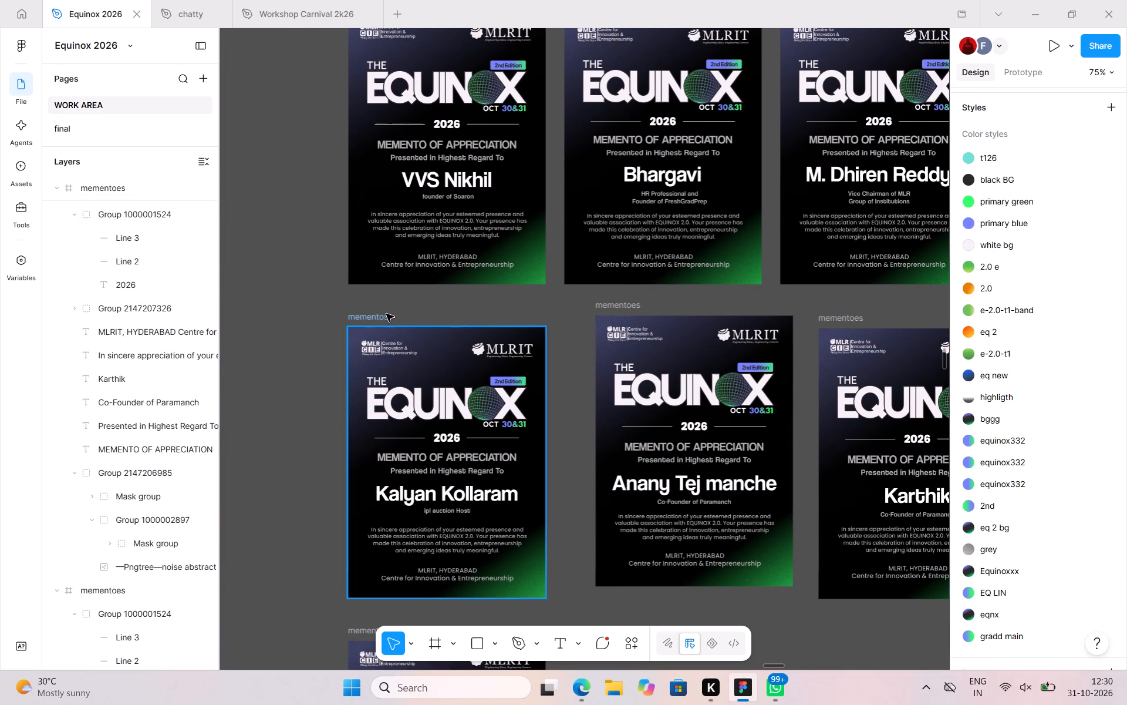
pyautogui.tripleClick(386, 313)
pyautogui.click(382, 316)
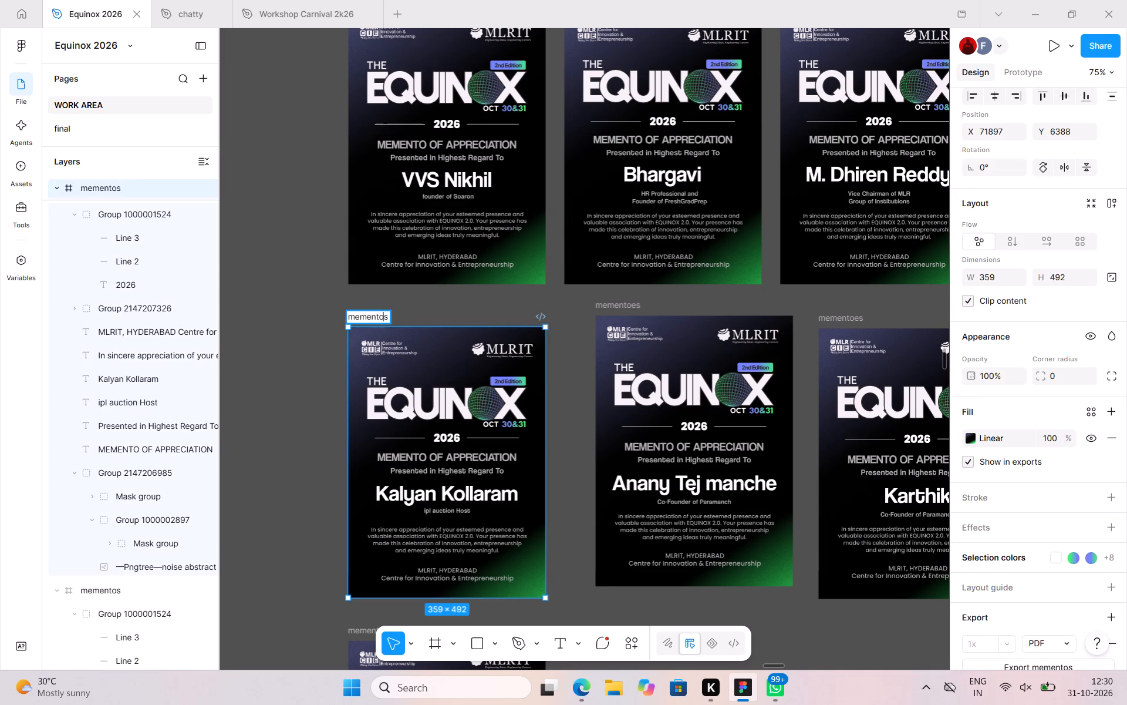
pyautogui.press('e')
# Rename the frame of the Student Forge founder's memento as "Jashwanth", copied from the recipient's name on the card.
pyautogui.scroll(5, 382, 316)
pyautogui.scroll(3, 458, 183)
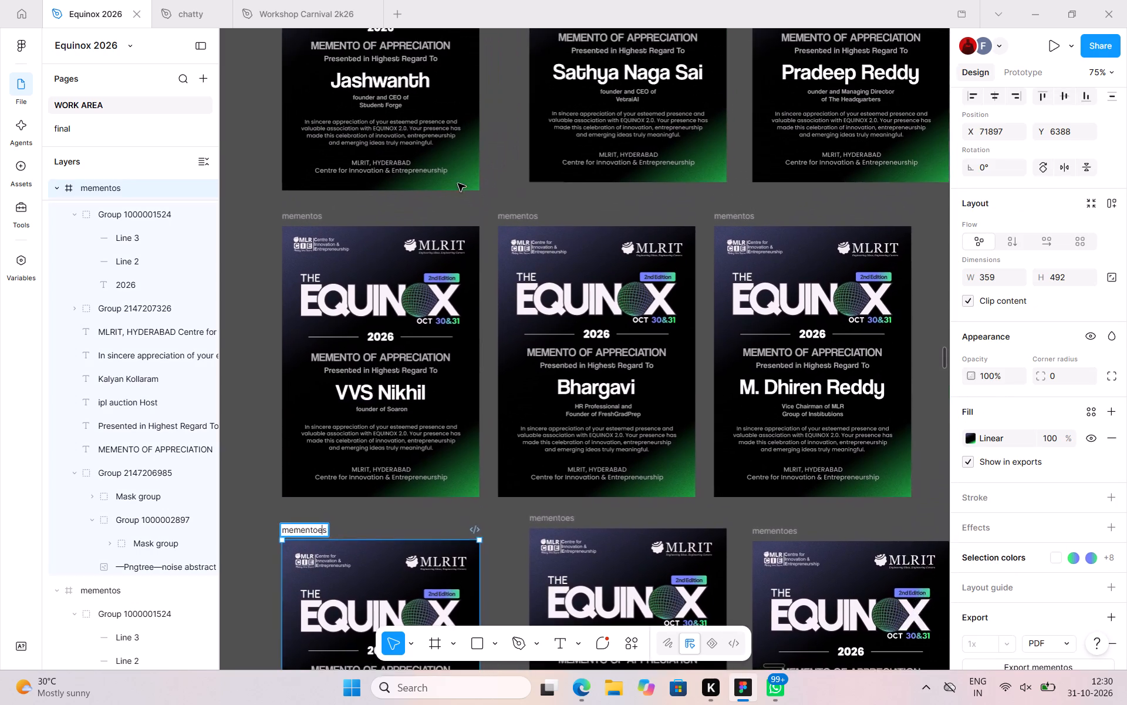
pyautogui.scroll(2, 458, 183)
pyautogui.tripleClick(400, 278)
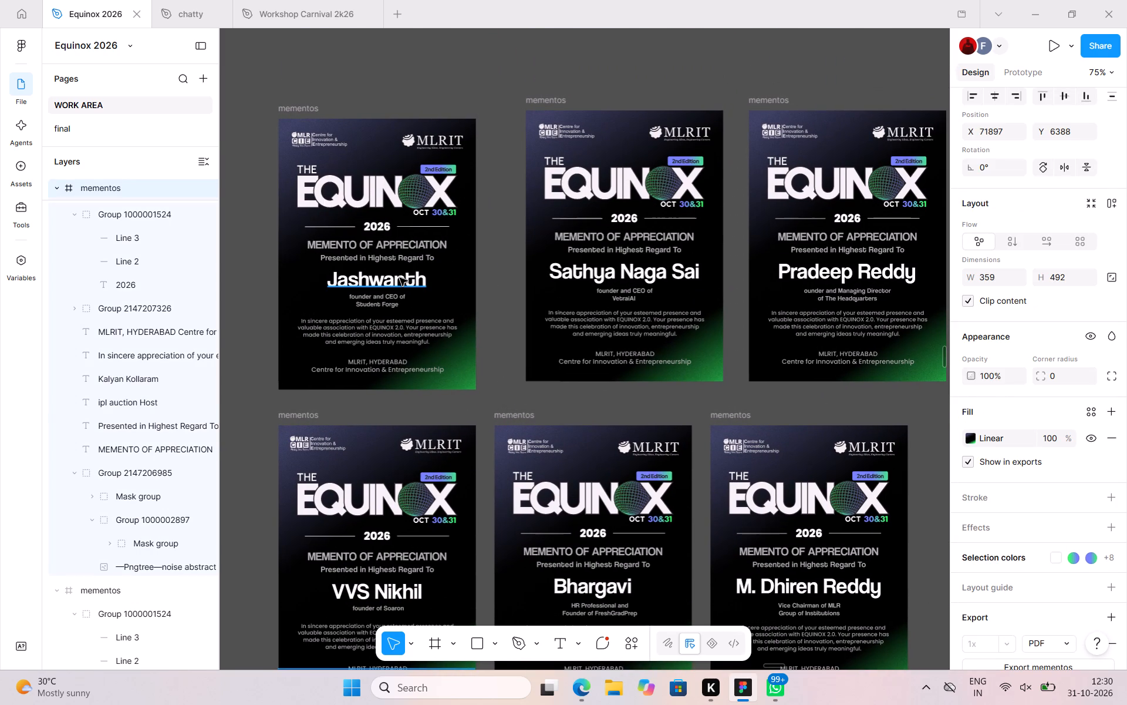
pyautogui.doubleClick(400, 278)
pyautogui.hotkey('ctrl', 'a')
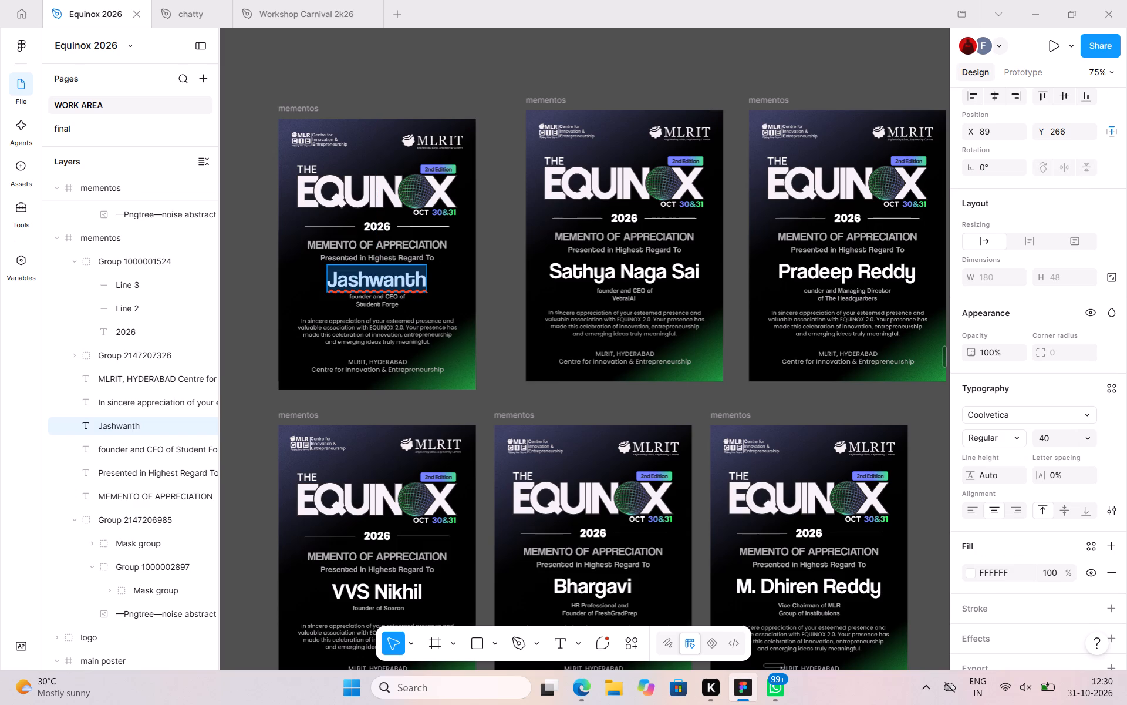
pyautogui.hotkey('ctrl', 'c')
pyautogui.tripleClick(296, 109)
pyautogui.click(296, 109)
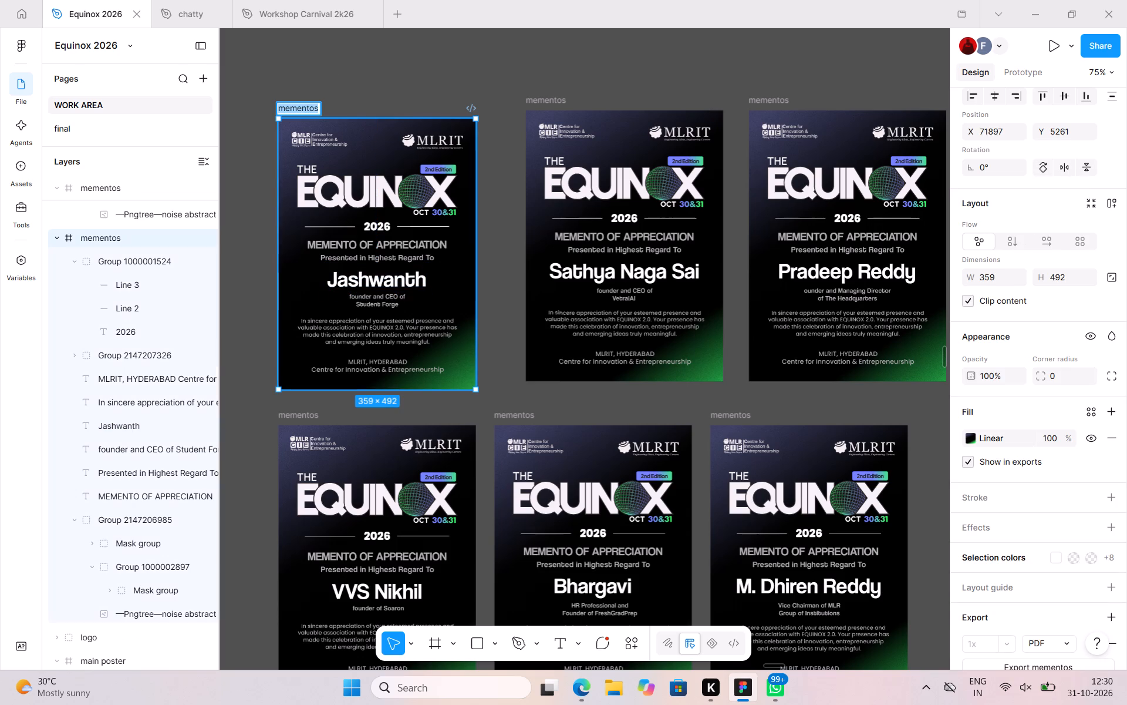
pyautogui.hotkey('ctrl', 'v')
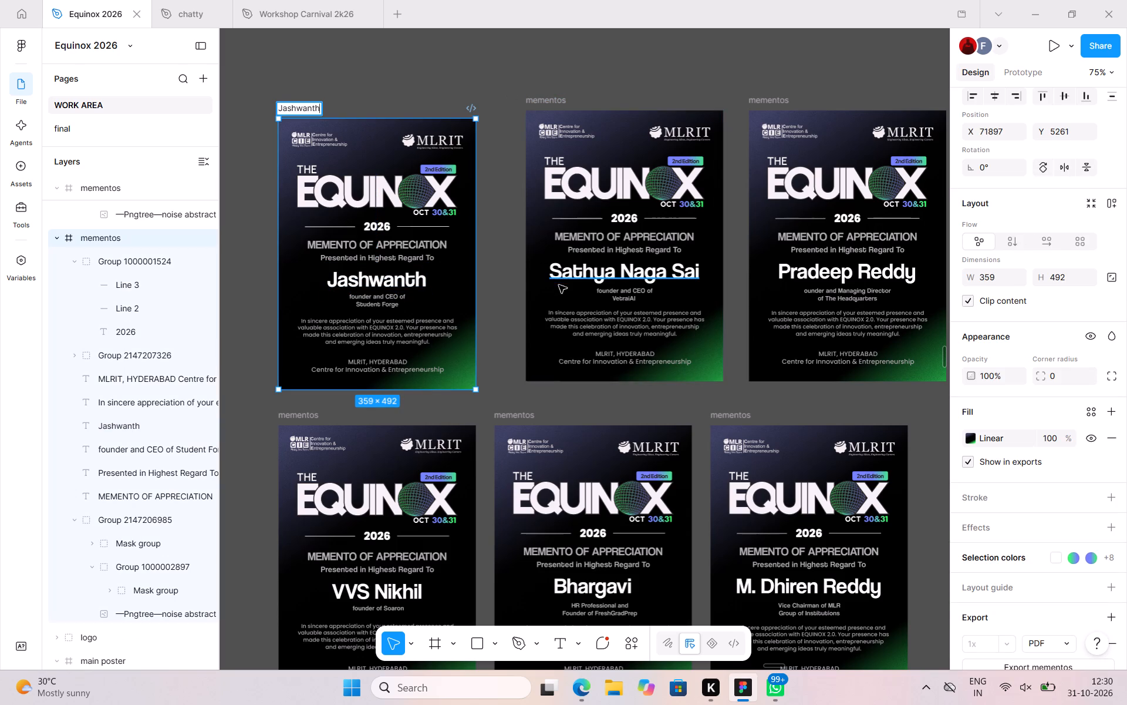
# Rename the frame of the VetraiAI founder's memento with the recipient's full name copied from the card.
pyautogui.tripleClick(589, 274)
pyautogui.hotkey('ctrl', 'c')
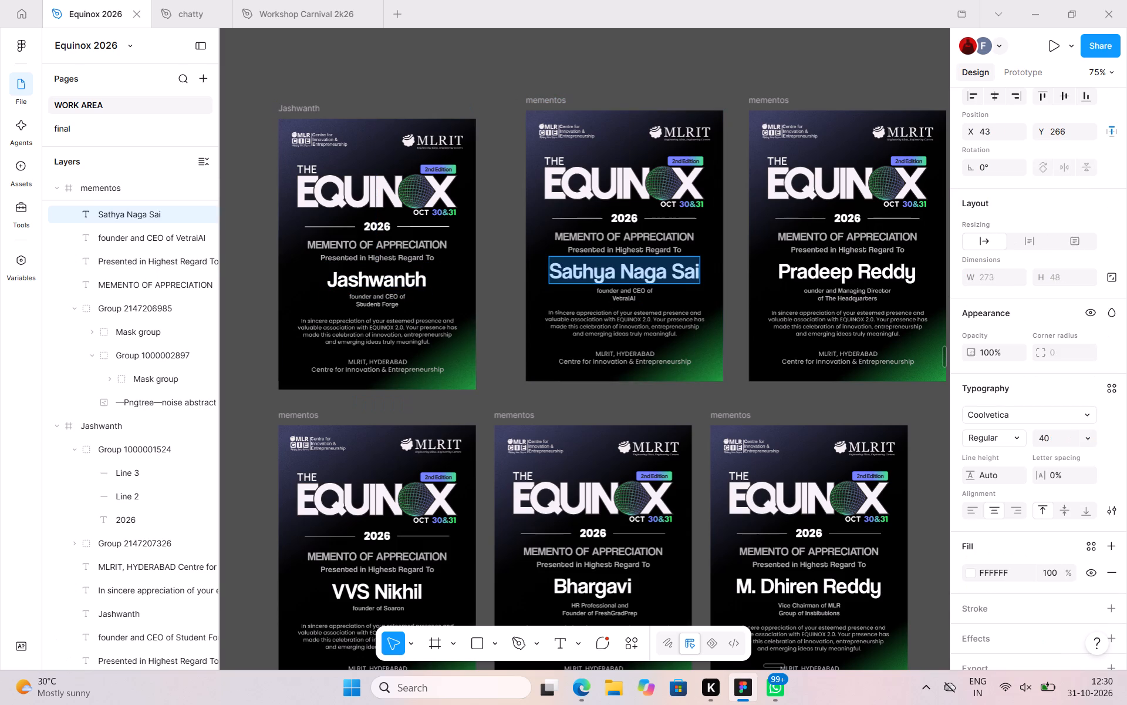
pyautogui.tripleClick(555, 103)
pyautogui.click(555, 103)
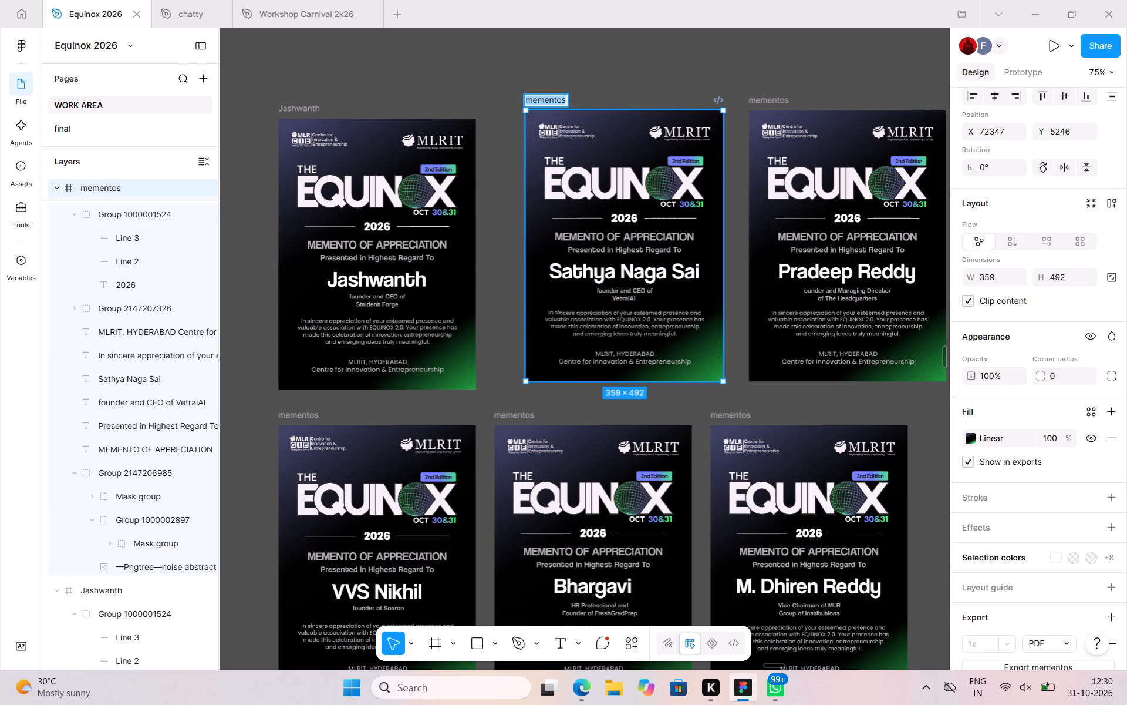
pyautogui.hotkey('ctrl', 'v')
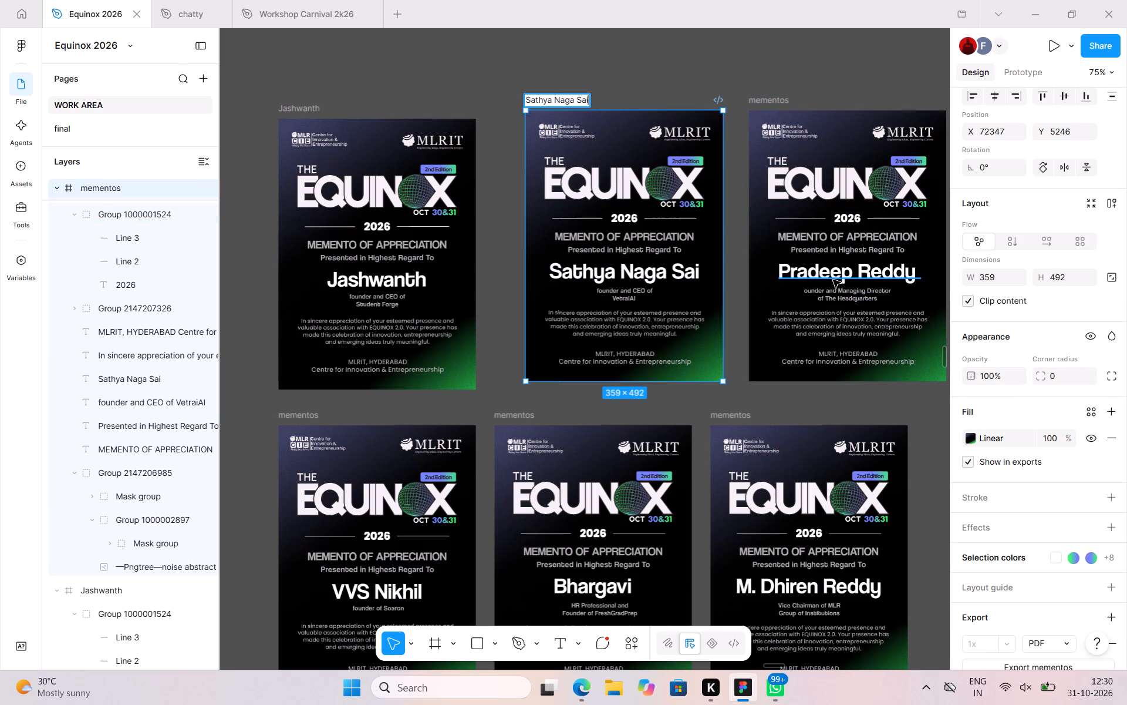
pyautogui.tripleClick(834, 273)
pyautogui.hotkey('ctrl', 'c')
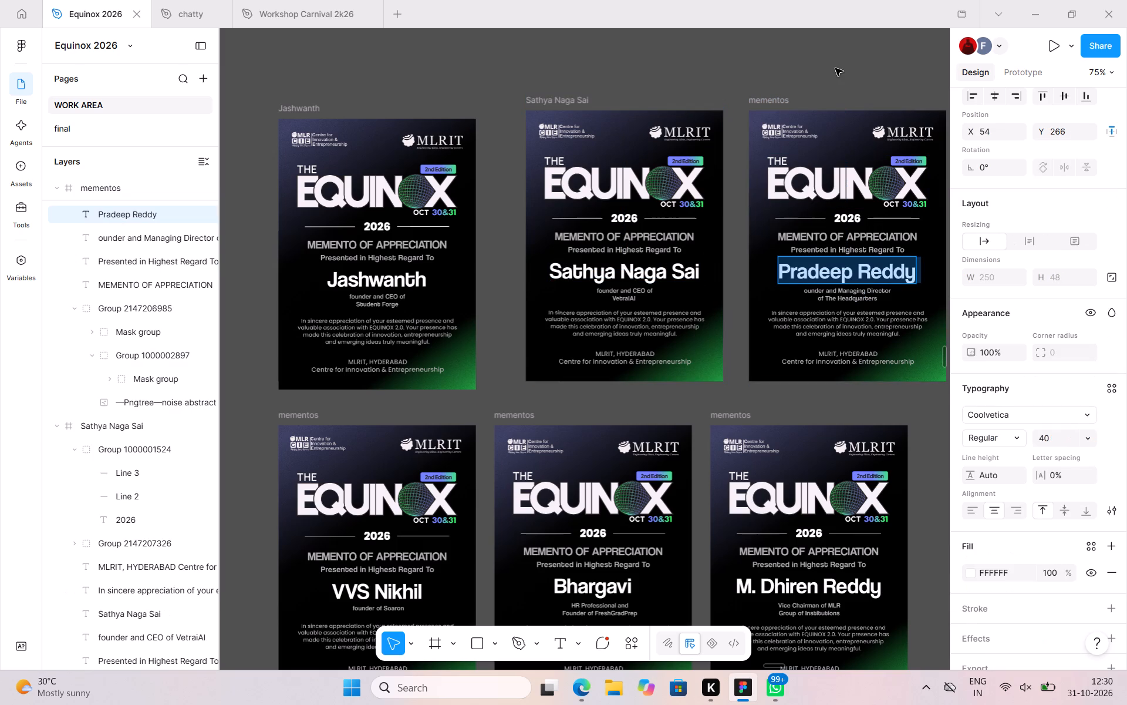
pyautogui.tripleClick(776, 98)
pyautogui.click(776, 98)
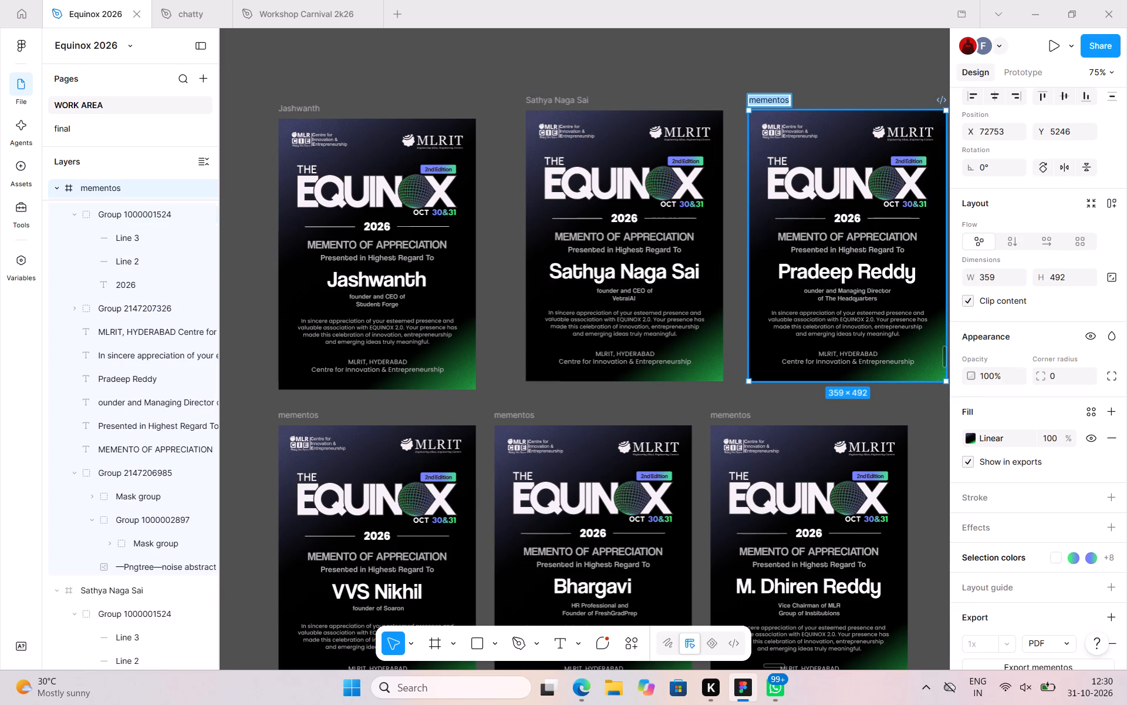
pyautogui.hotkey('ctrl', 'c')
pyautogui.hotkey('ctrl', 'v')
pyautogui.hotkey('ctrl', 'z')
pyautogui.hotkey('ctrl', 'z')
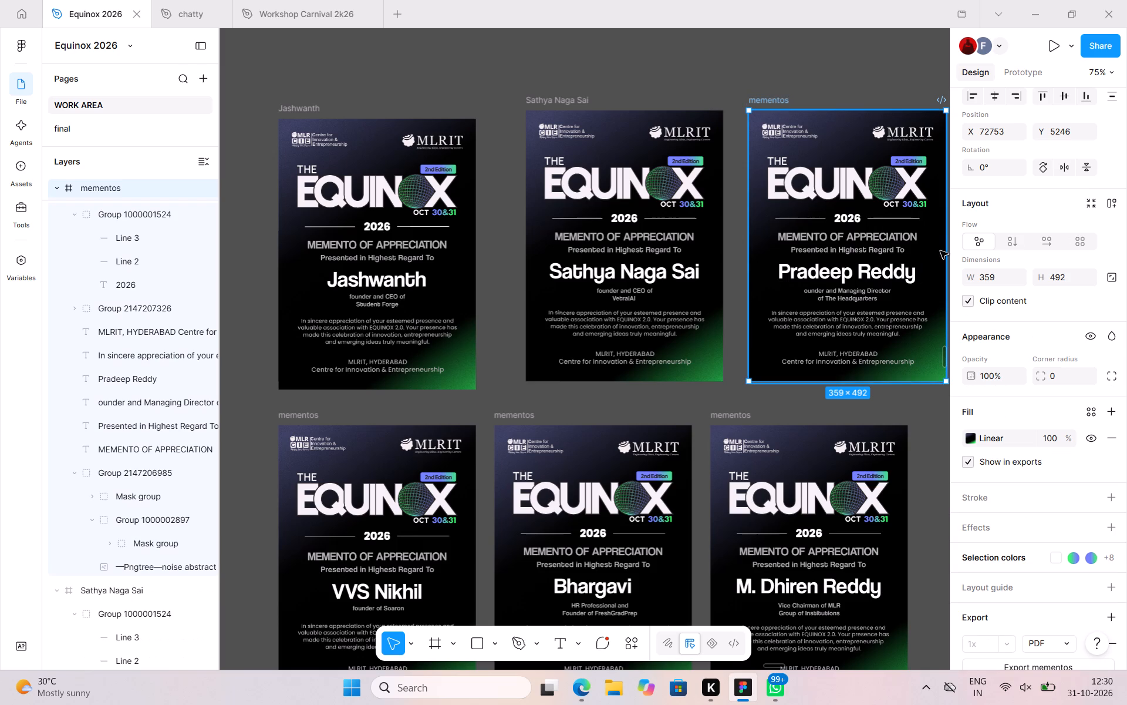
# Rename the frame of The Headquarters' Managing Director's memento with the recipient's full name copied from the card.
pyautogui.tripleClick(897, 260)
pyautogui.hotkey('ctrl', 'c')
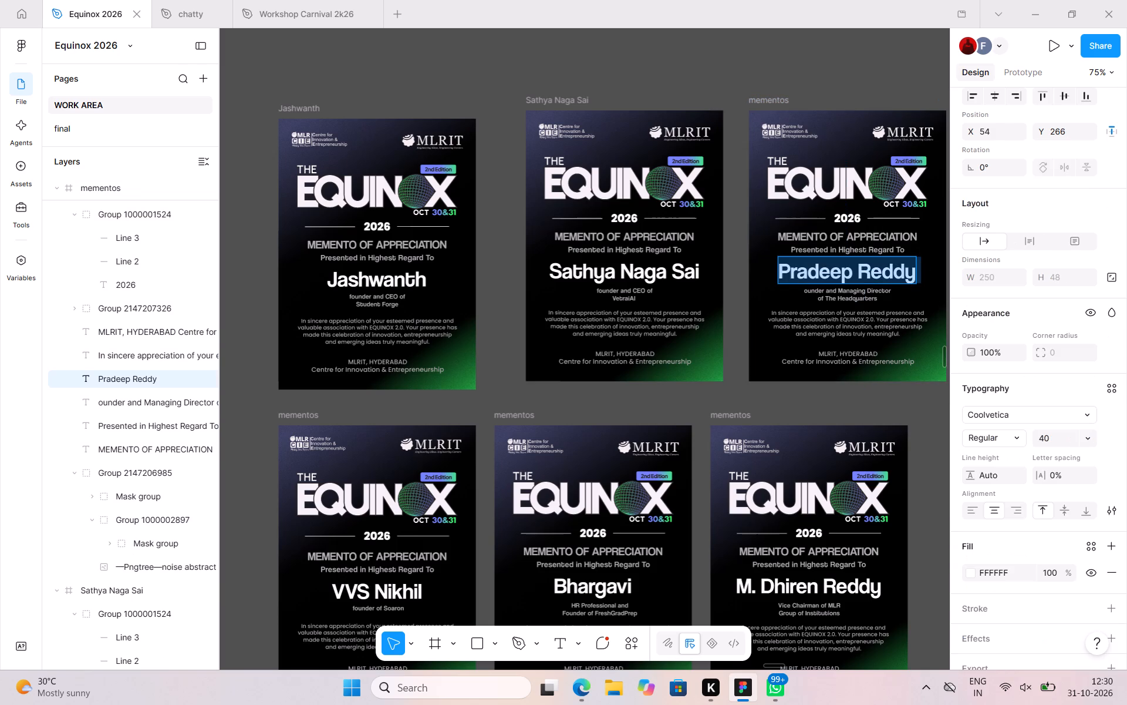
pyautogui.tripleClick(771, 99)
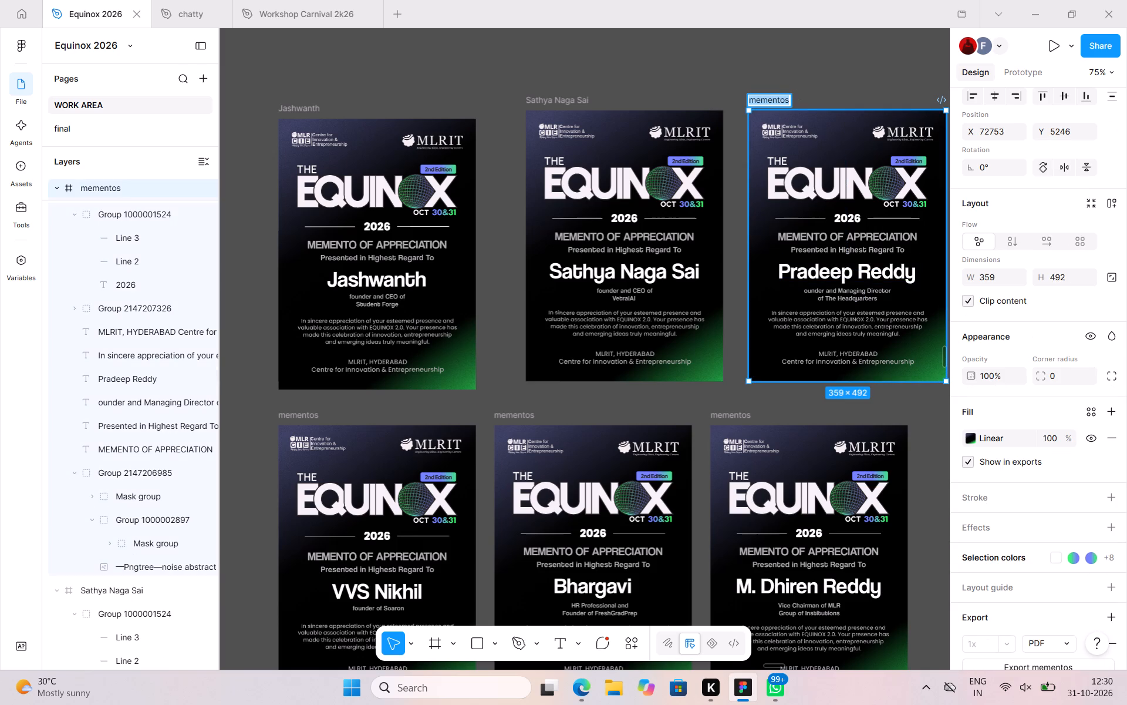
pyautogui.hotkey('ctrl', 'v')
# Rename the frame of the Soaron founder's memento with the recipient's name copied from the card.
pyautogui.scroll(-2, 771, 99)
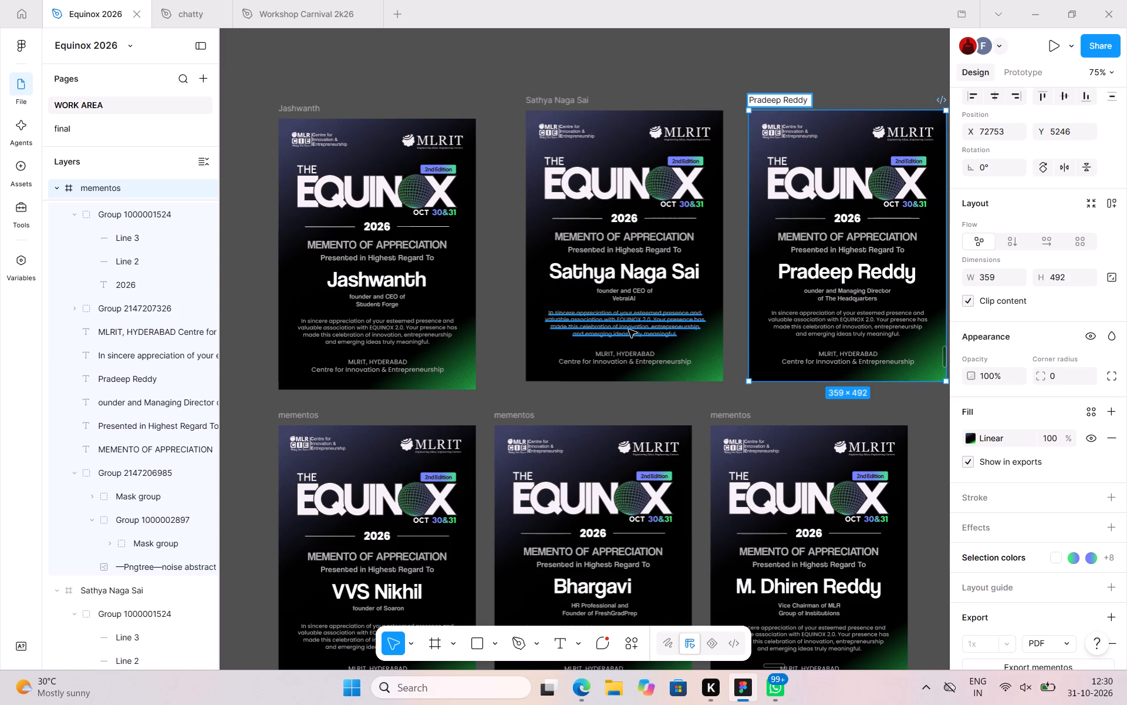
pyautogui.scroll(-2, 629, 330)
pyautogui.doubleClick(408, 377)
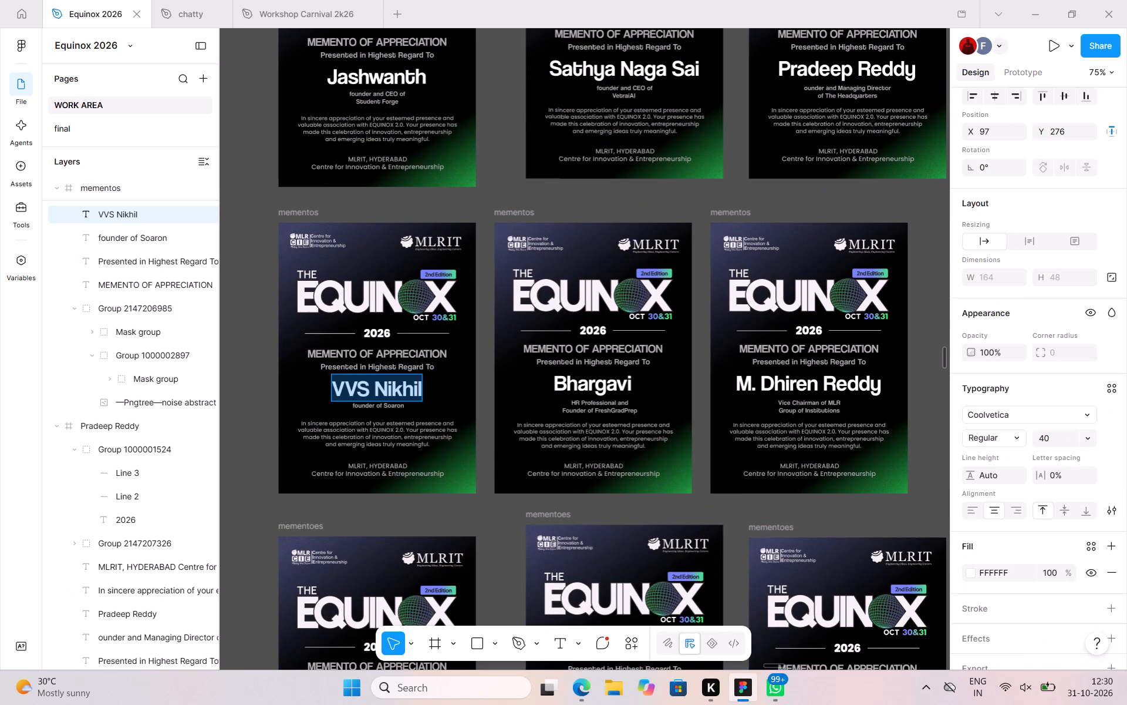
pyautogui.hotkey('ctrl', 'c')
pyautogui.tripleClick(286, 217)
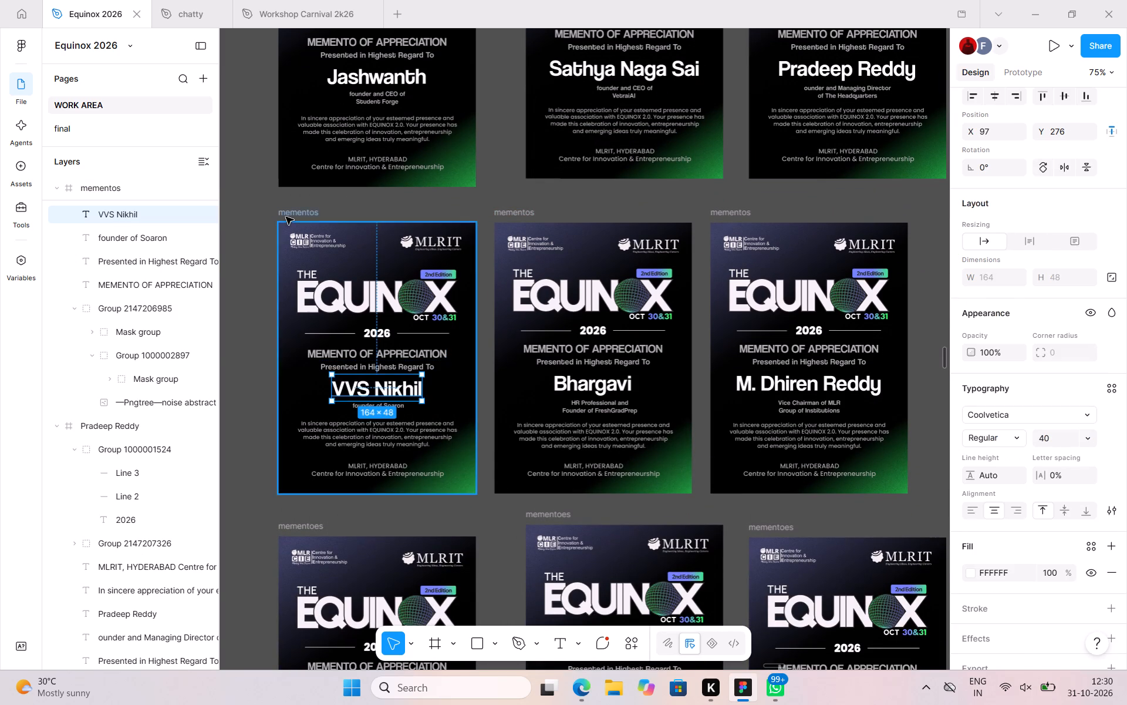
pyautogui.hotkey('ctrl', 'v')
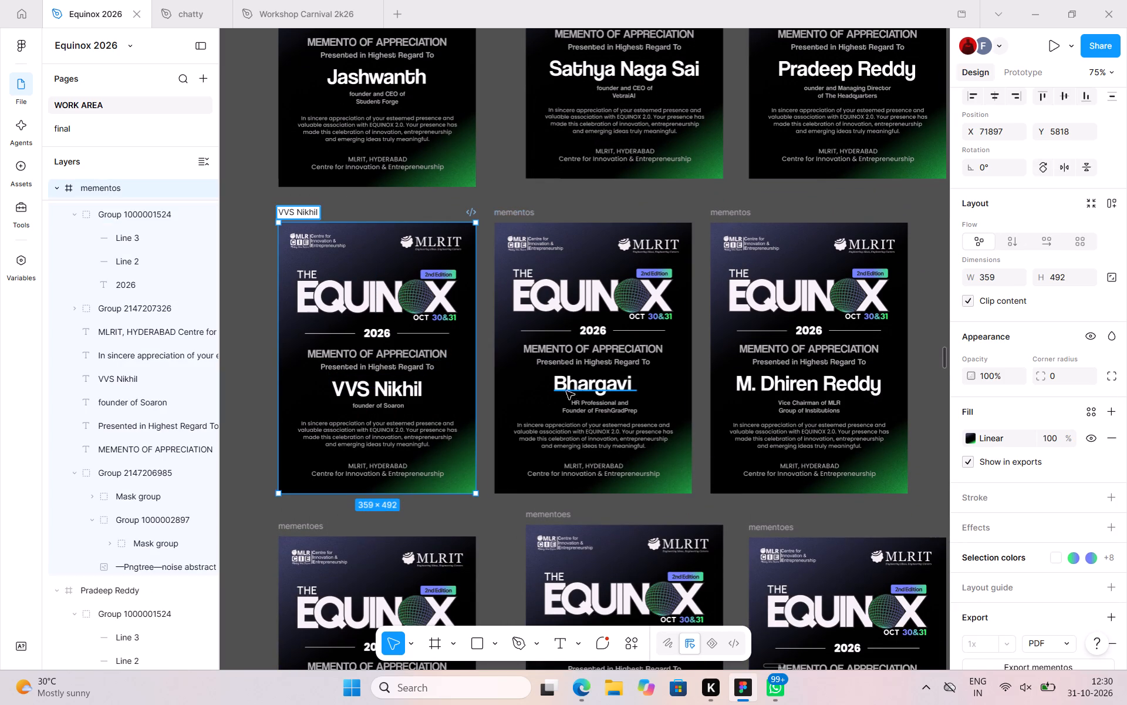
# Rename the frame of the FreshGradPrep founder's memento as "Bhargavi", copied from the recipient's name on the card.
pyautogui.tripleClick(574, 386)
pyautogui.hotkey('ctrl', 'v')
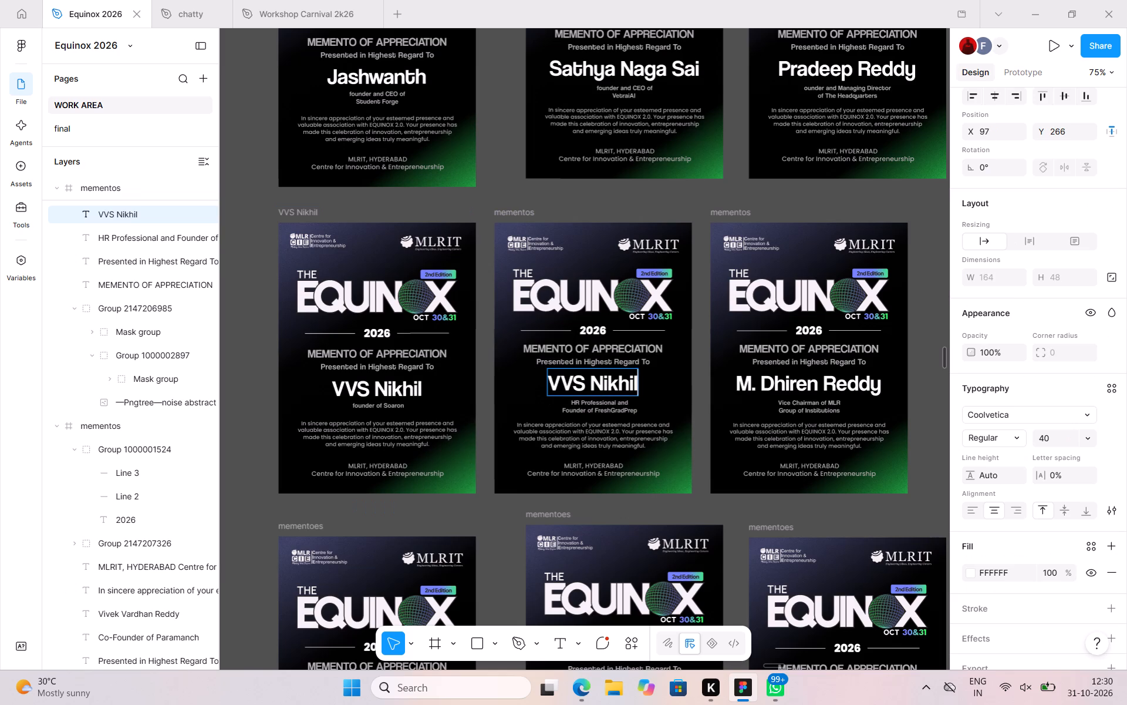
pyautogui.hotkey('ctrl', 'z')
pyautogui.hotkey('ctrl', 'c')
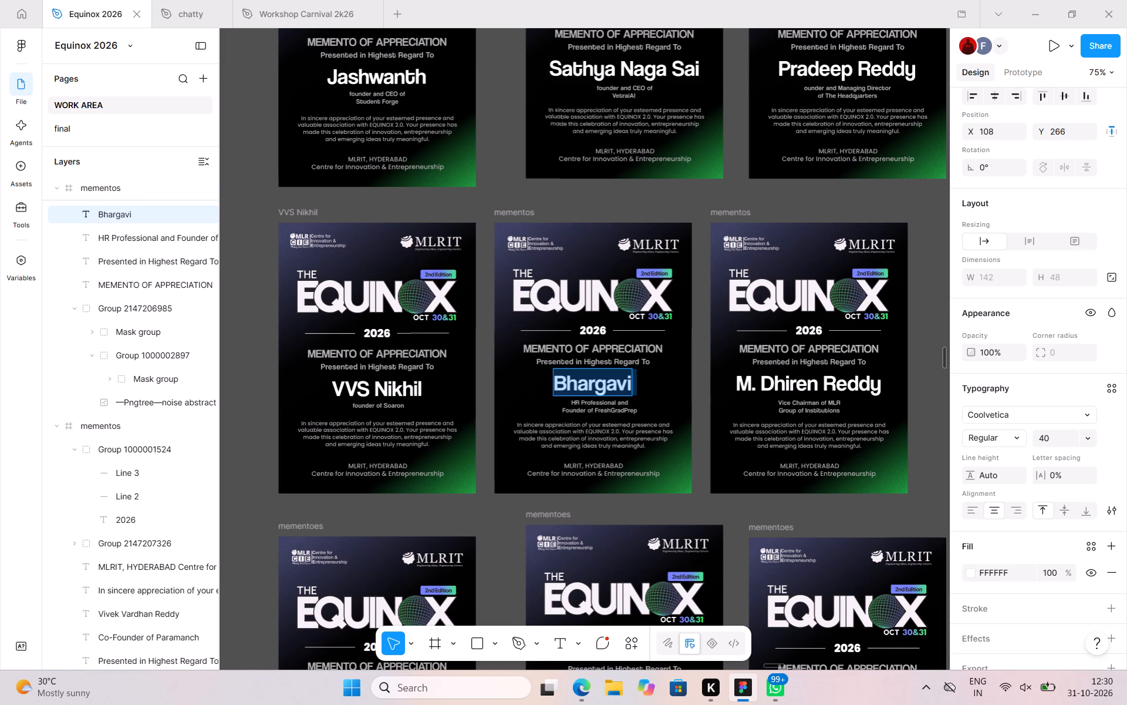
pyautogui.tripleClick(515, 213)
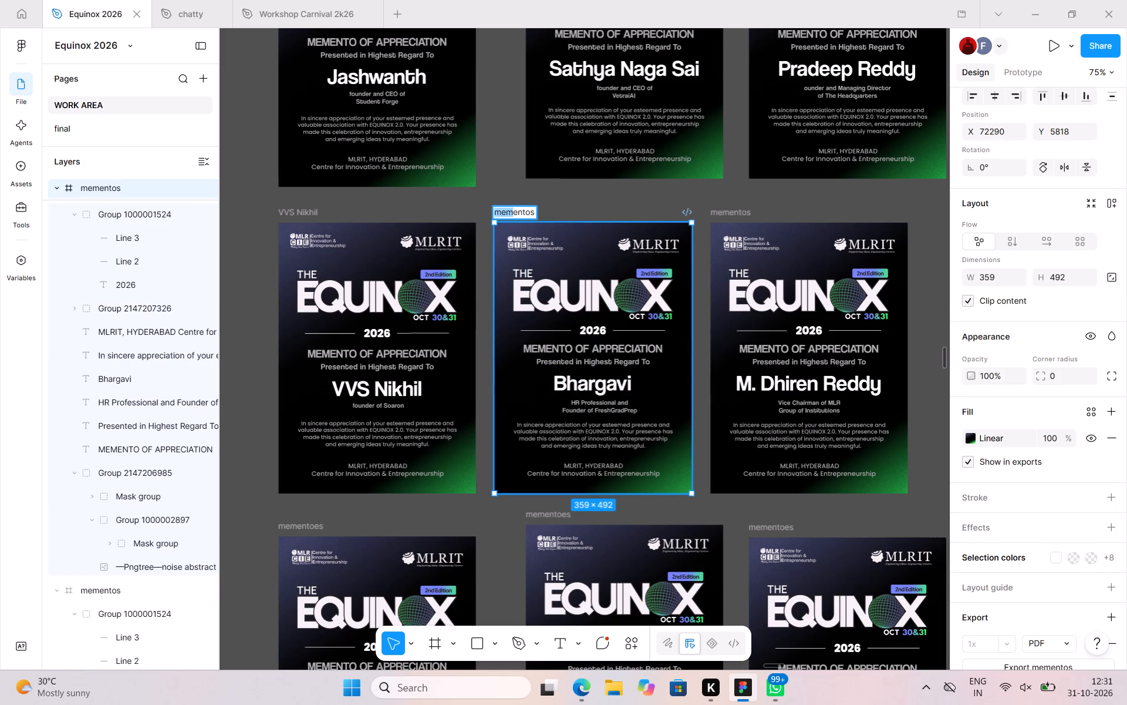
pyautogui.hotkey('ctrl', 'a')
pyautogui.hotkey('ctrl', 'v')
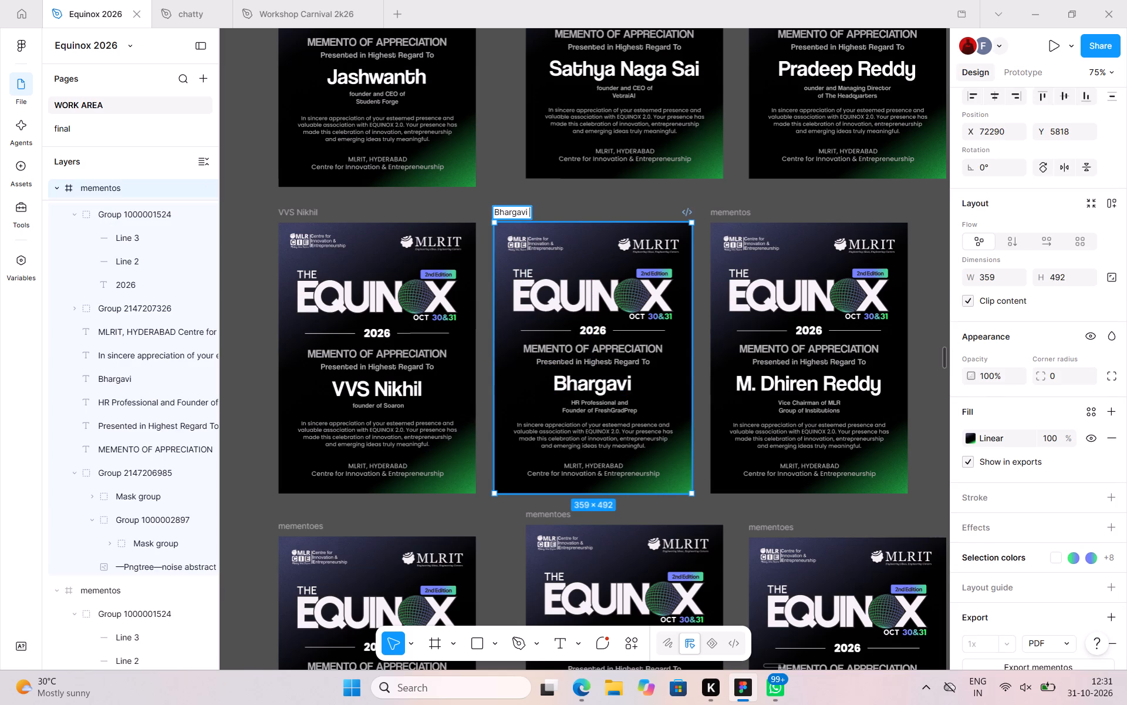
# Rename the frame of the MLR Vice Chairman's memento with the recipient's full name copied from the card.
pyautogui.doubleClick(762, 378)
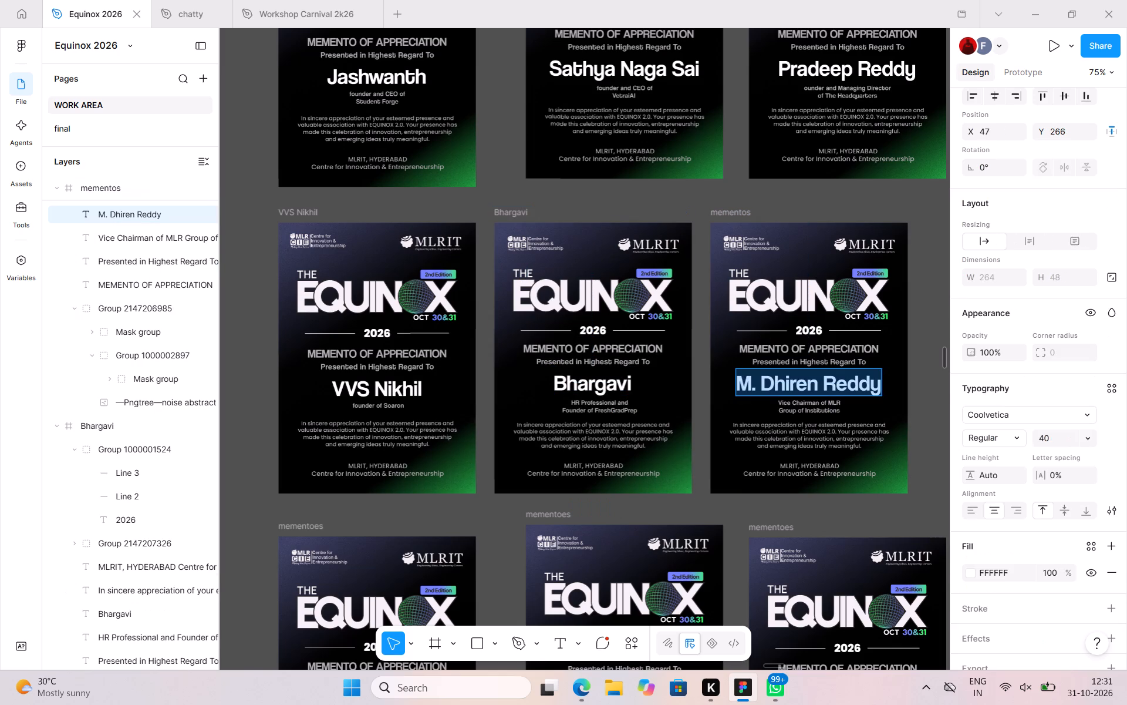
pyautogui.hotkey('ctrl', 'c')
pyautogui.tripleClick(728, 214)
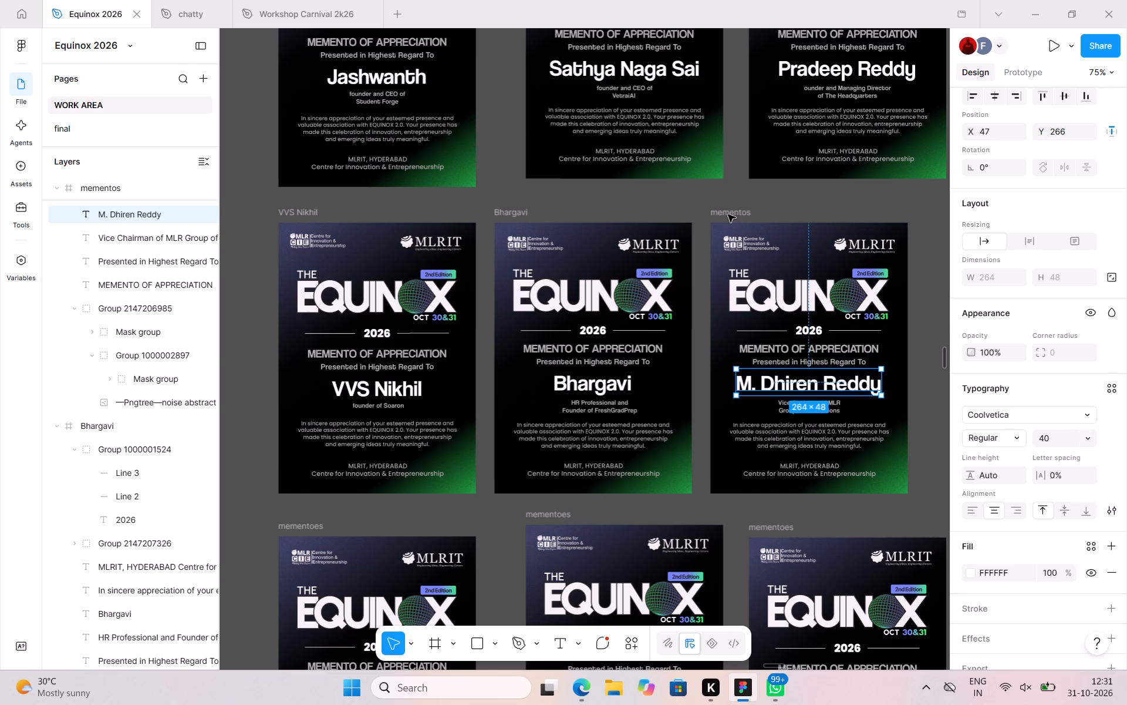
pyautogui.hotkey('ctrl', 'v')
# Rename the frame of the IPL auction host's memento with the recipient's full name copied from the card.
pyautogui.scroll(-2, 728, 214)
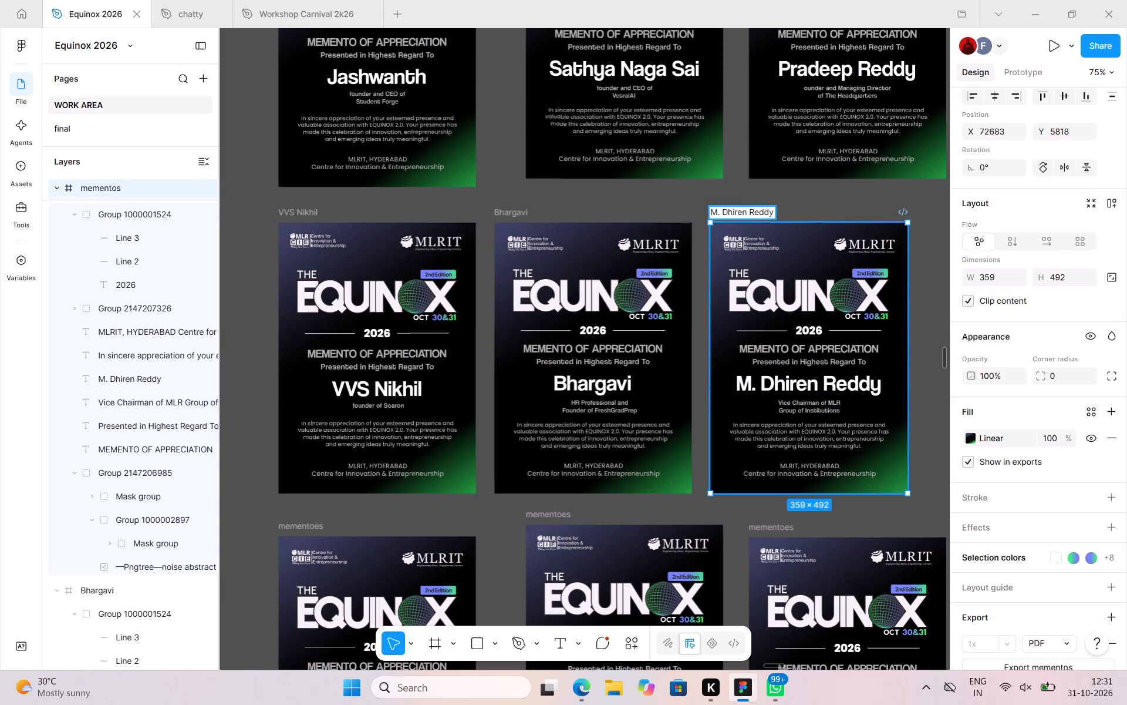
pyautogui.scroll(-1, 728, 214)
pyautogui.scroll(-3, 673, 233)
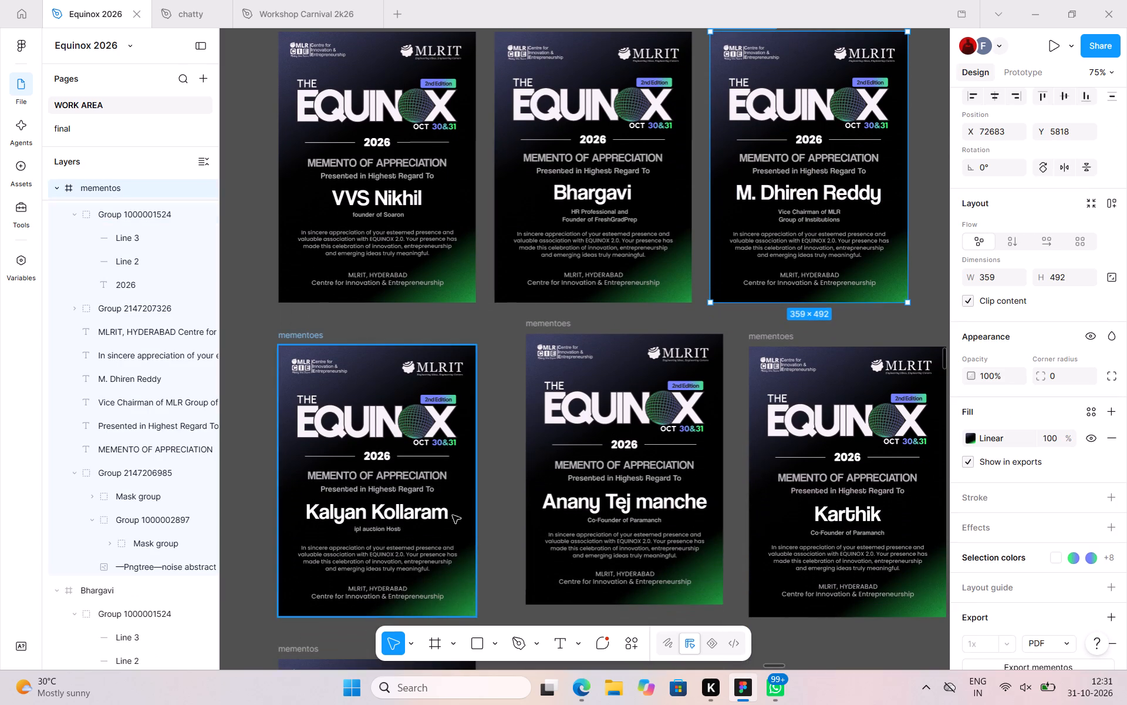
pyautogui.doubleClick(422, 511)
pyautogui.hotkey('ctrl', 'c')
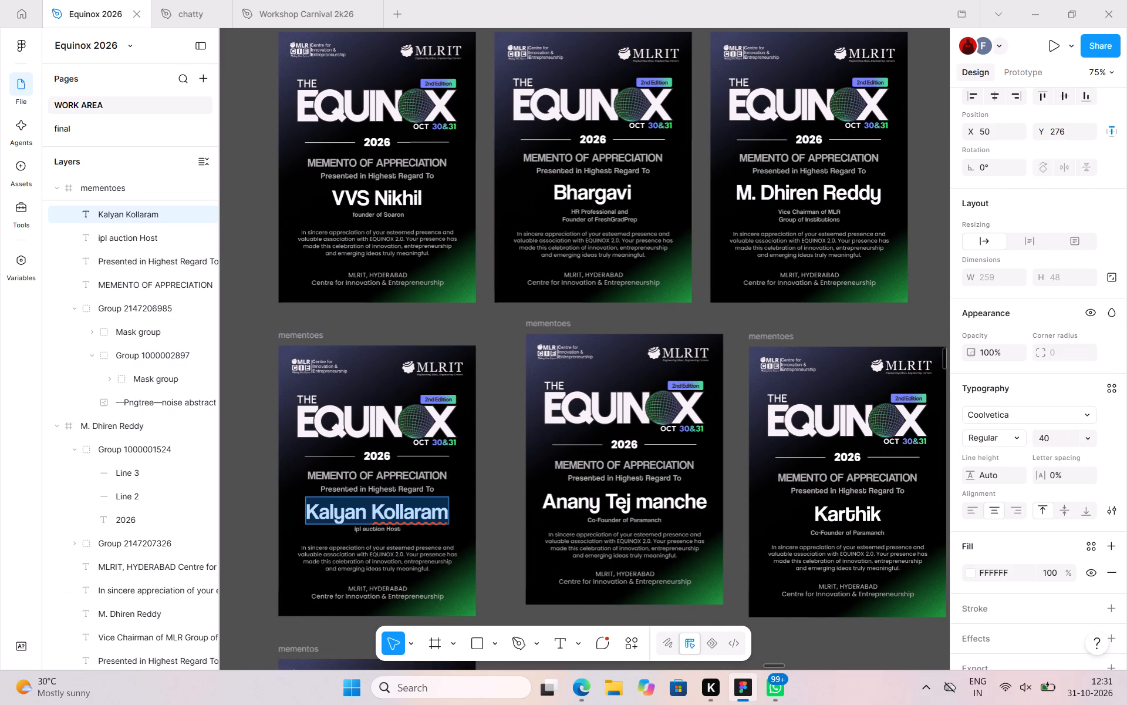
pyautogui.tripleClick(304, 329)
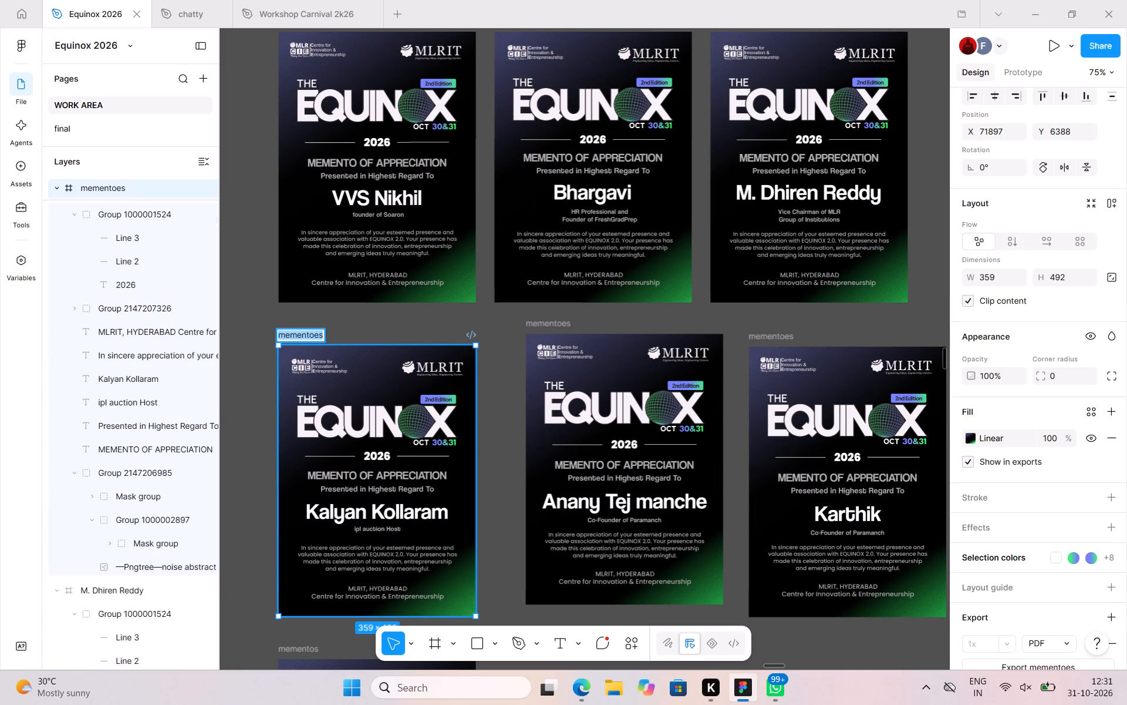
pyautogui.hotkey('ctrl', 'v')
# Rename the frame of the Paramanch co-founder's memento in the middle of the third row with the recipient's full name copied from the card.
pyautogui.tripleClick(602, 503)
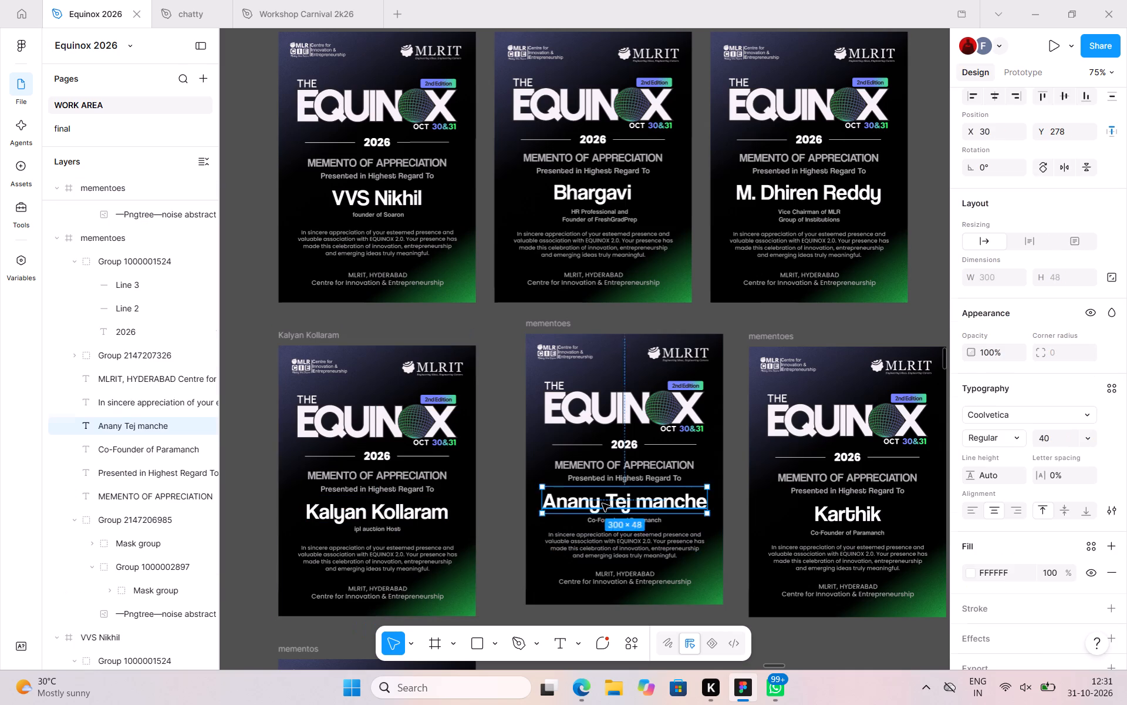
pyautogui.hotkey('ctrl', 'c')
pyautogui.tripleClick(561, 321)
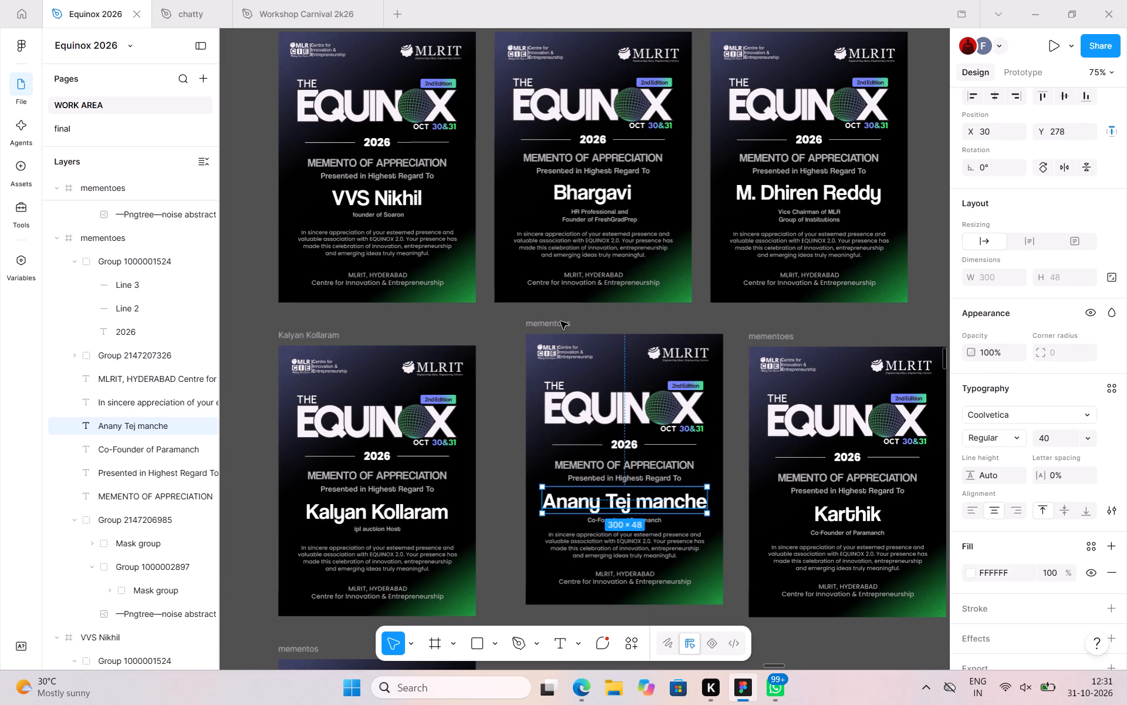
pyautogui.hotkey('ctrl', 'v')
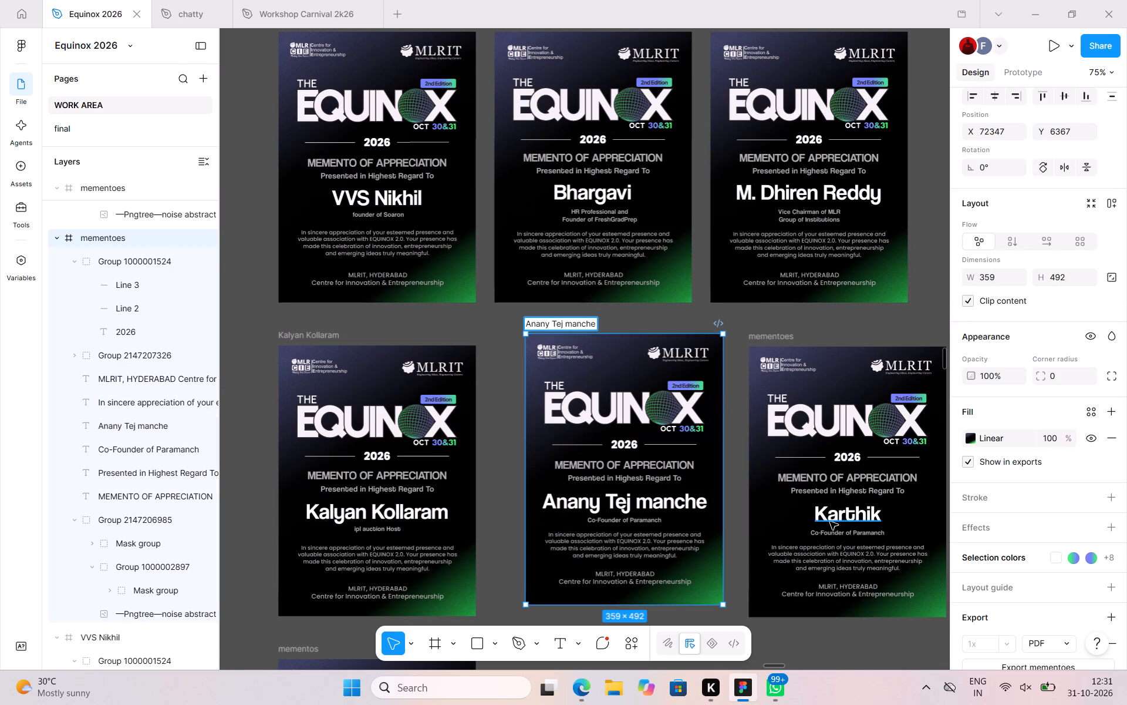
# Rename the frame of the last Paramanch co-founder's memento in the third row as "Karthik", copied from the card.
pyautogui.tripleClick(830, 521)
pyautogui.hotkey('ctrl', 'c')
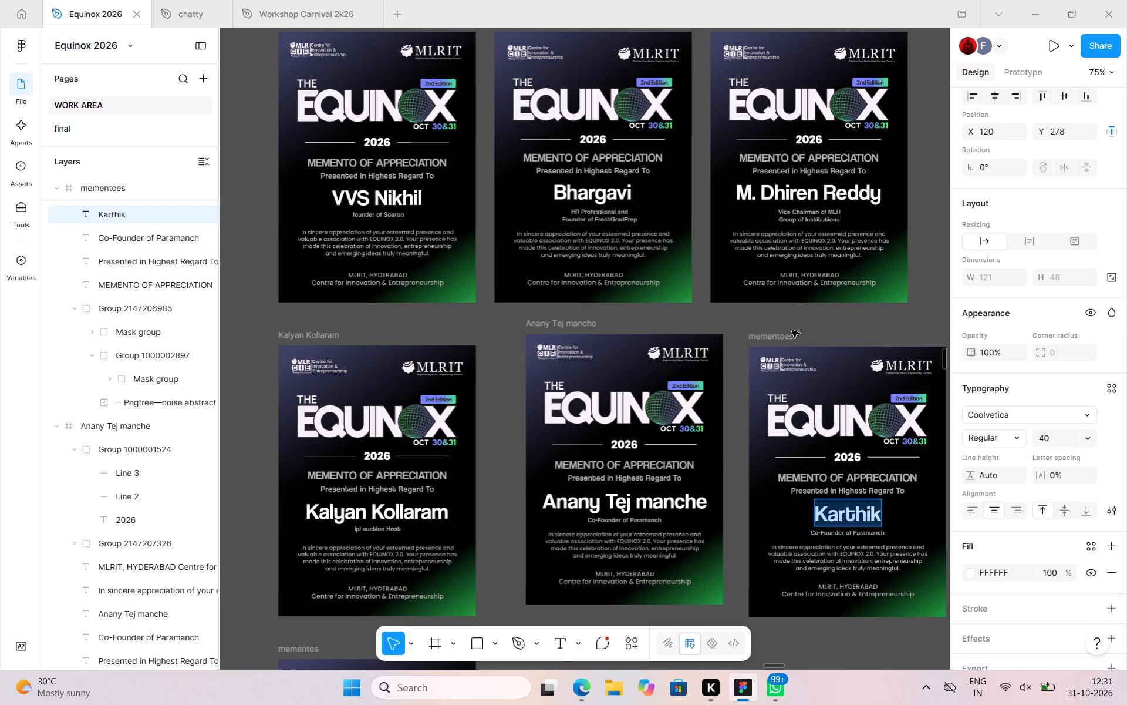
pyautogui.tripleClick(781, 338)
pyautogui.hotkey('ctrl', 'v')
# Rename the frame of the Paramanch co-founder's memento alone in the fourth row with the recipient's full name copied from the card.
pyautogui.scroll(-1, 781, 338)
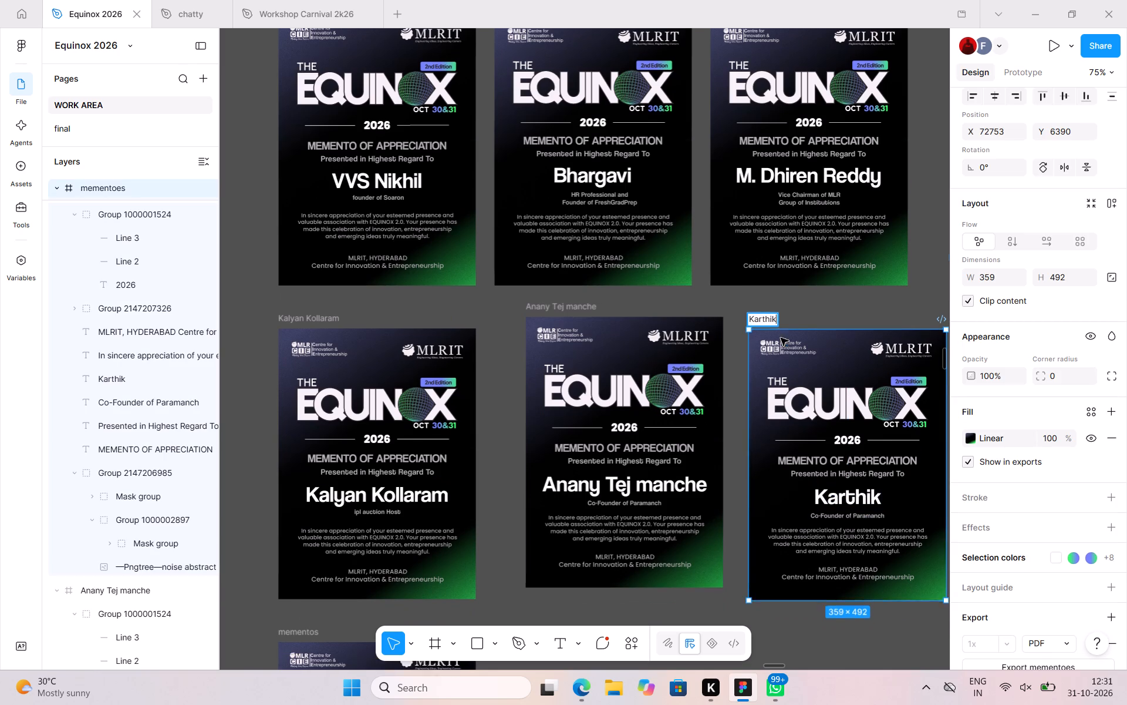
pyautogui.scroll(-2, 781, 338)
pyautogui.doubleClick(424, 549)
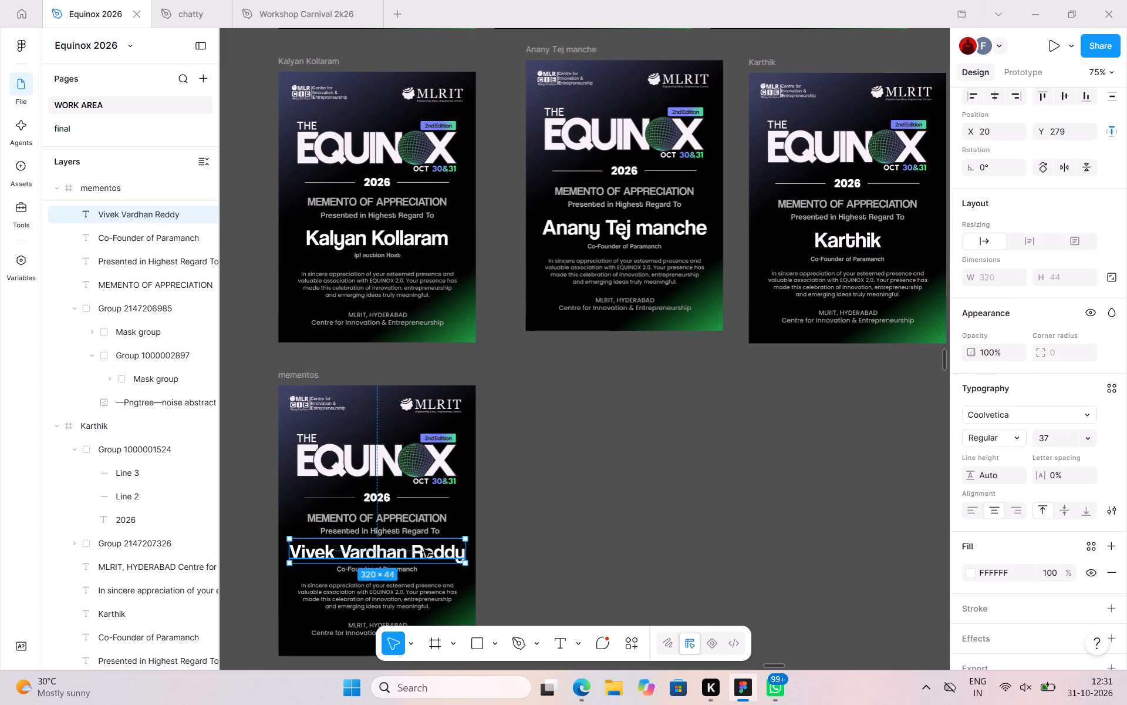
pyautogui.hotkey('ctrl', 'c')
pyautogui.tripleClick(292, 371)
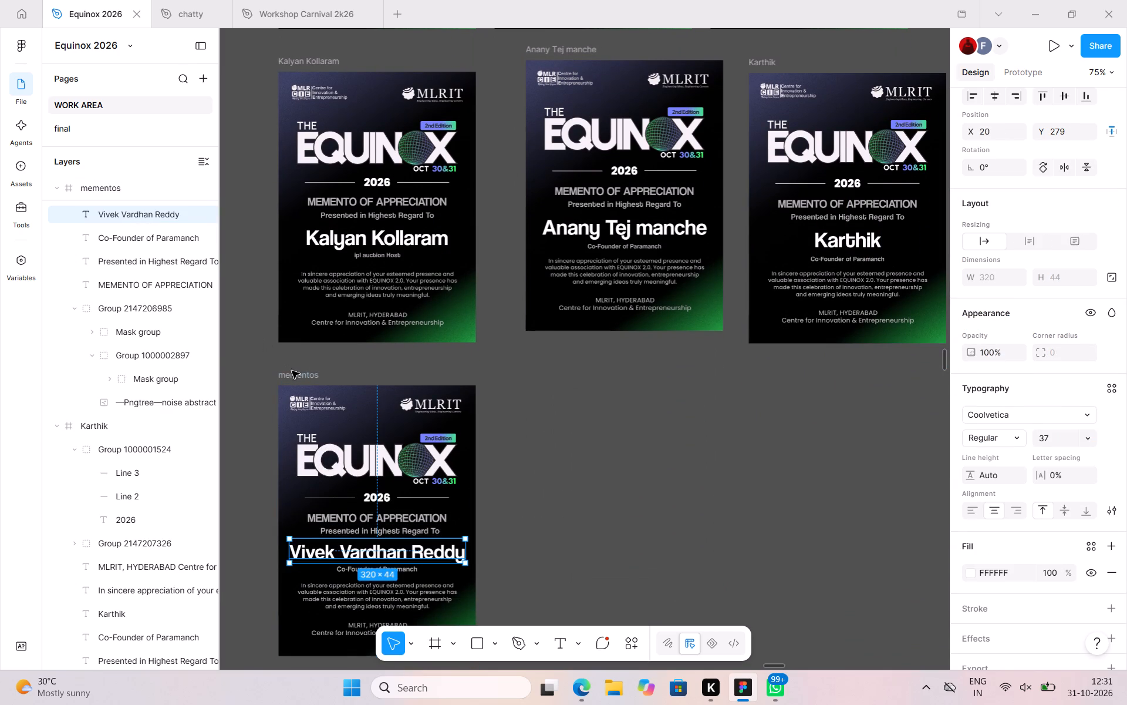
pyautogui.hotkey('ctrl', 'v')
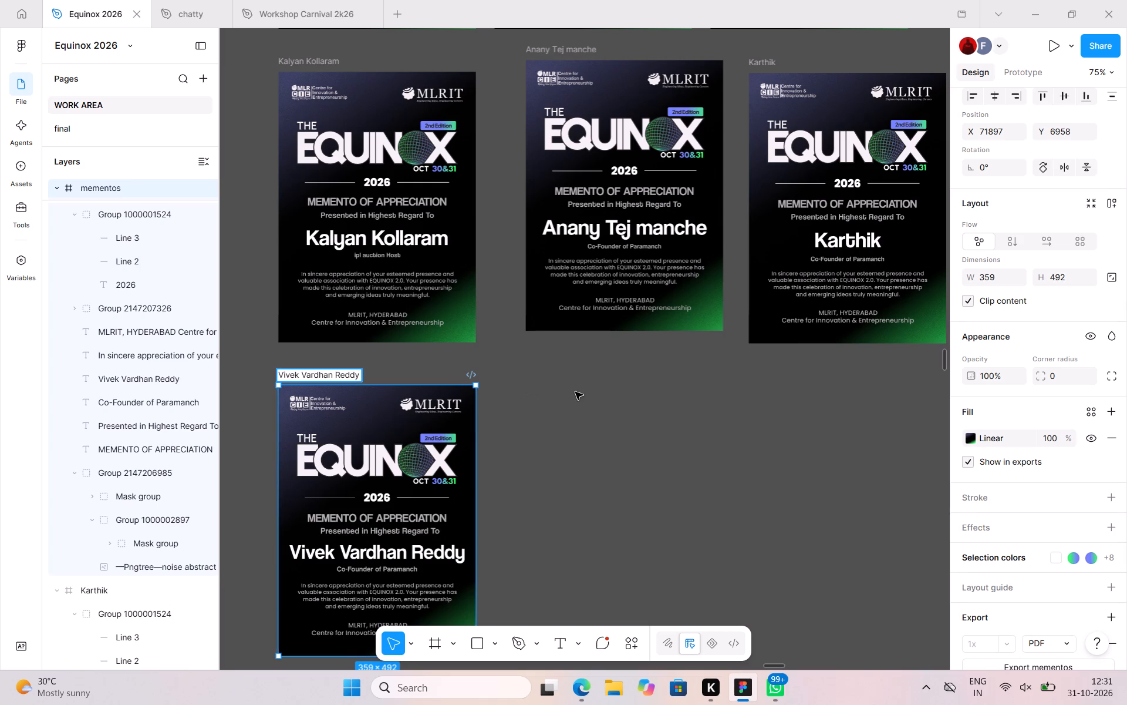
pyautogui.click(575, 392)
# Select all ten memento frames and set their export format to PNG.
pyautogui.scroll(3, 575, 392)
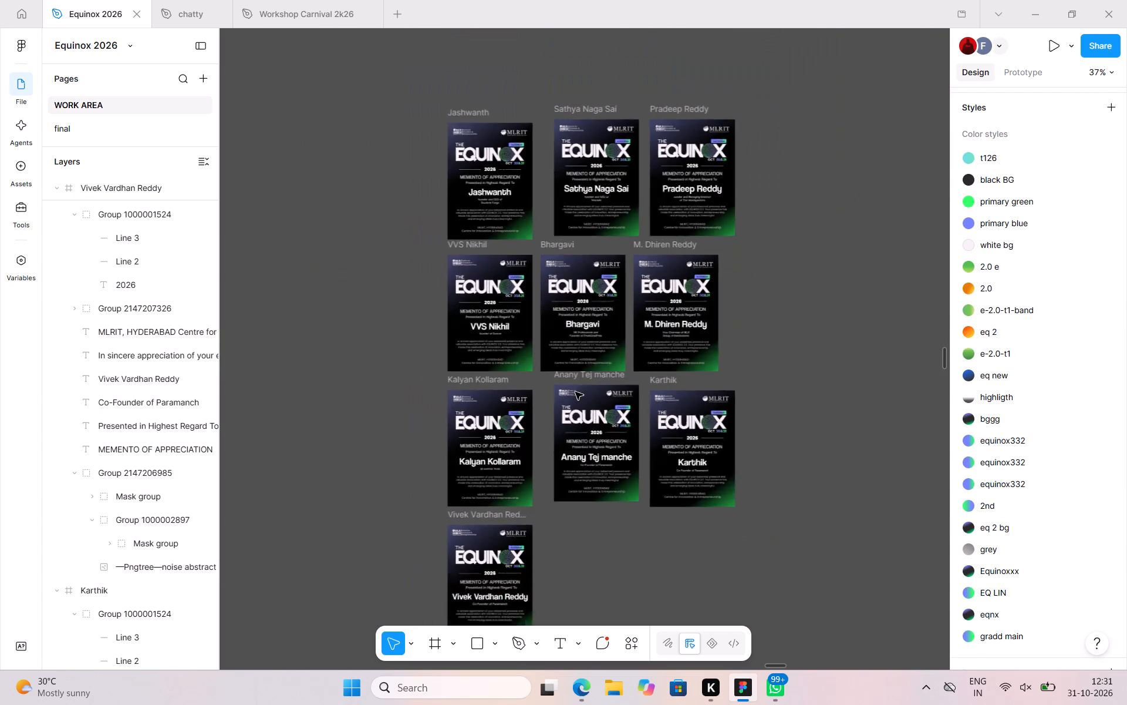
pyautogui.moveTo(465, 169); pyautogui.dragTo(608, 459)
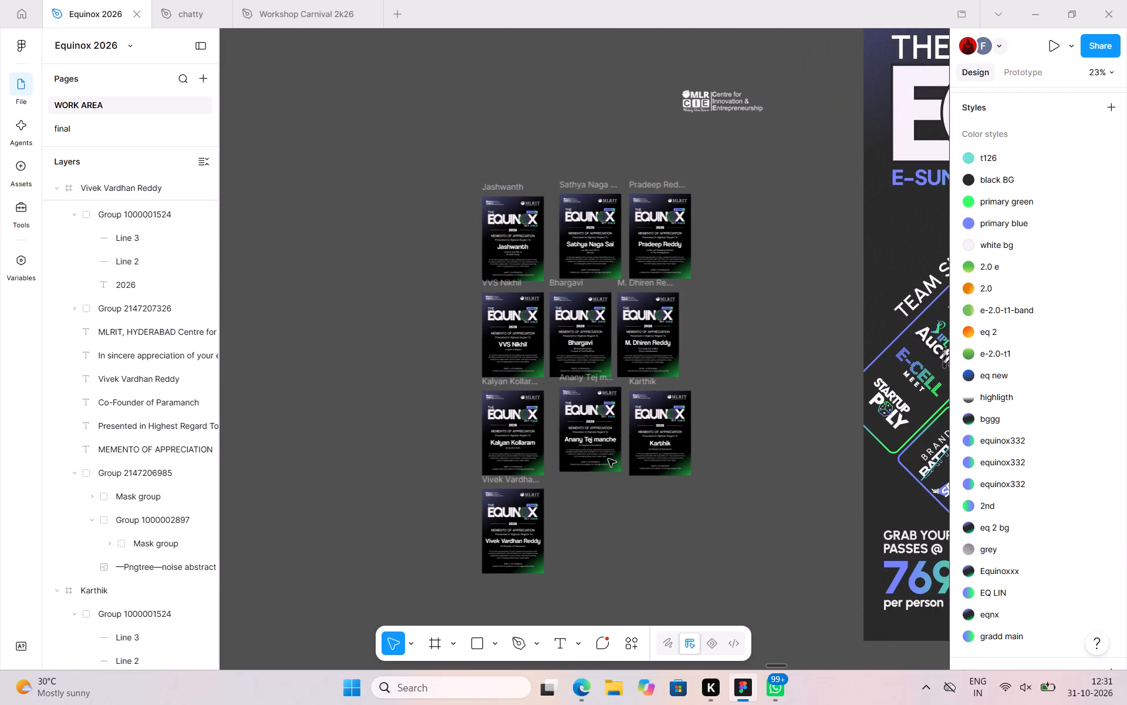
pyautogui.moveTo(608, 459); pyautogui.dragTo(655, 559)
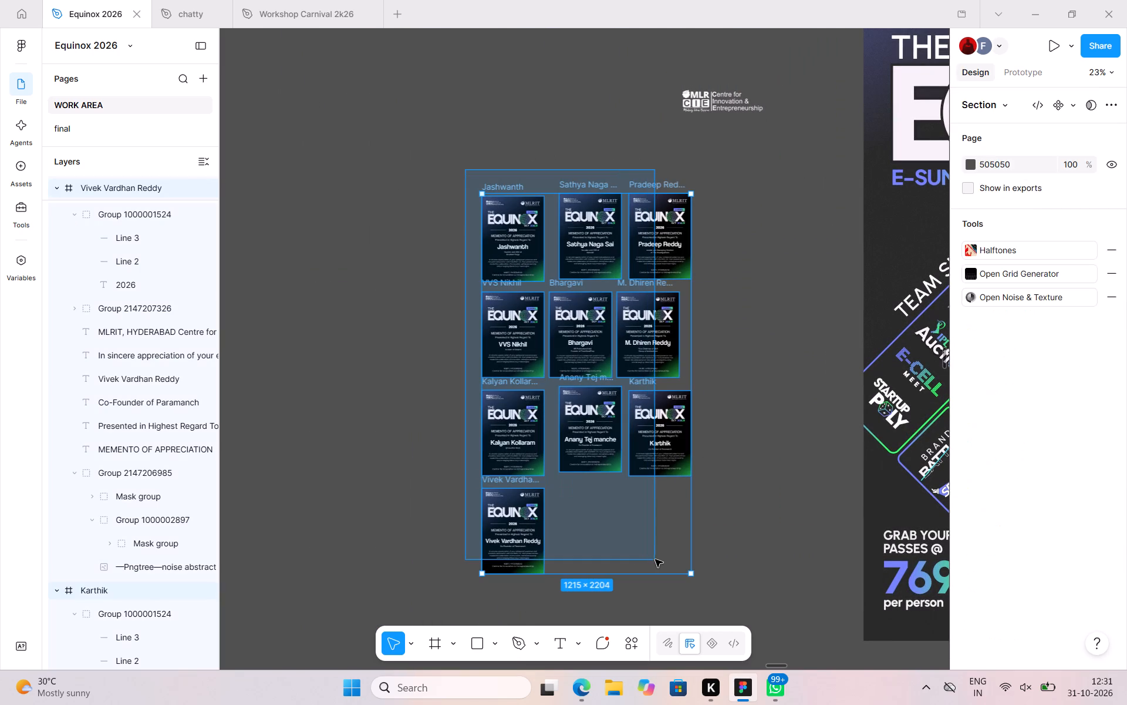
pyautogui.moveTo(655, 559); pyautogui.dragTo(668, 559)
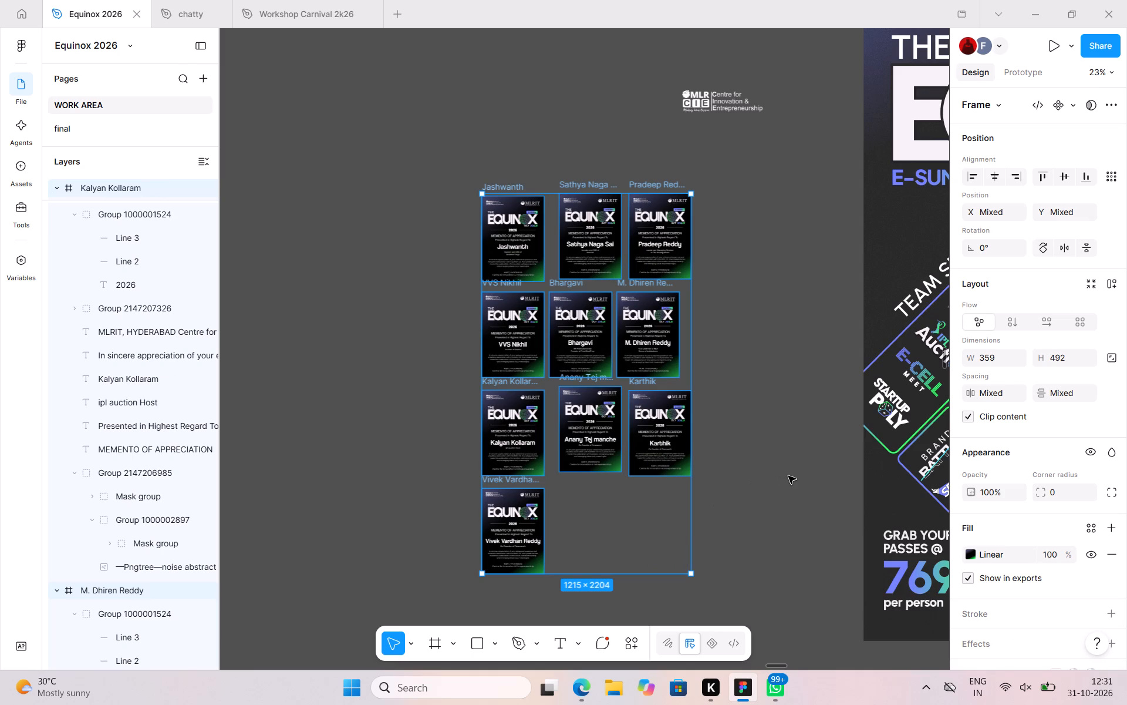
pyautogui.scroll(-3, 976, 517)
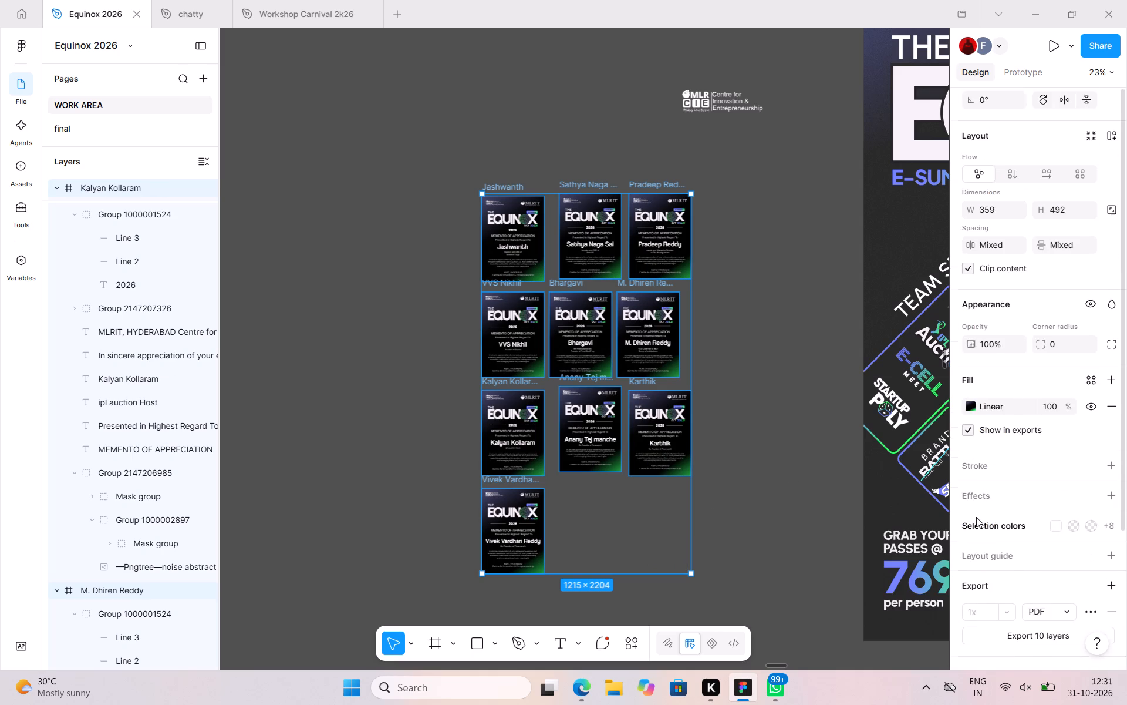
pyautogui.scroll(-1, 976, 517)
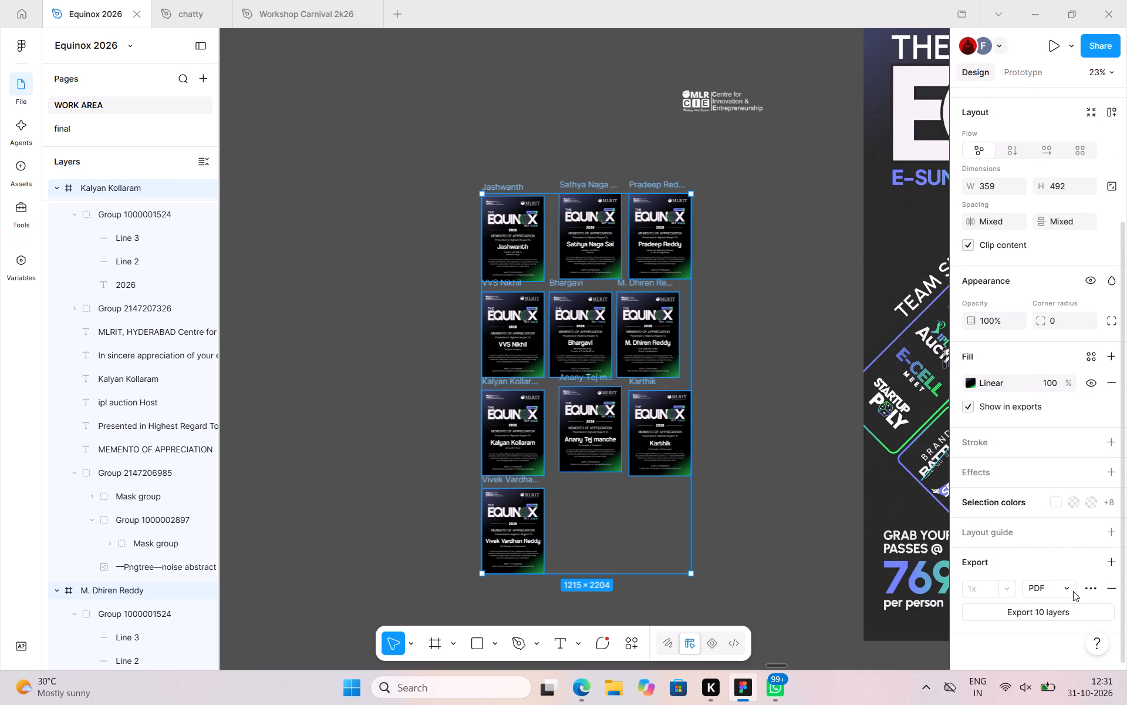
pyautogui.click(1071, 590)
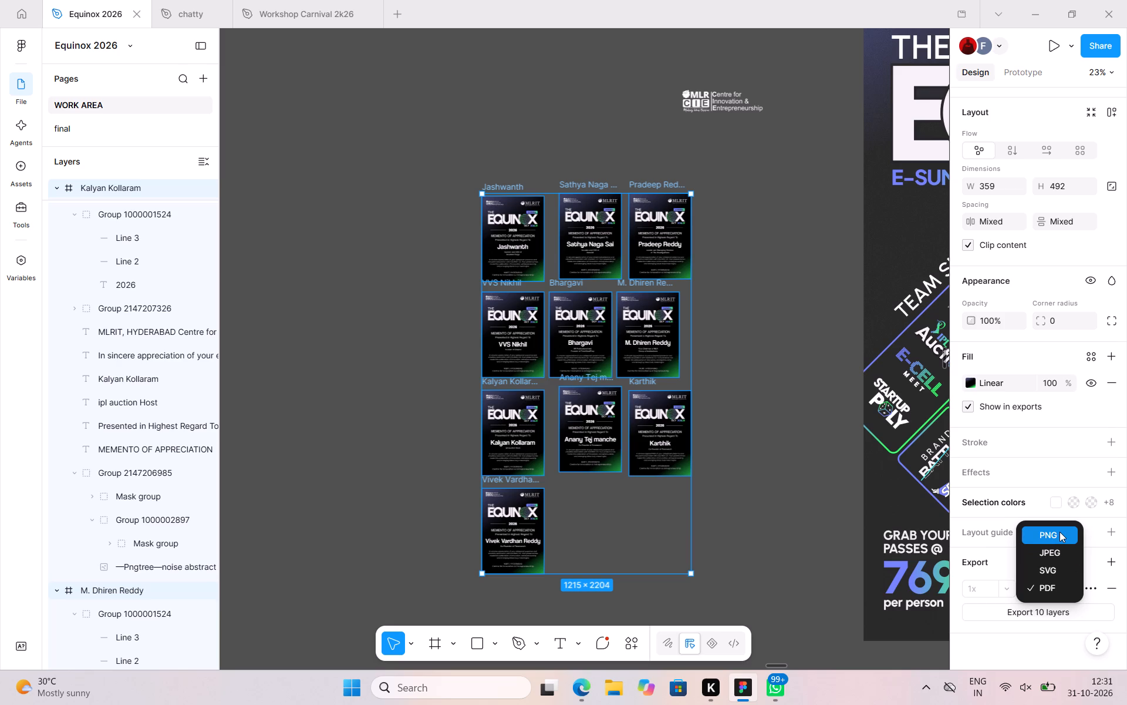
pyautogui.click(1059, 532)
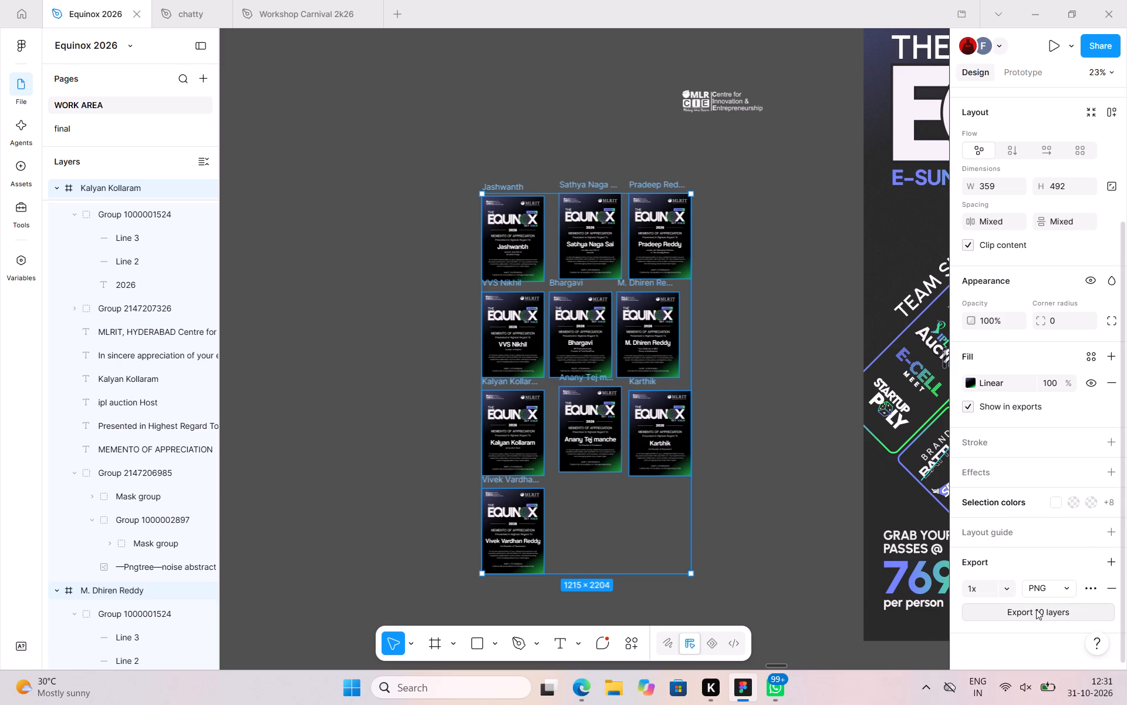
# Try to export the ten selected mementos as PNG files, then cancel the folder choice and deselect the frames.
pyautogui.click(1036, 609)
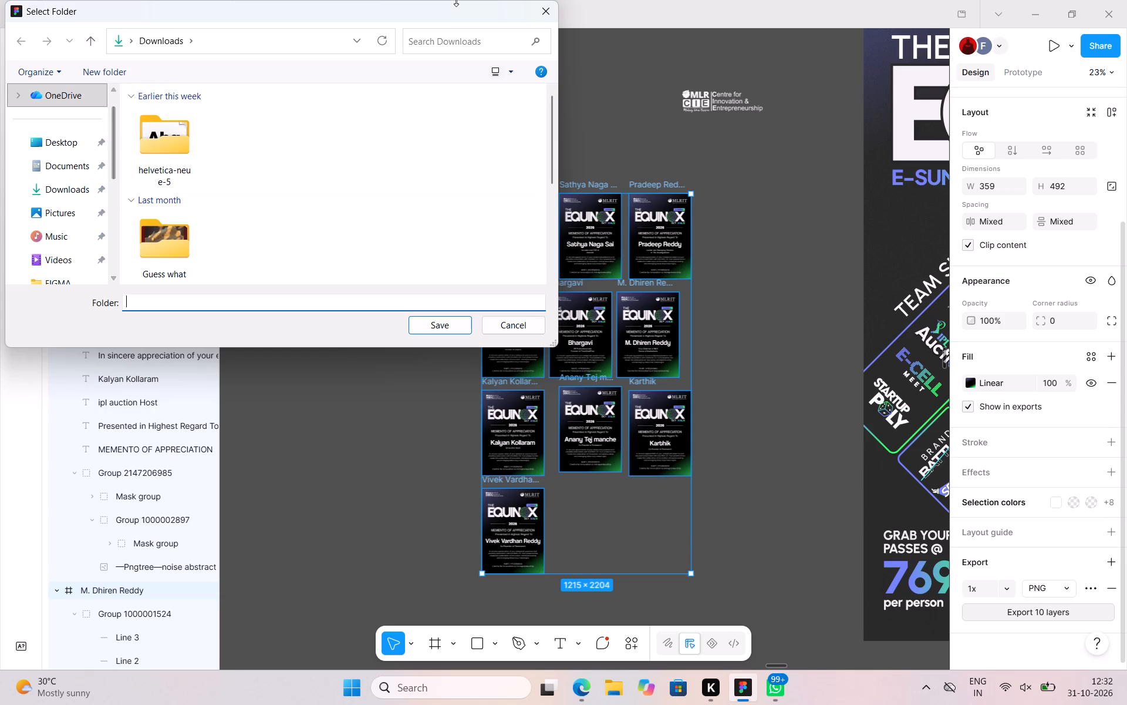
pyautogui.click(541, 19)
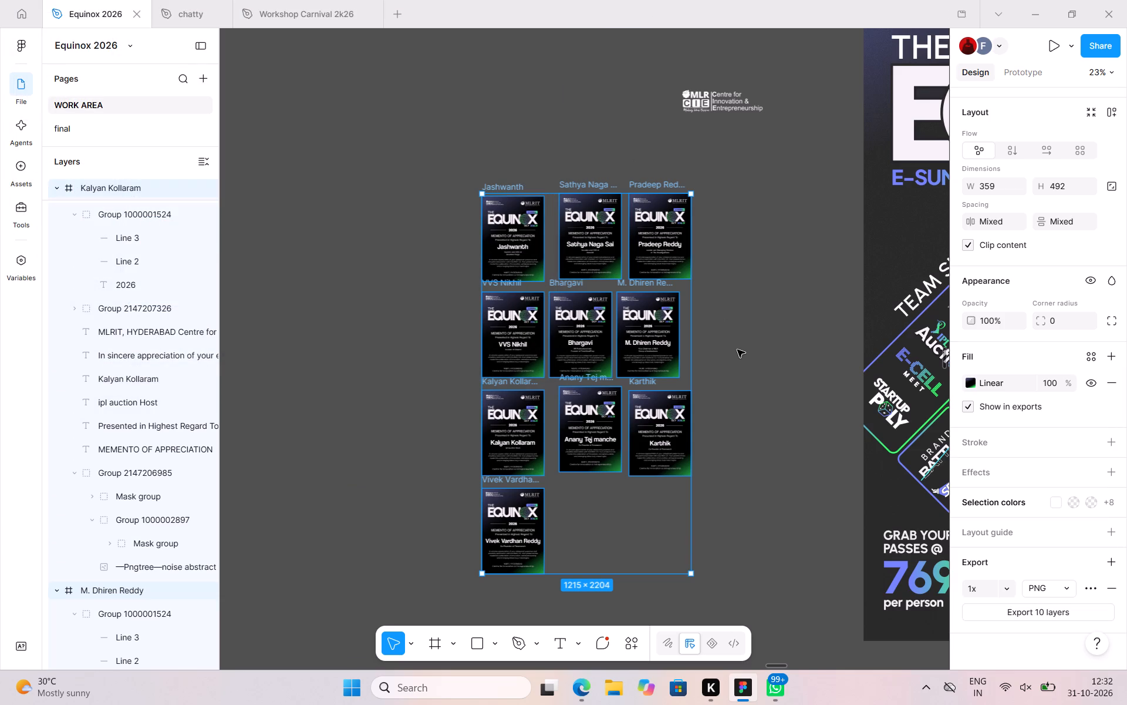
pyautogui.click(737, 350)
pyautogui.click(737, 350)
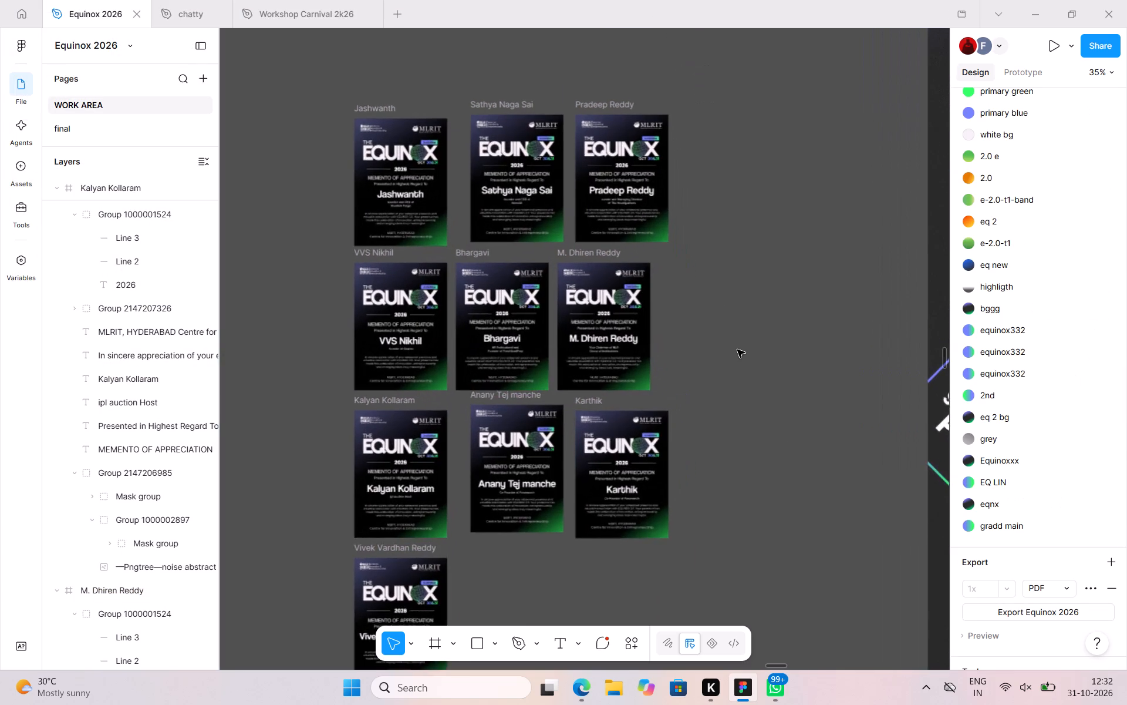
# Examine the names, roles and layout of all the mementos row by row.
pyautogui.hscroll(2, 737, 350)
pyautogui.scroll(-1, 737, 350)
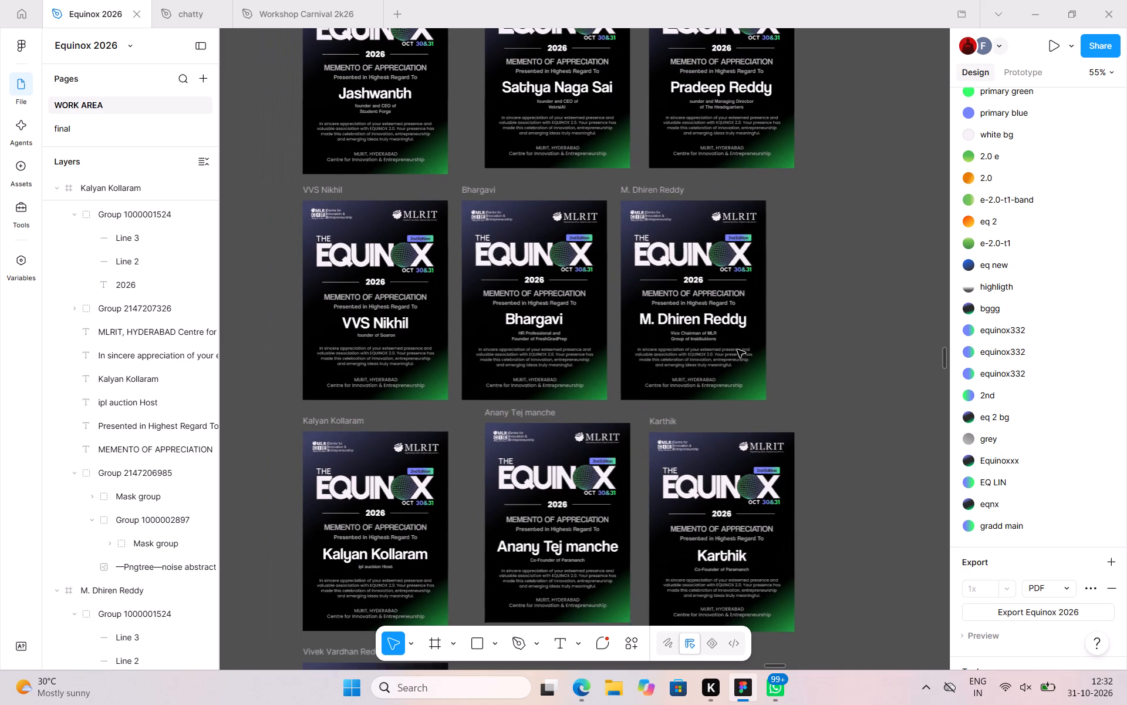
pyautogui.scroll(3, 737, 350)
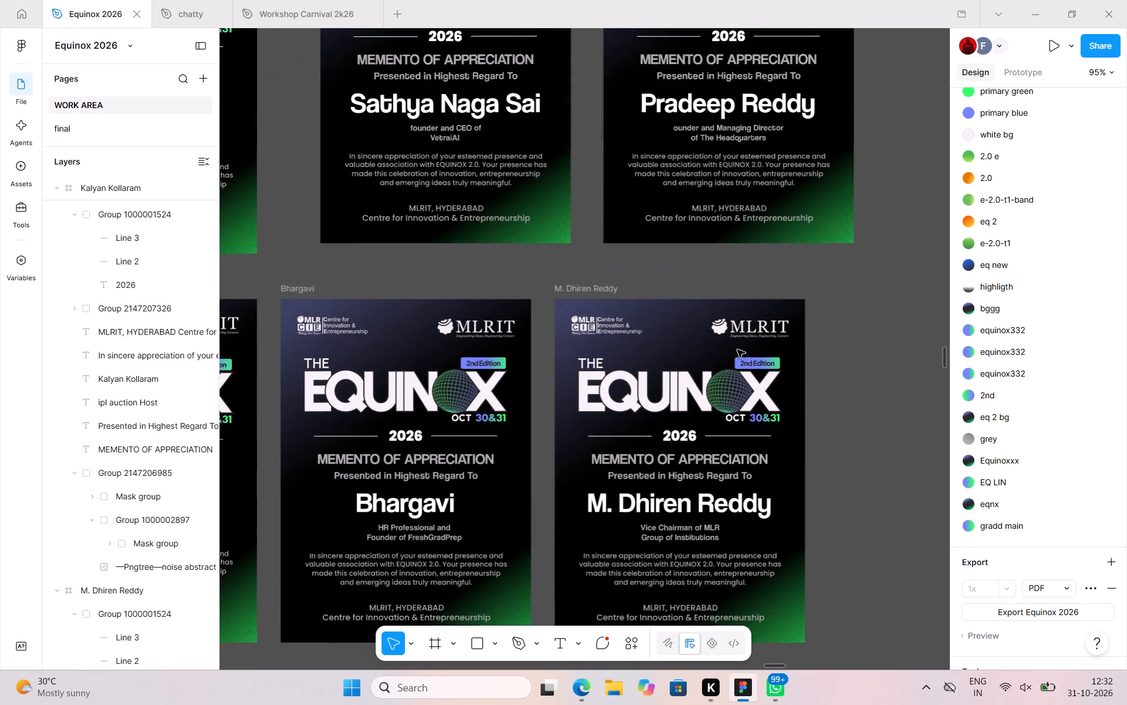
pyautogui.scroll(1, 737, 350)
pyautogui.hscroll(2, 737, 350)
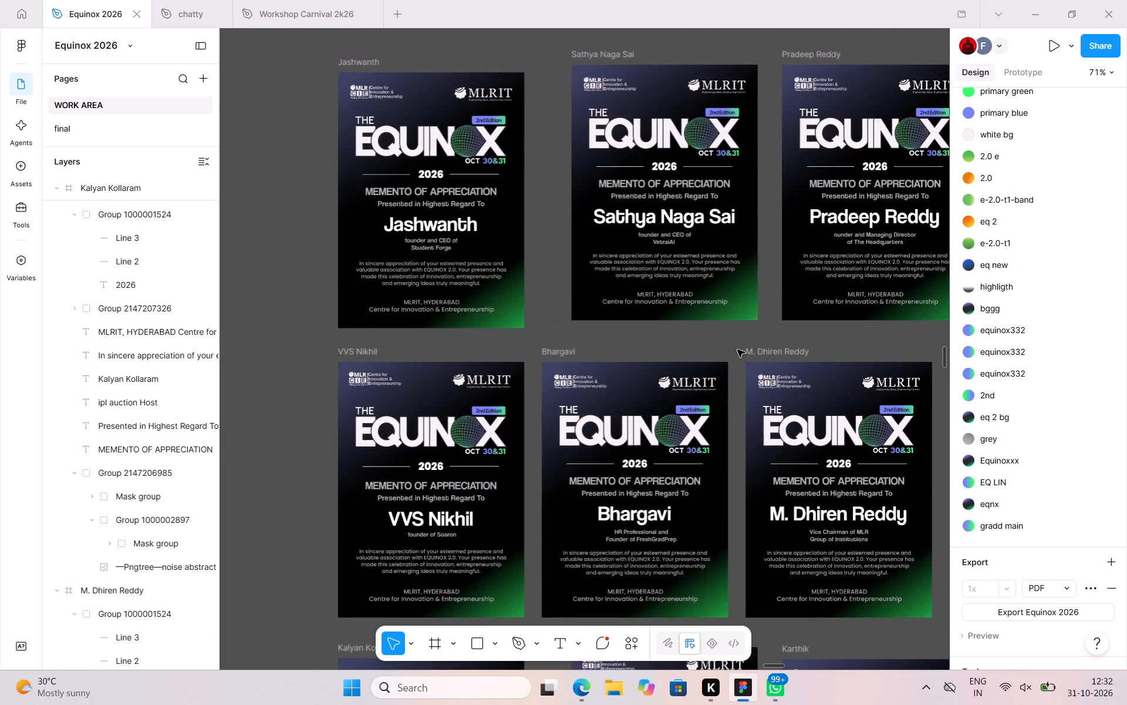
pyautogui.scroll(-4, 737, 350)
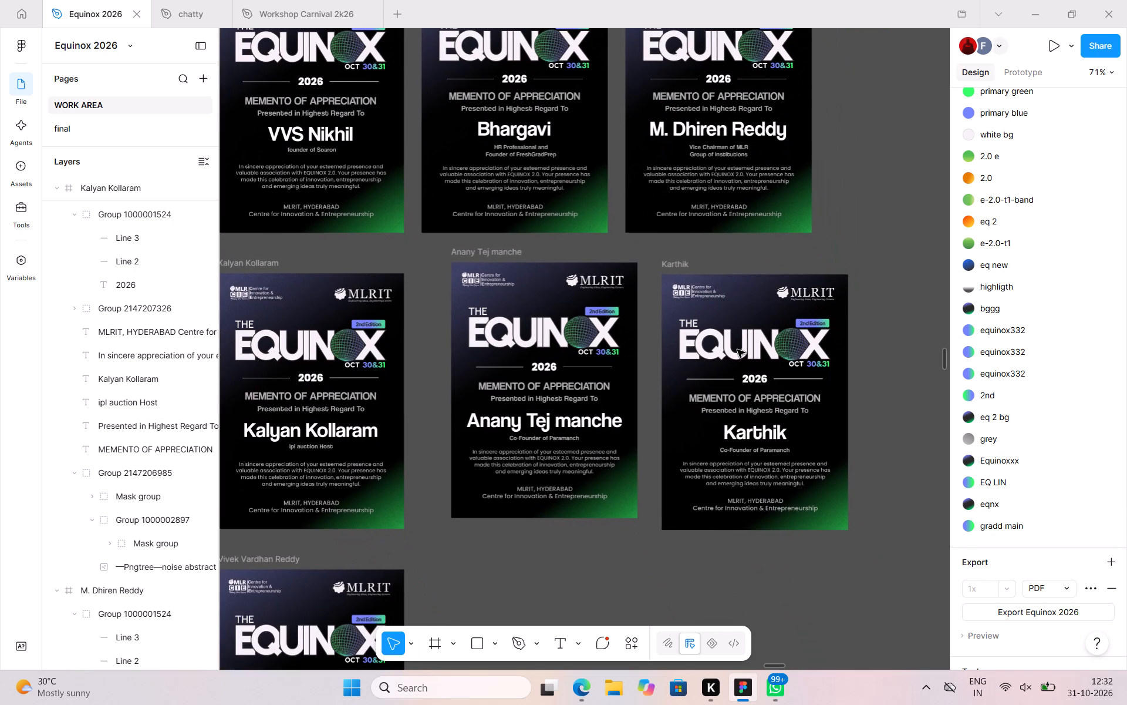
pyautogui.scroll(-3, 737, 350)
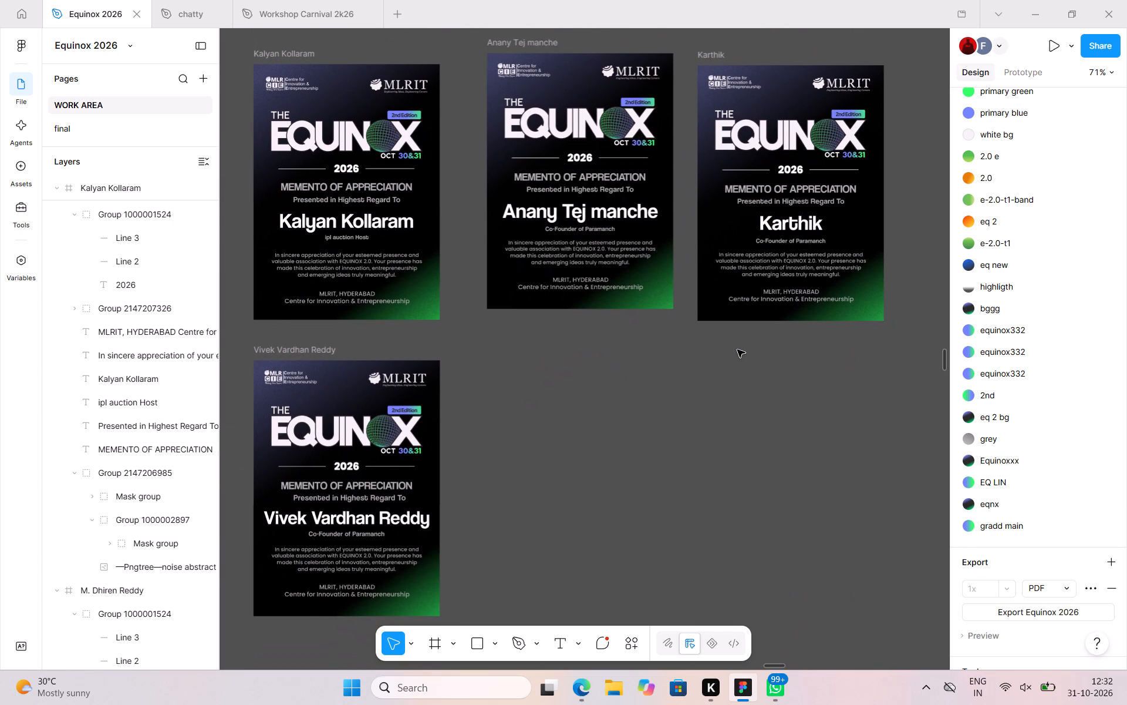
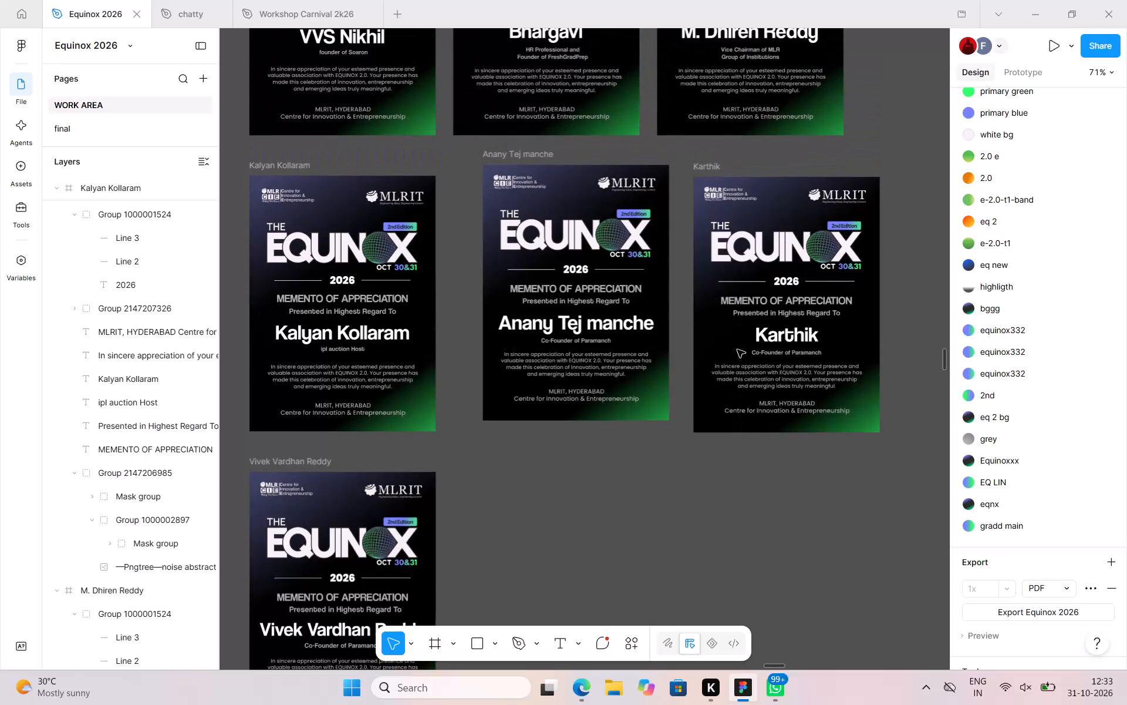
# Select all ten memento frames and start exporting them as PNG files at 1x.
pyautogui.scroll(7, 737, 350)
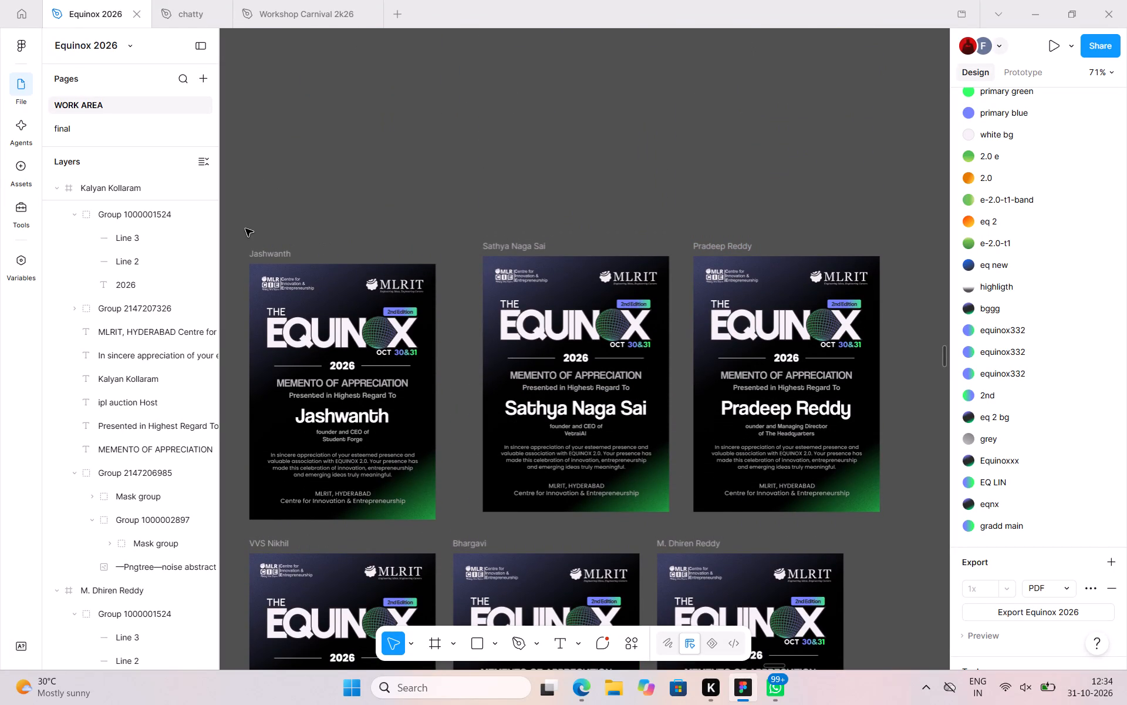
pyautogui.moveTo(245, 229); pyautogui.dragTo(453, 683)
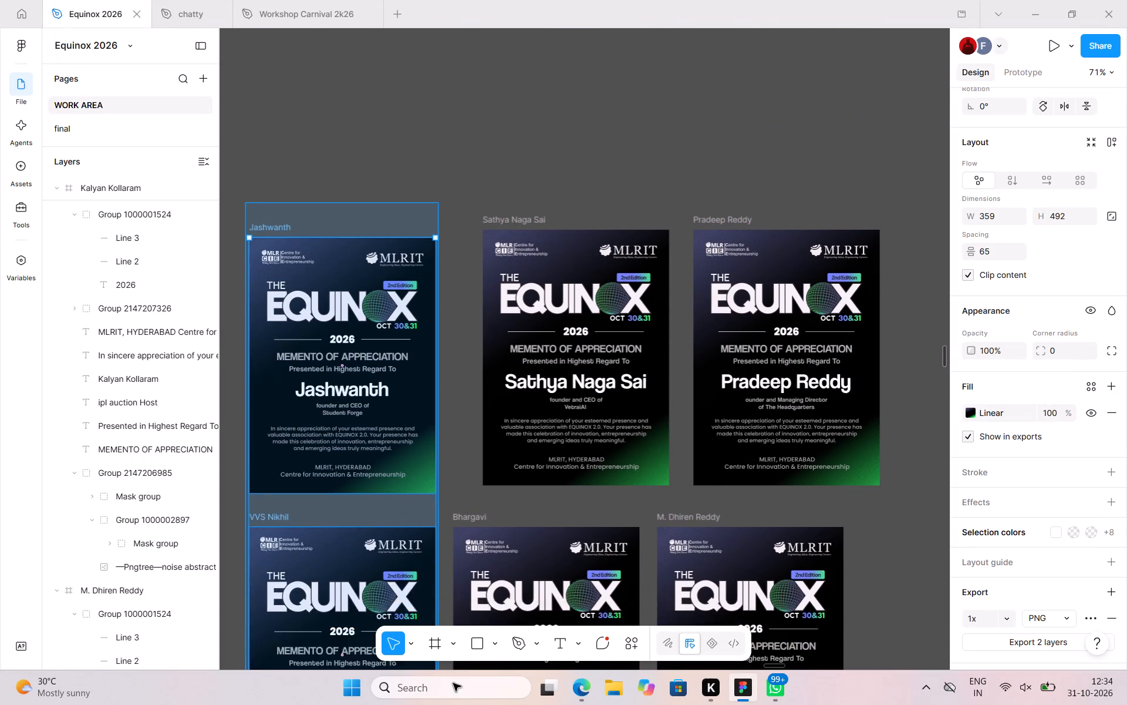
pyautogui.moveTo(453, 683); pyautogui.dragTo(564, 704)
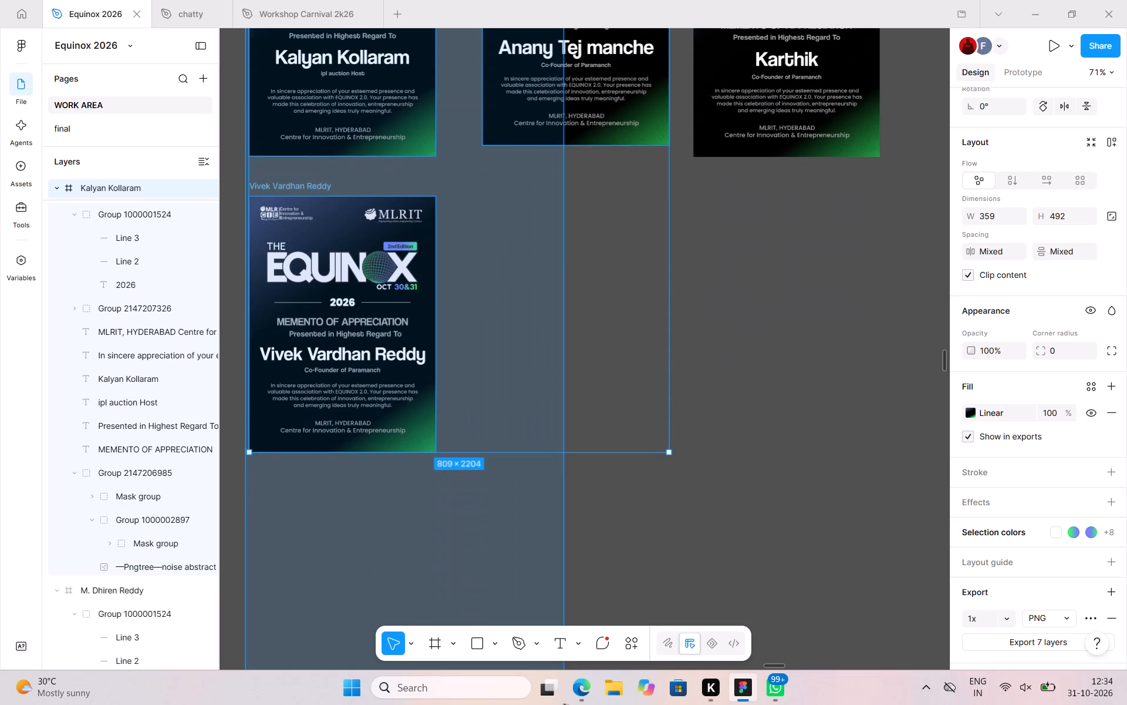
pyautogui.moveTo(564, 704); pyautogui.dragTo(861, 315)
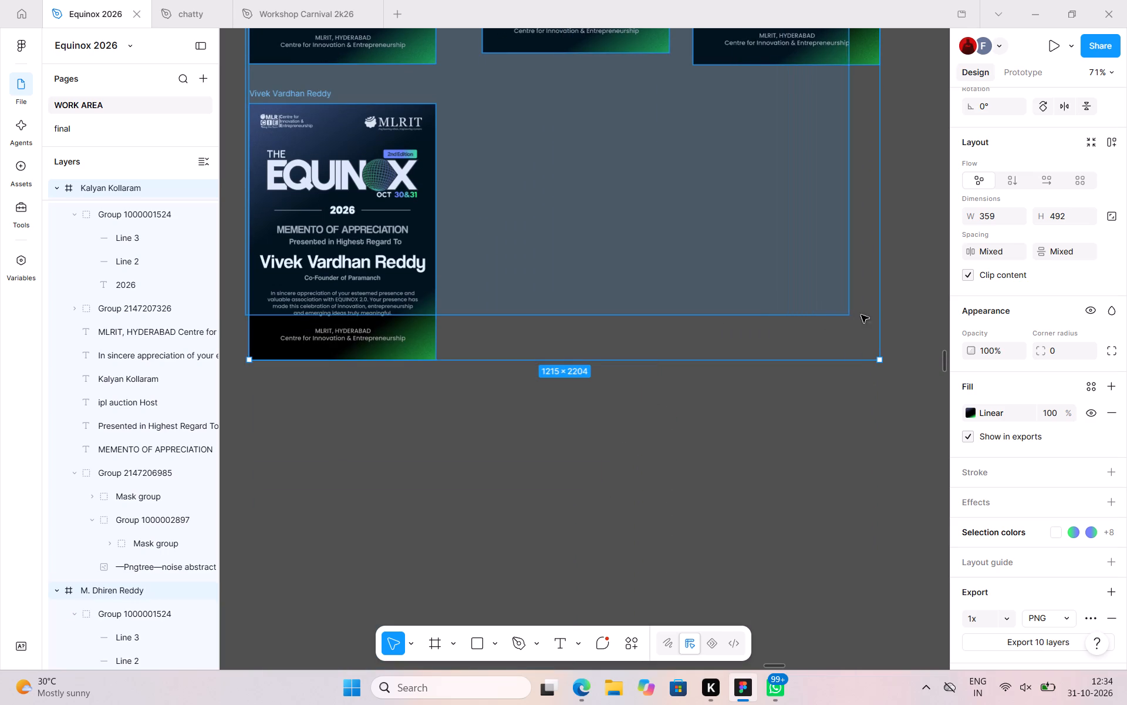
pyautogui.moveTo(861, 315); pyautogui.dragTo(878, 315)
pyautogui.scroll(2, 878, 315)
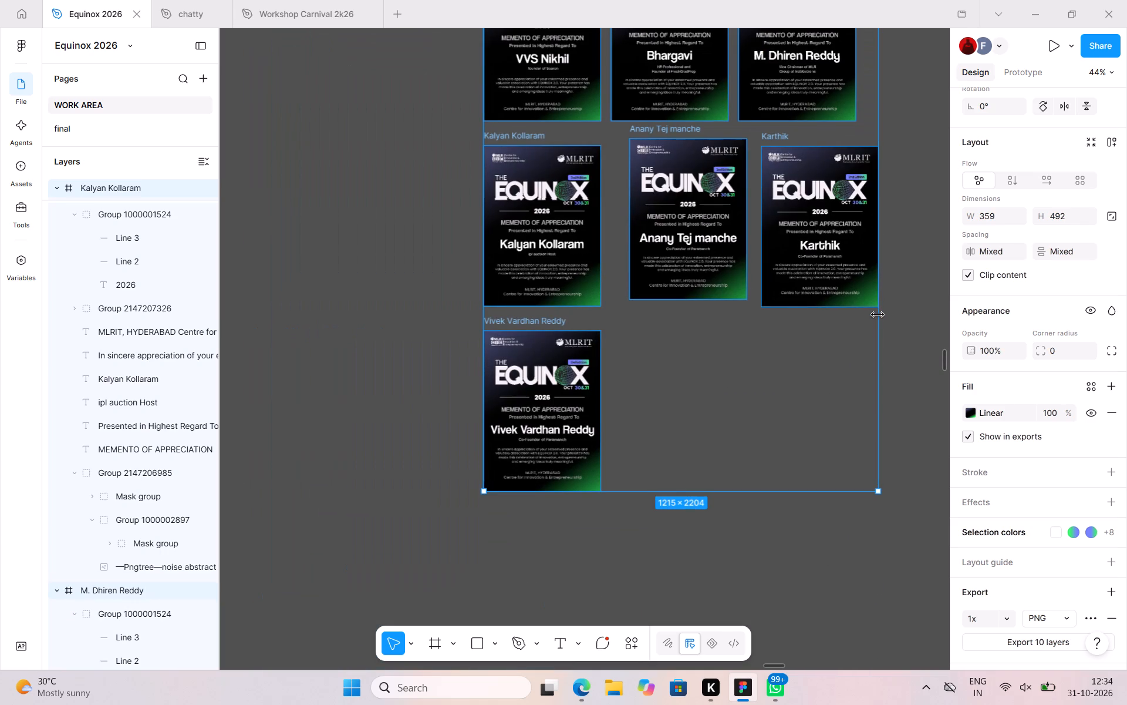
pyautogui.scroll(-1, 1122, 669)
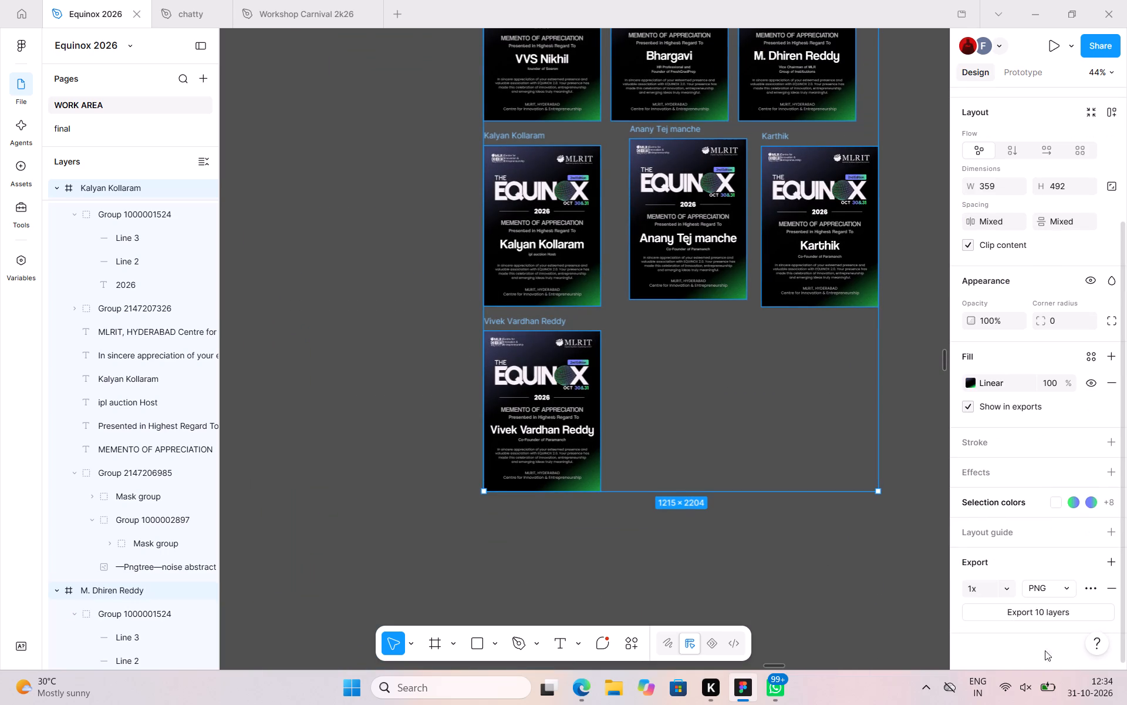
pyautogui.click(1046, 616)
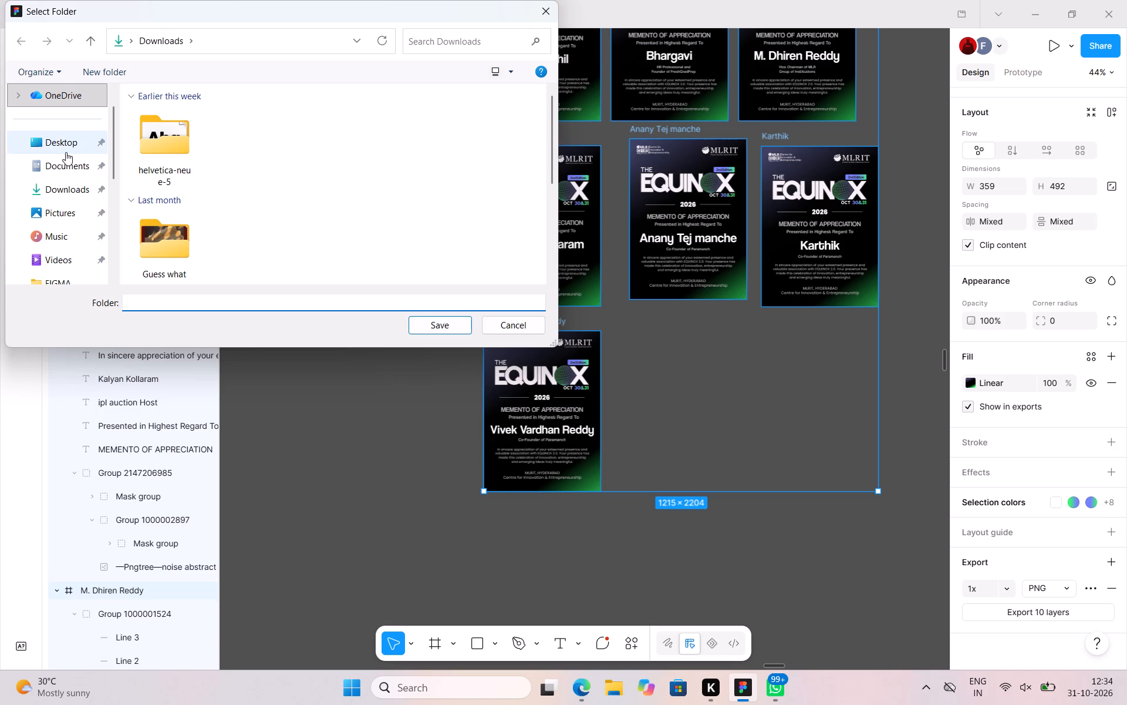
# Create a folder named momentoes on the Desktop as the export destination and save the ten PNG files in it.
pyautogui.click(49, 162)
pyautogui.click(50, 142)
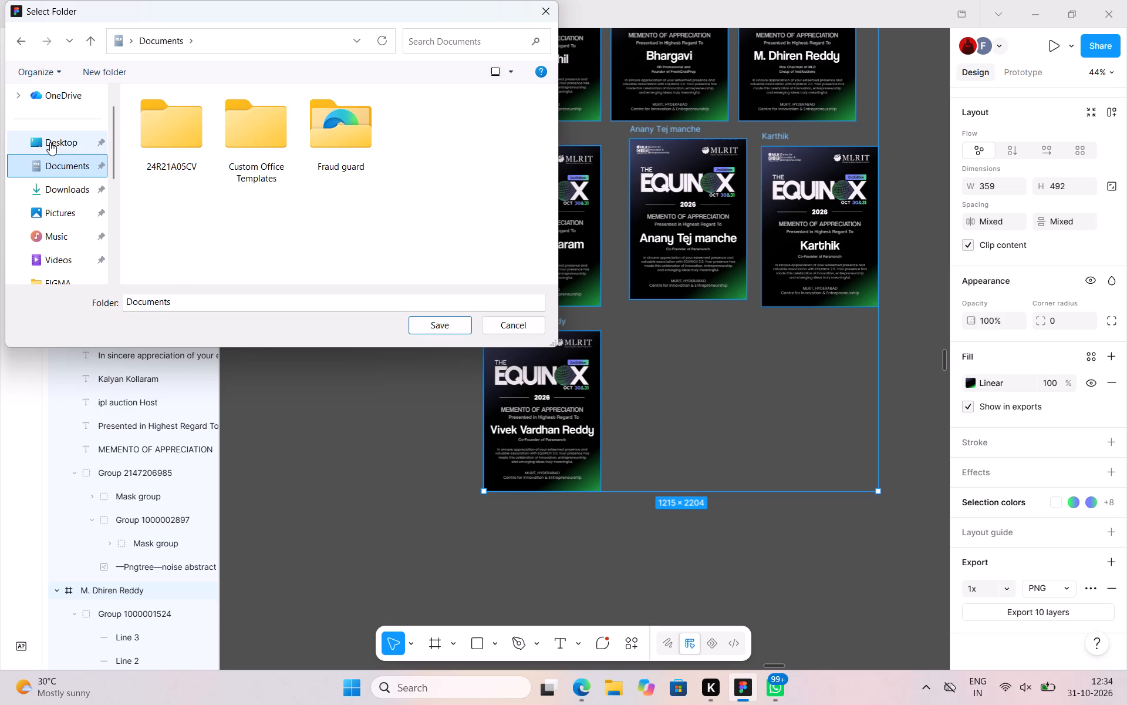
pyautogui.scroll(-5, 234, 134)
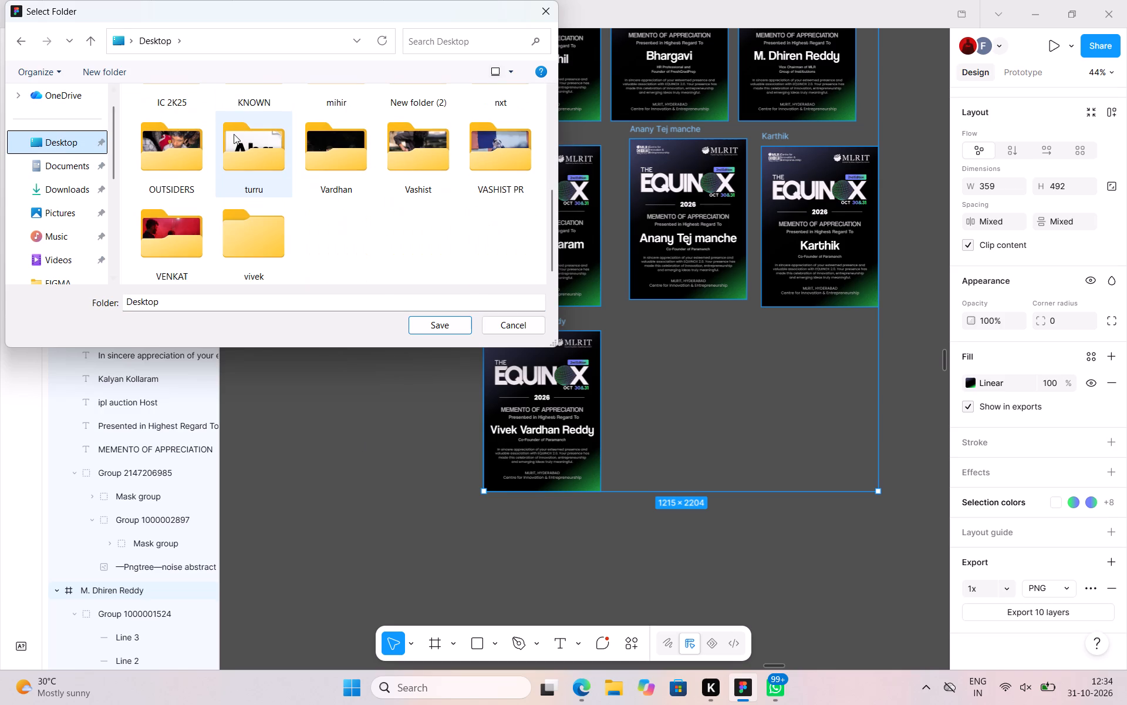
pyautogui.scroll(-1, 234, 134)
pyautogui.click(310, 219)
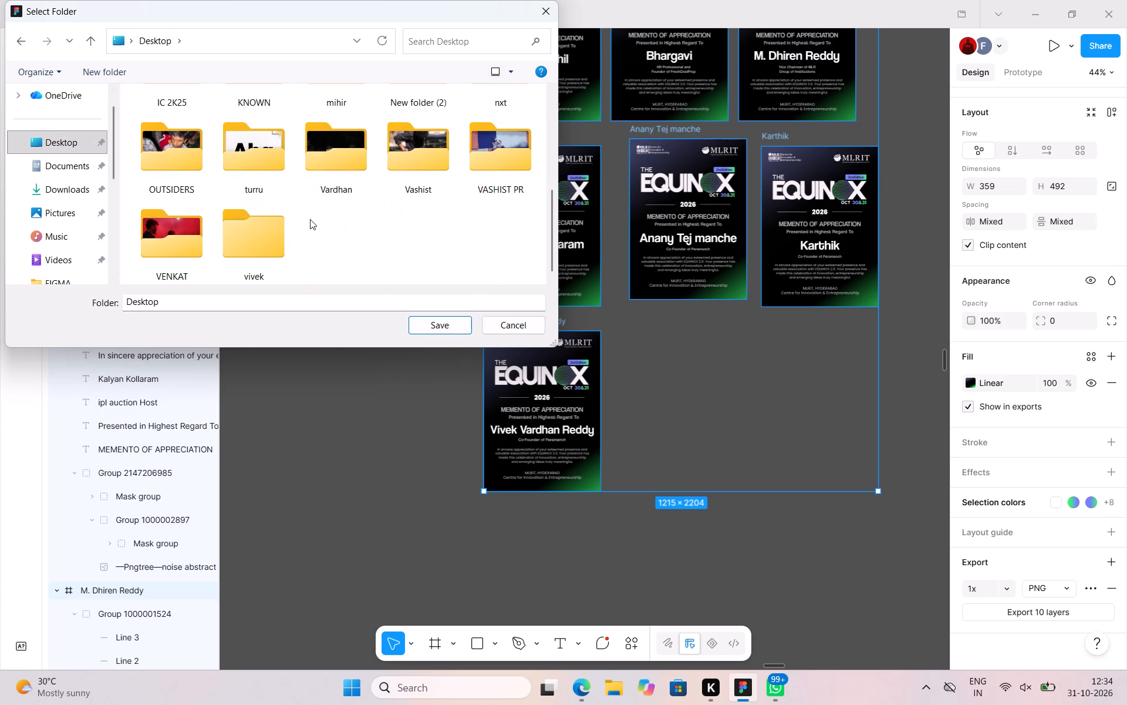
pyautogui.rightClick(310, 219)
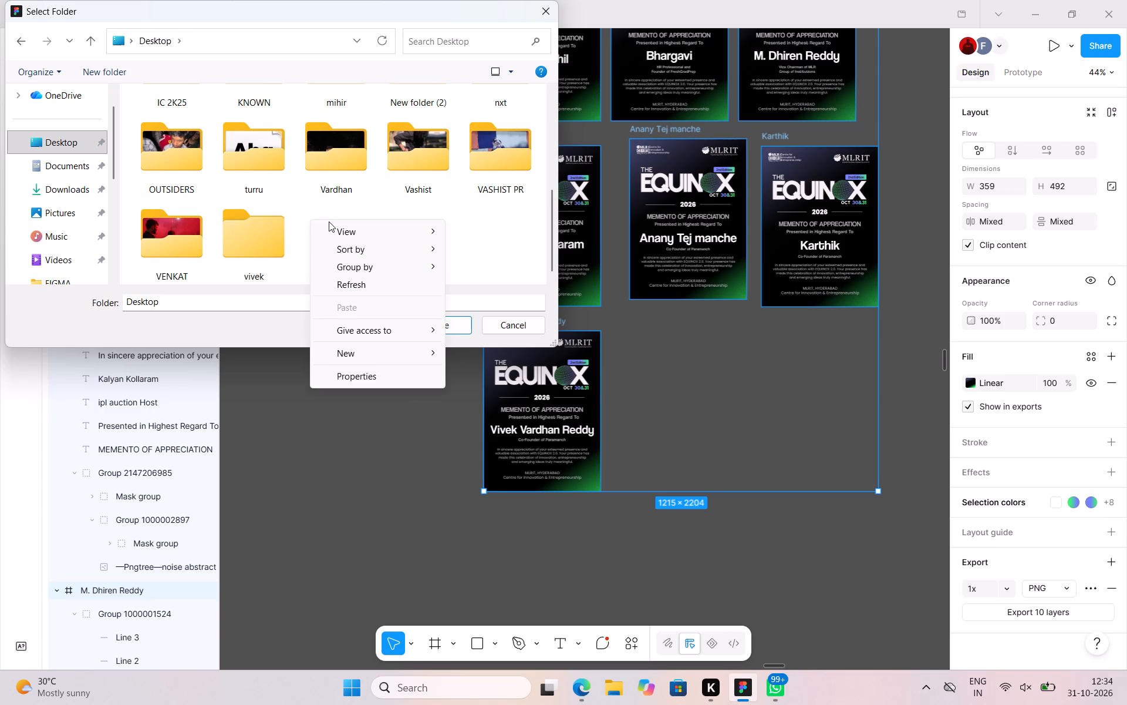
pyautogui.click(346, 354)
pyautogui.click(504, 345)
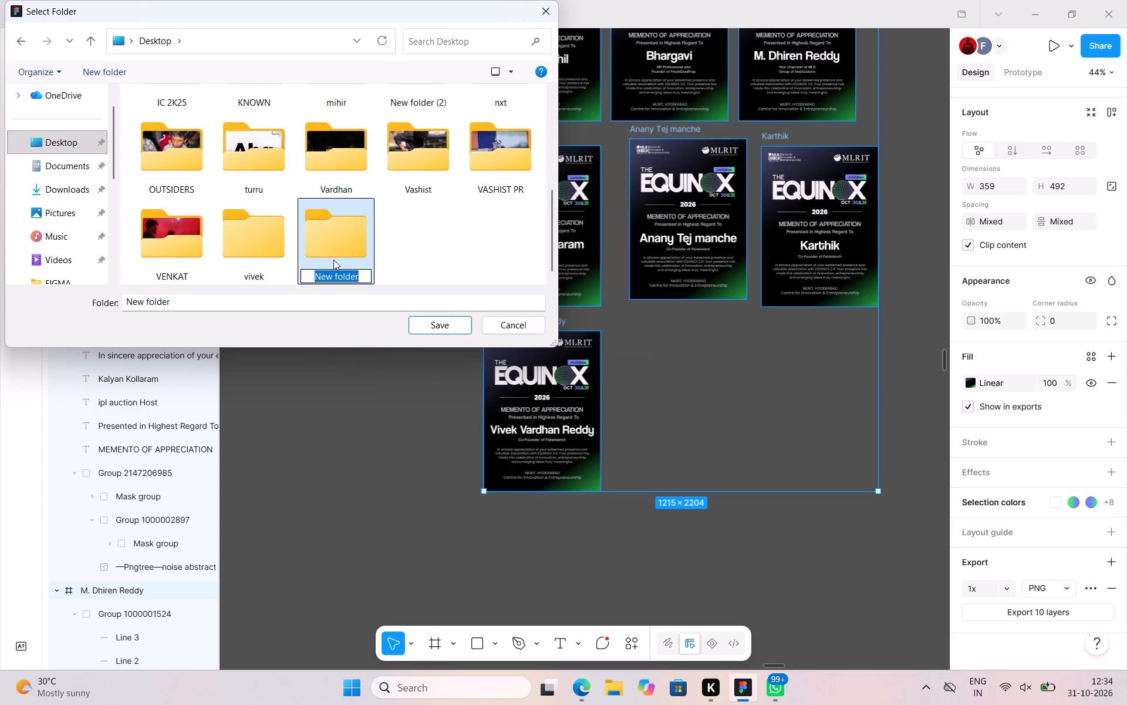
pyautogui.write('momentoes')
pyautogui.press('Return')
pyautogui.doubleClick(339, 231)
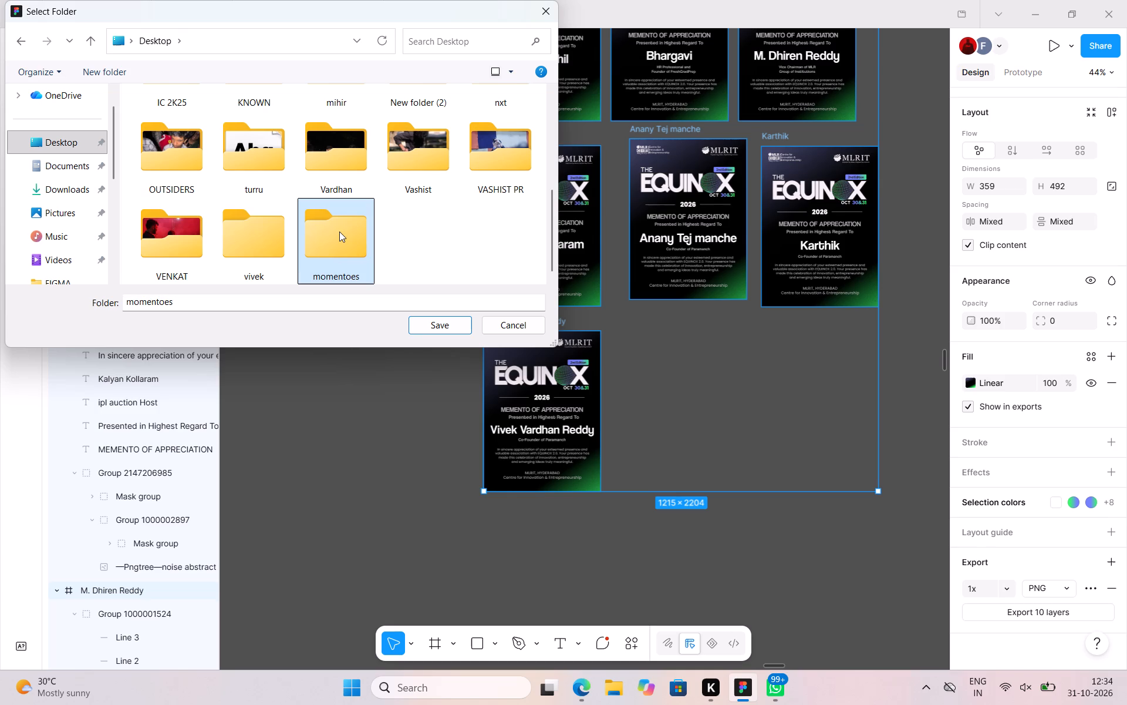
pyautogui.click(434, 320)
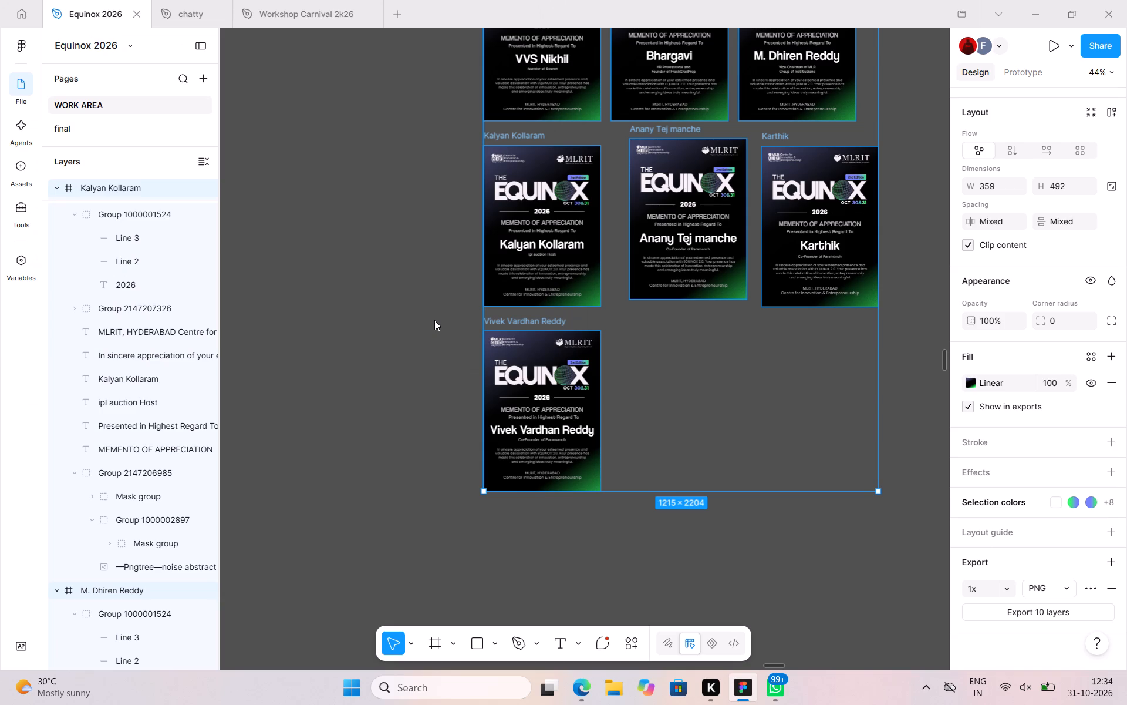
# Switch to File Explorer and open the momentoes folder on the Desktop to check the exported mementos.
pyautogui.doubleClick(611, 676)
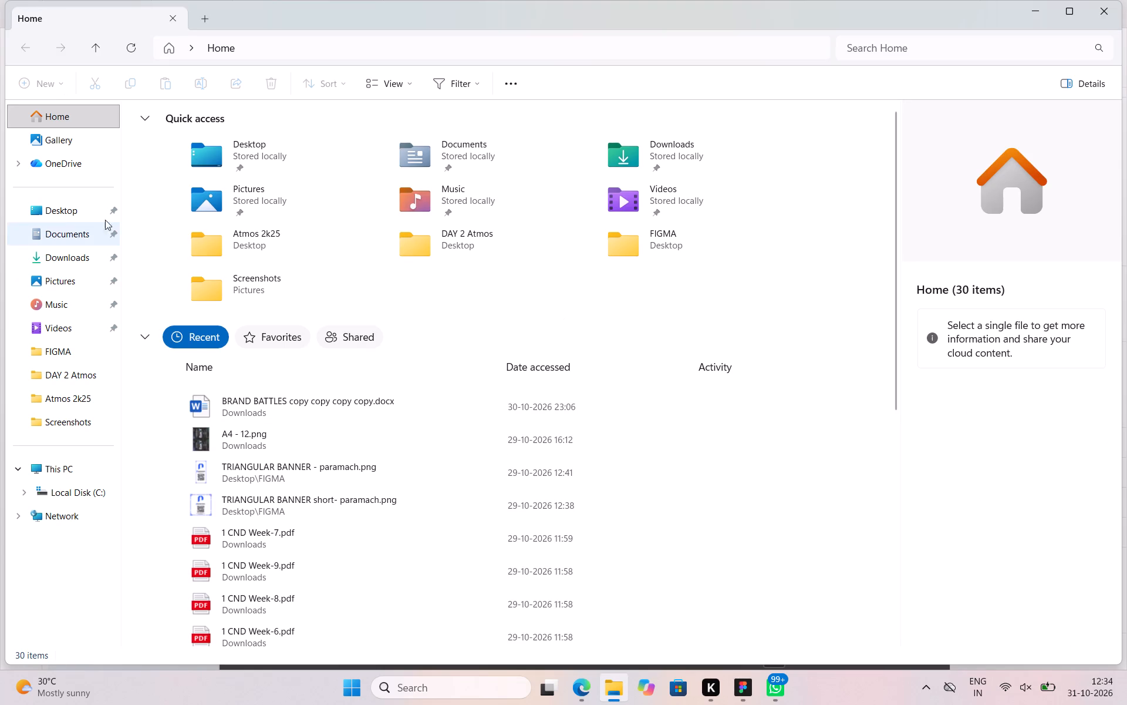
pyautogui.click(76, 207)
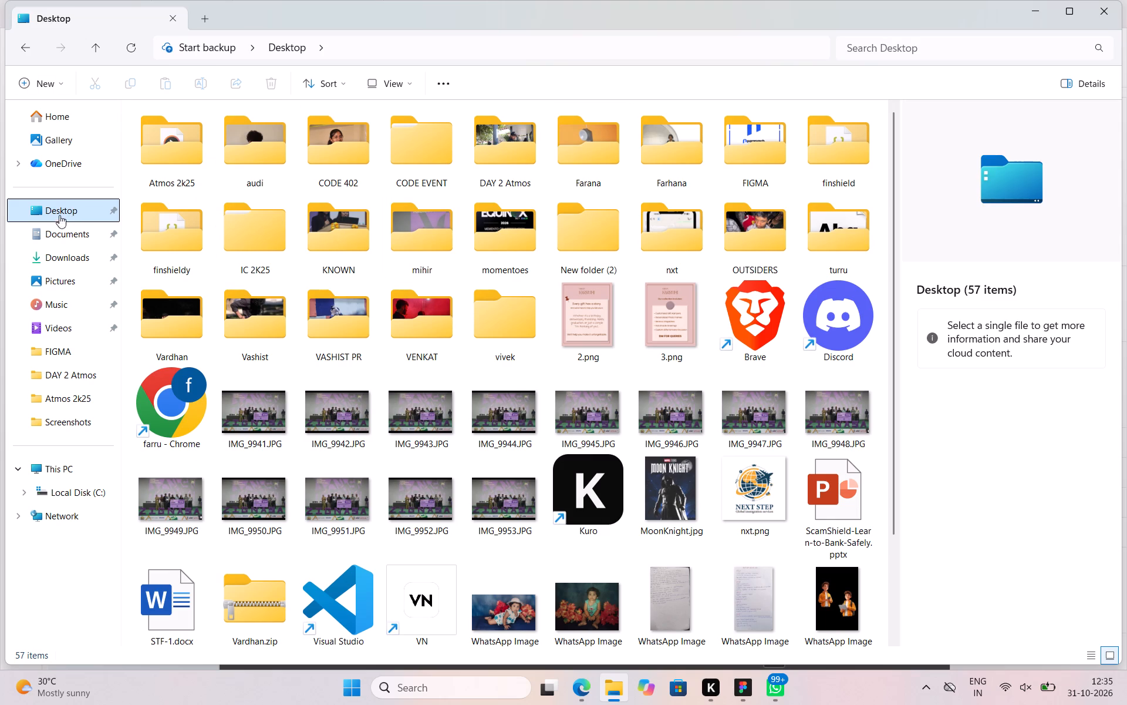
pyautogui.click(63, 127)
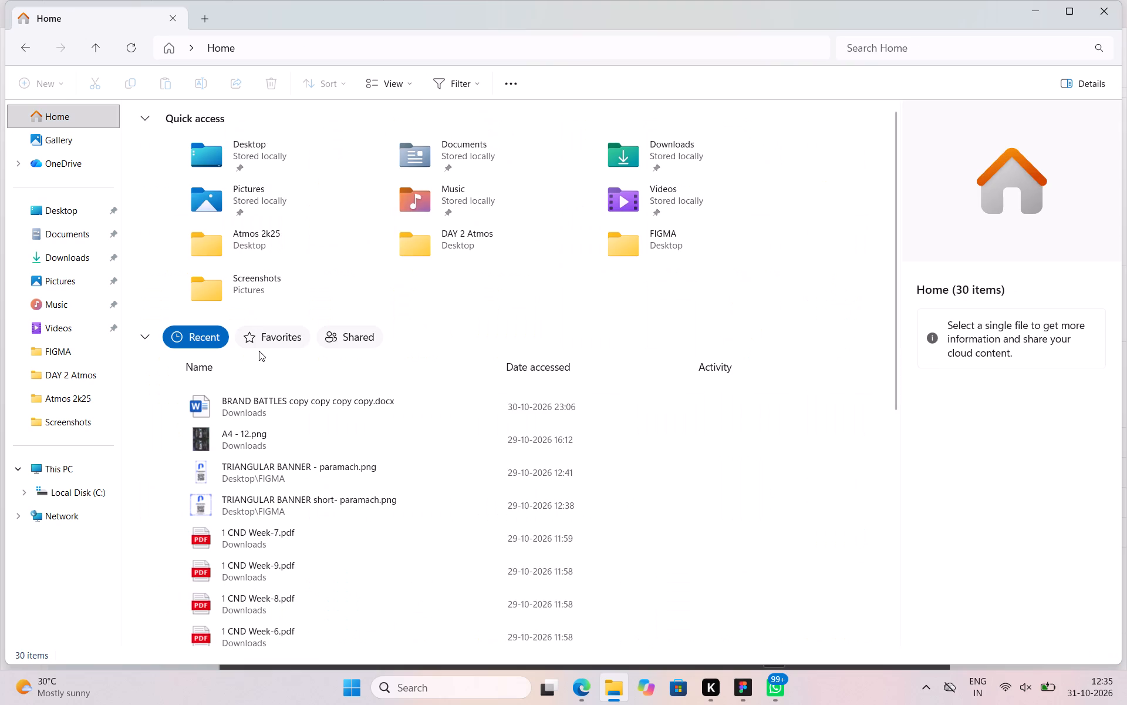
pyautogui.click(82, 205)
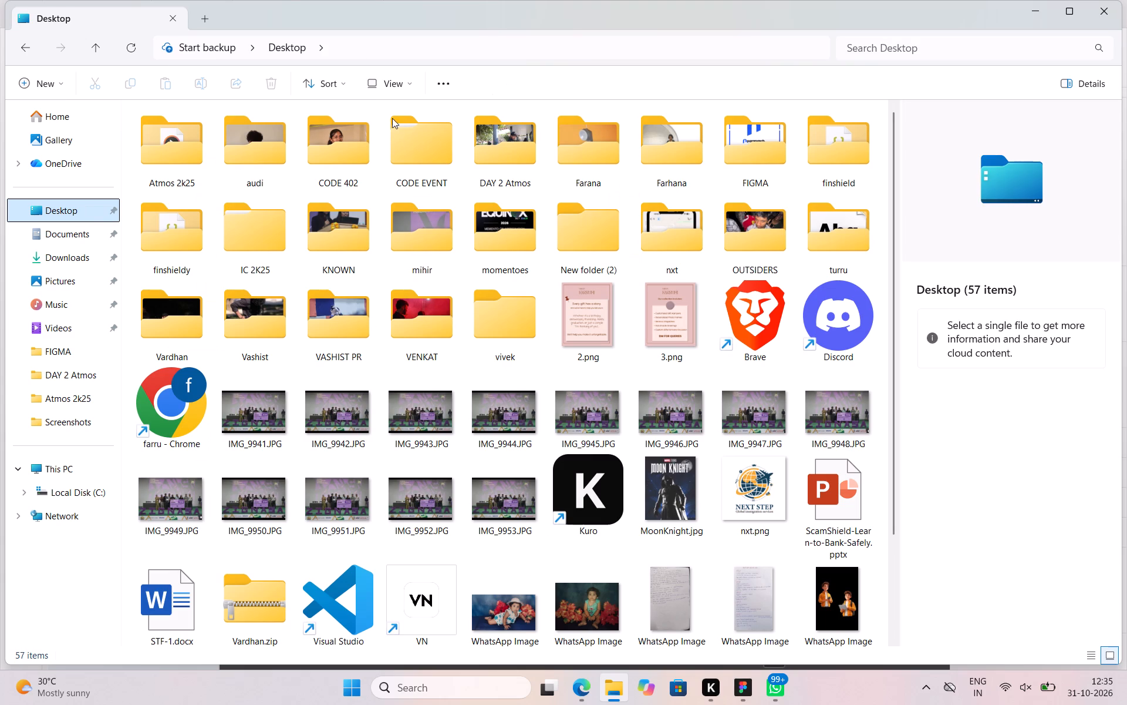
pyautogui.doubleClick(491, 235)
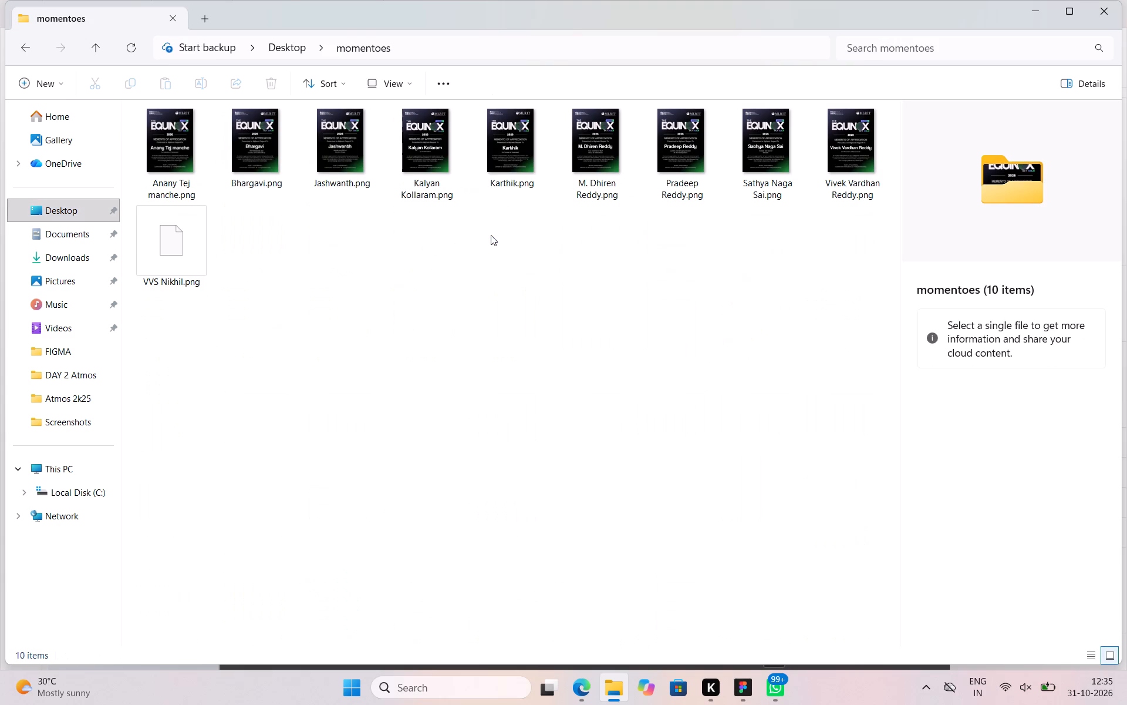
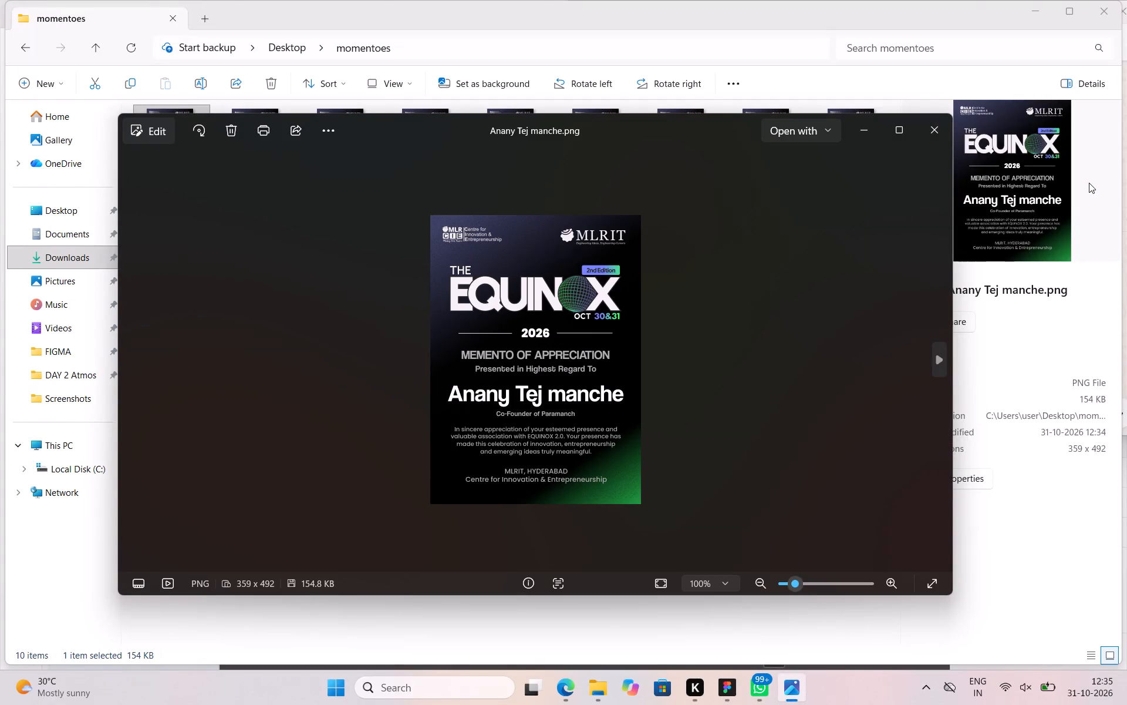
# Page through all the exported memento PNGs in the image viewer to check each recipient's name and title, and close the viewer.
pyautogui.press('Right')
pyautogui.press('Left')
pyautogui.press('Right')
pyautogui.press('Right')
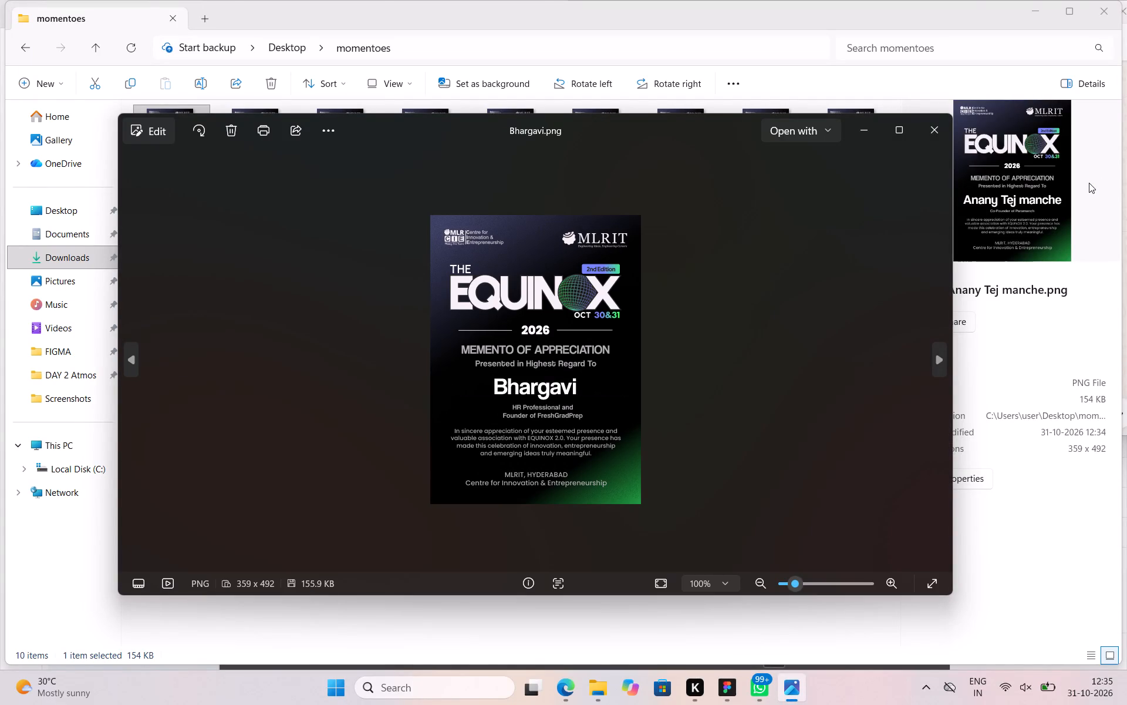
pyautogui.press('Right')
pyautogui.press('Right')
pyautogui.press('Right')
pyautogui.press('Right')
pyautogui.press('Right')
pyautogui.press('Right')
pyautogui.press('Right')
pyautogui.press('Right')
pyautogui.press('Right')
pyautogui.press('Right')
pyautogui.press('Right')
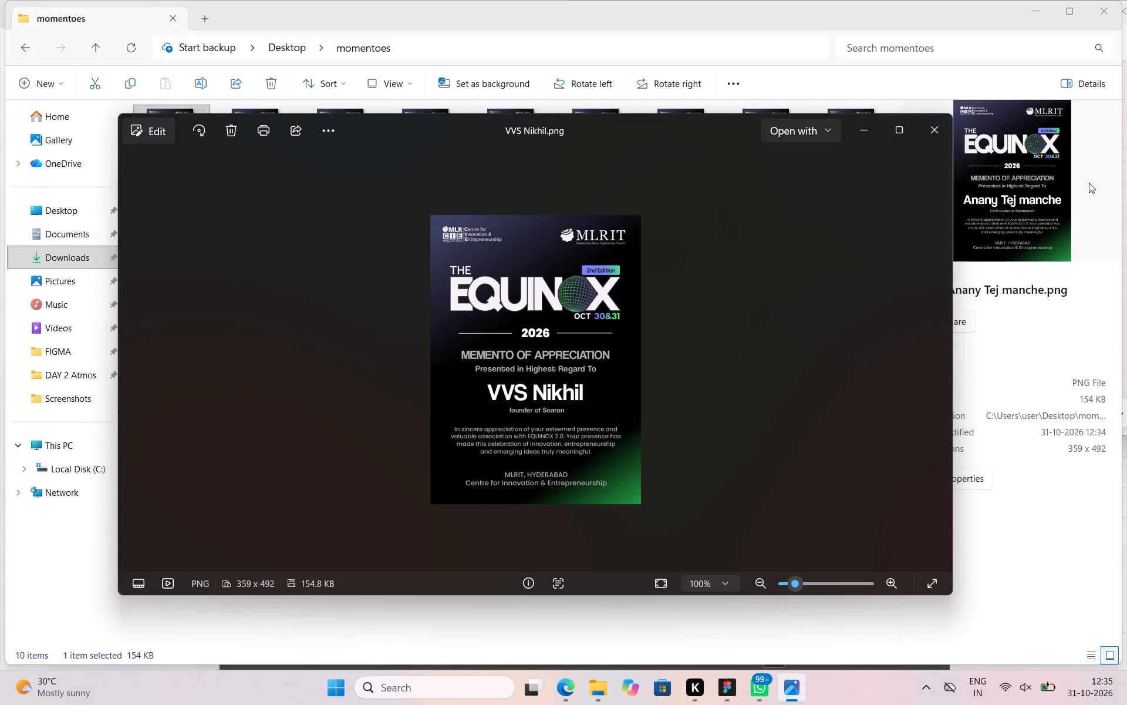
pyautogui.press('Right')
pyautogui.press('Right')
pyautogui.click(932, 140)
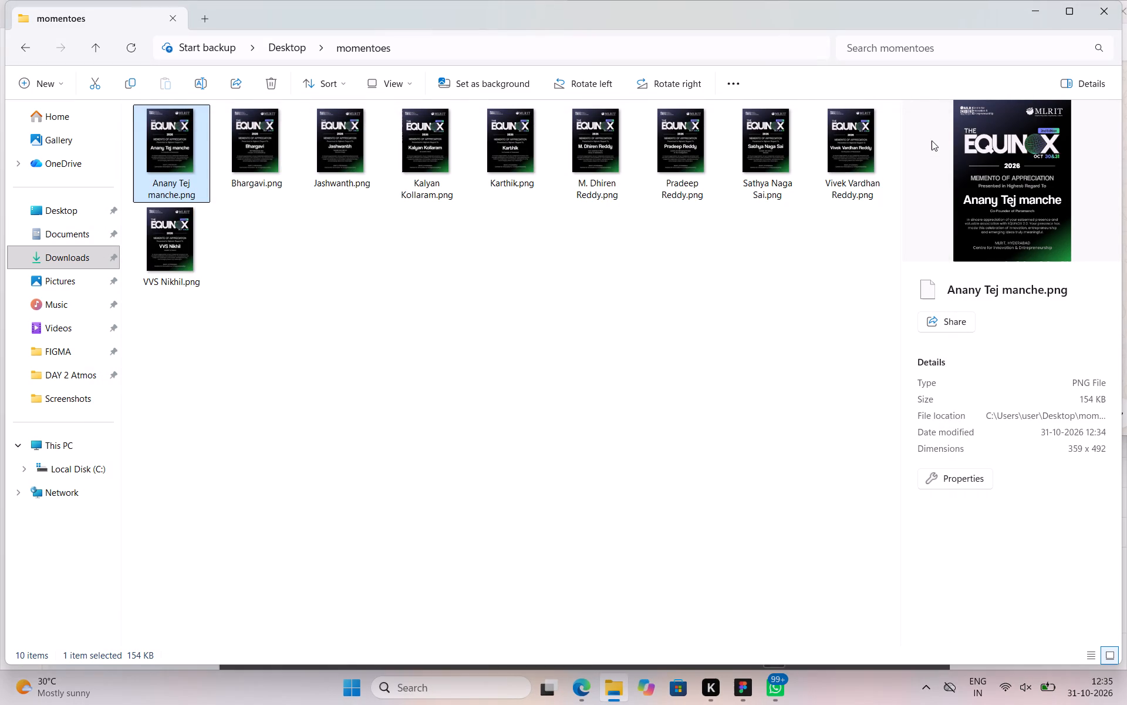
pyautogui.click(767, 379)
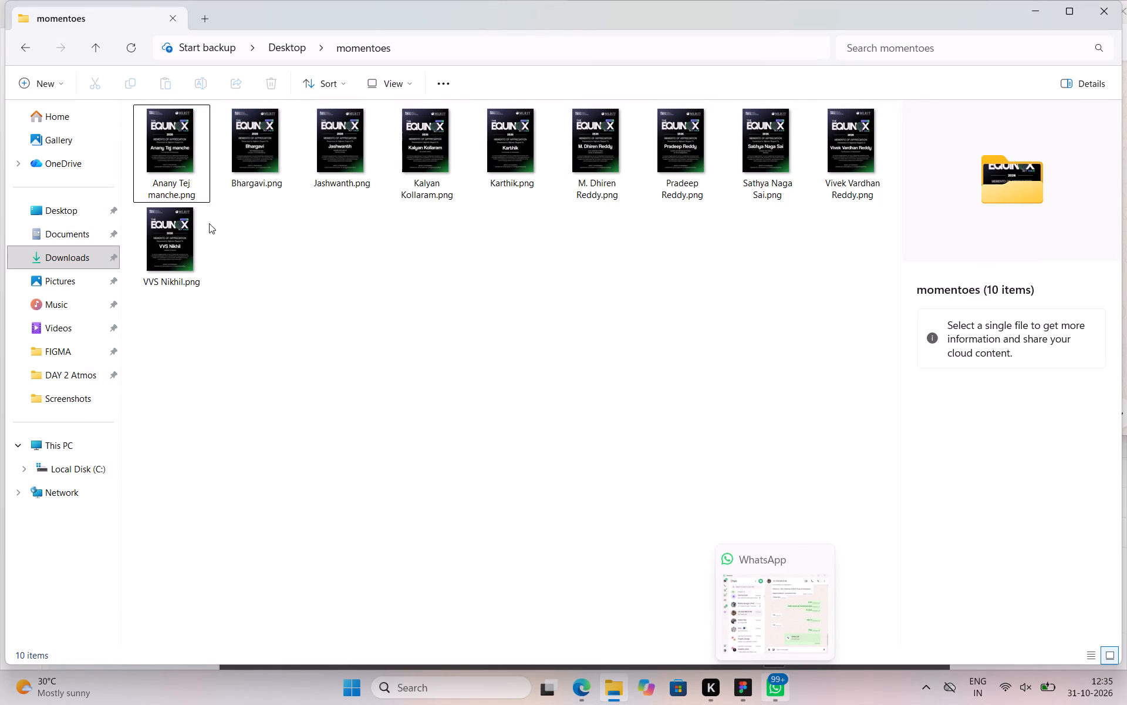
# Reopen the first memento PNG in the momentoes folder and review every exported memento through to the last one again.
pyautogui.doubleClick(177, 146)
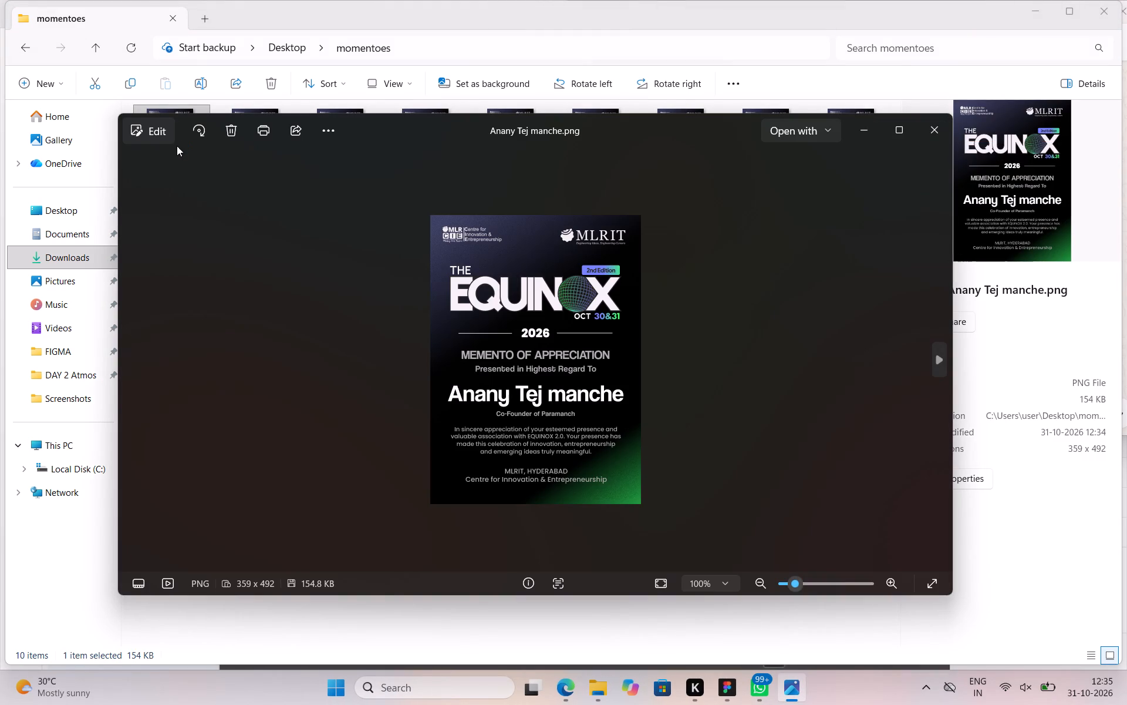
pyautogui.press('Right')
pyautogui.press('Right')
pyautogui.press('Right')
pyautogui.press('Right')
pyautogui.press('Right')
pyautogui.press('Right')
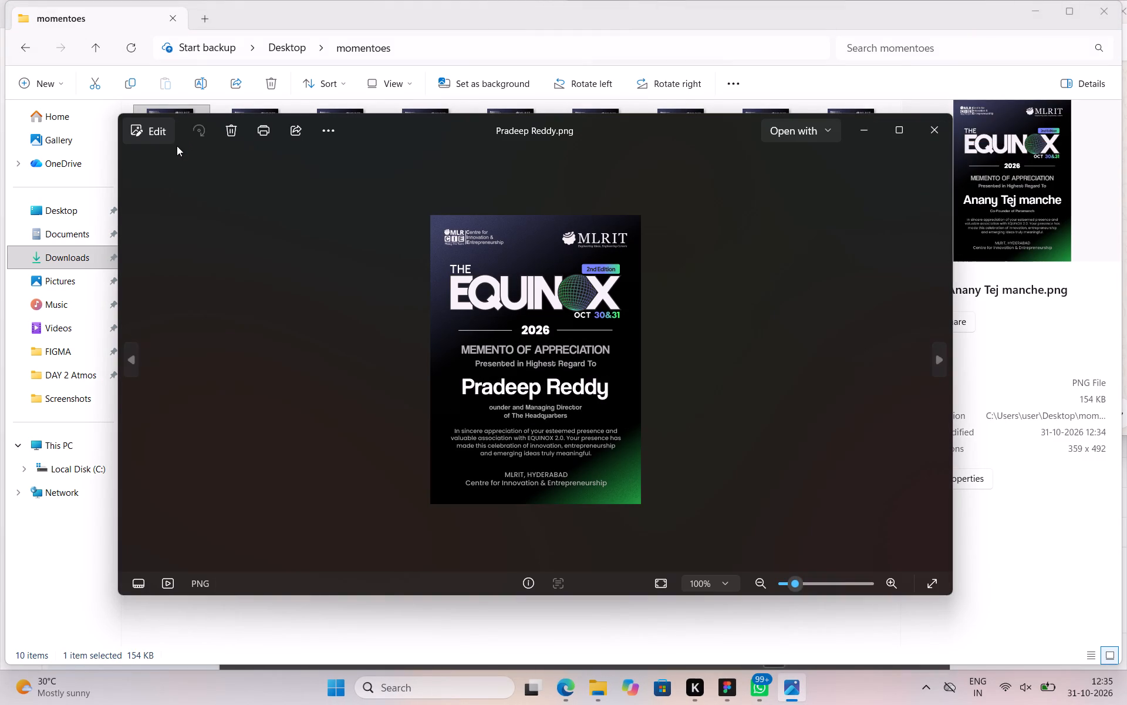
pyautogui.press('Right')
pyautogui.press('Right')
pyautogui.press('Right')
pyautogui.press('Right')
pyautogui.press('Right')
pyautogui.press('Right')
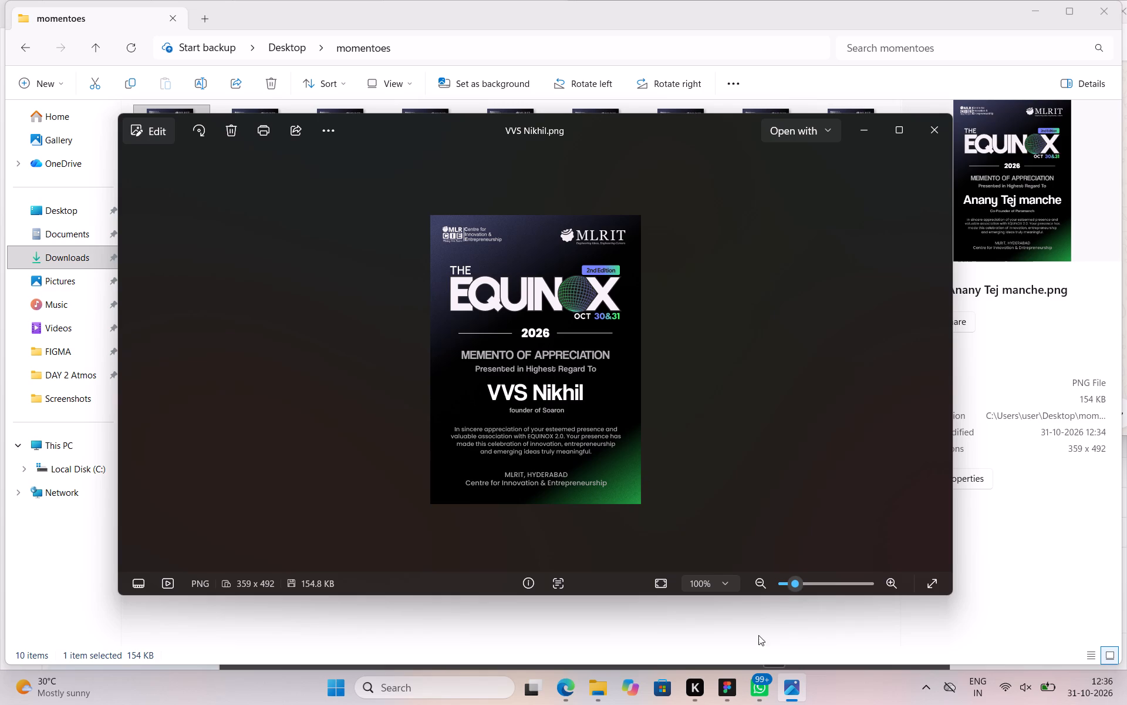
# Switch to WhatsApp.
pyautogui.click(762, 689)
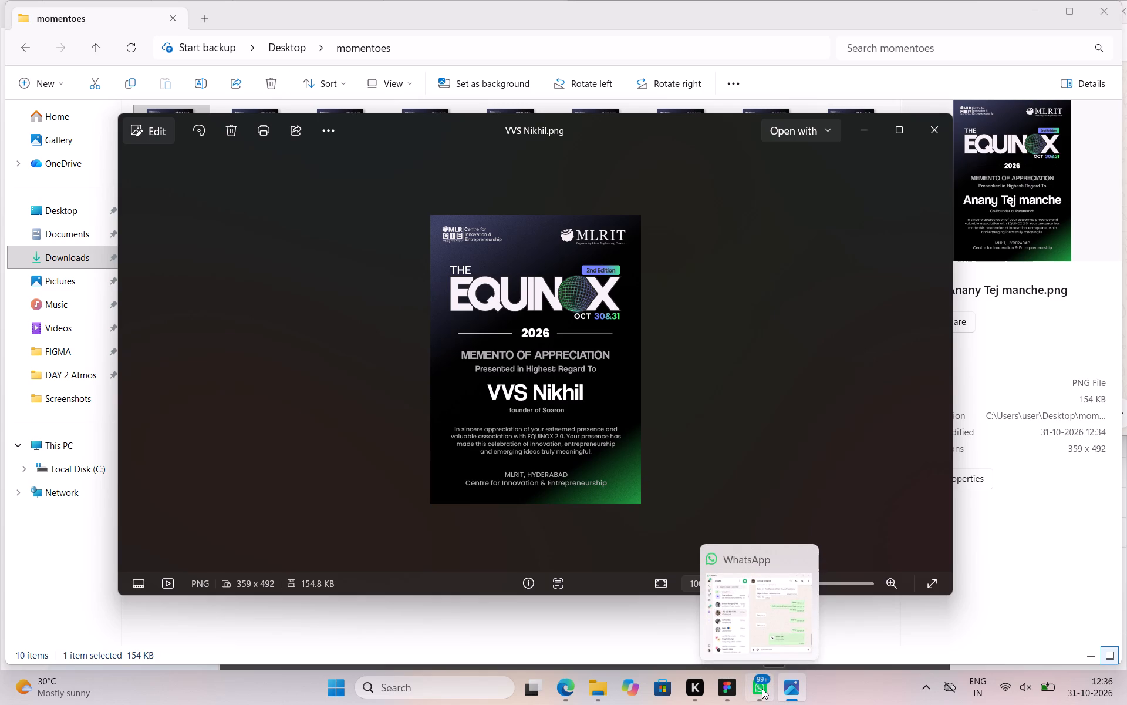
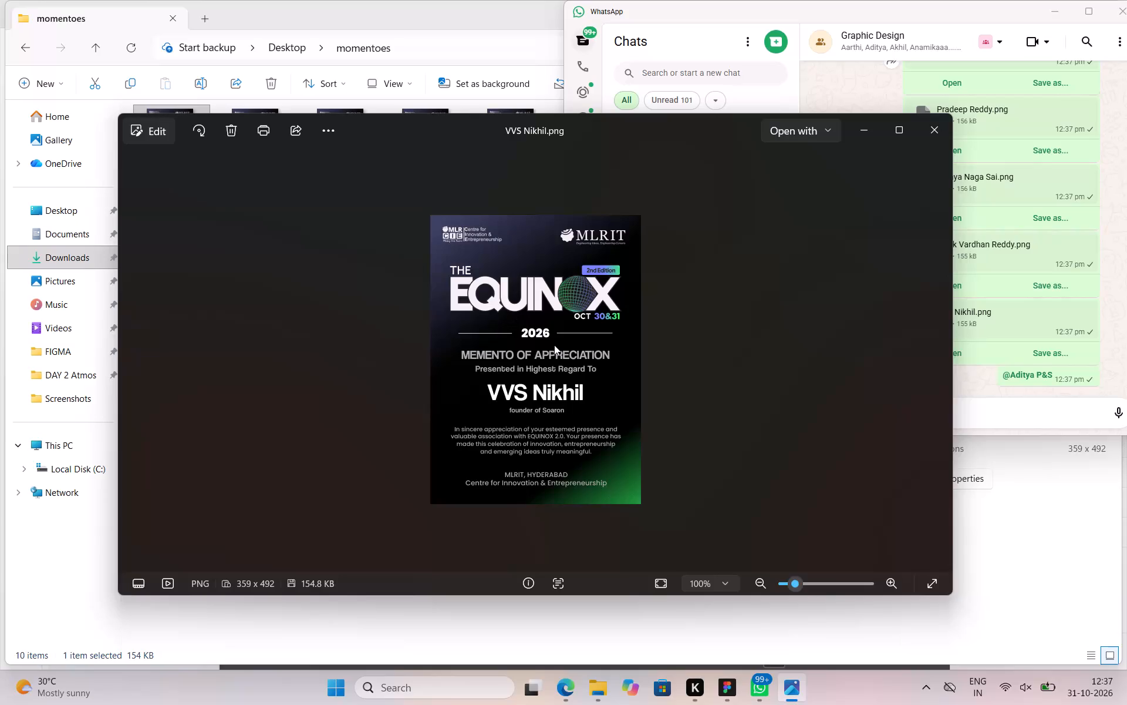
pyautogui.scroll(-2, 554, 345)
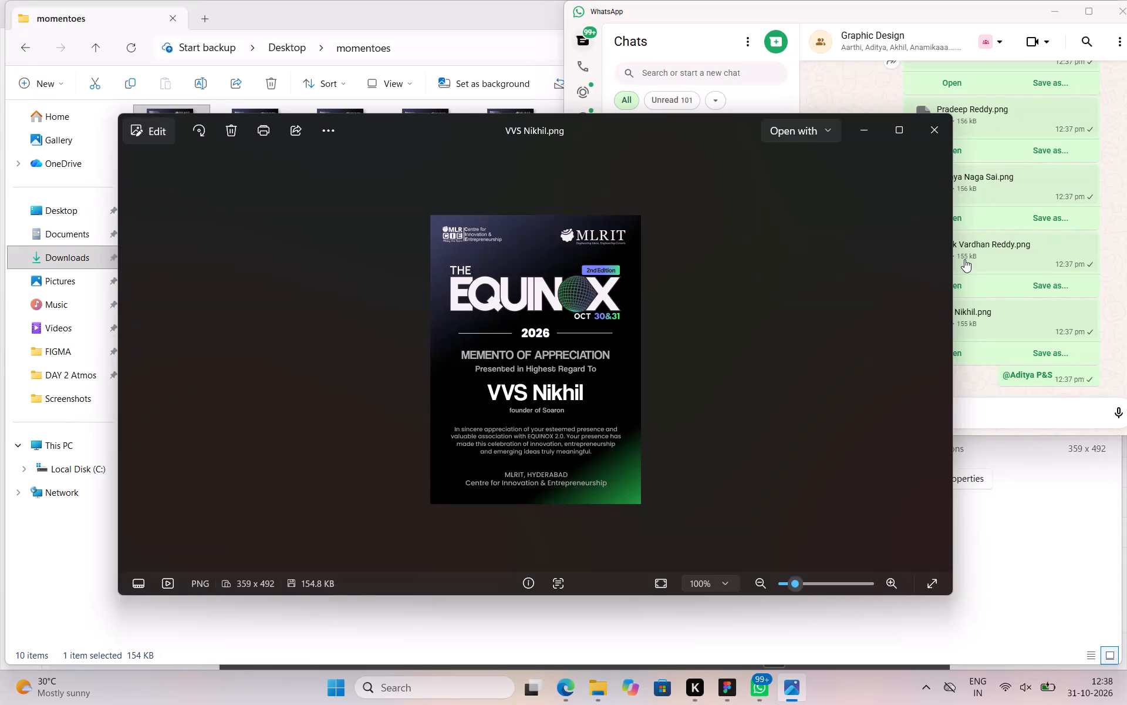
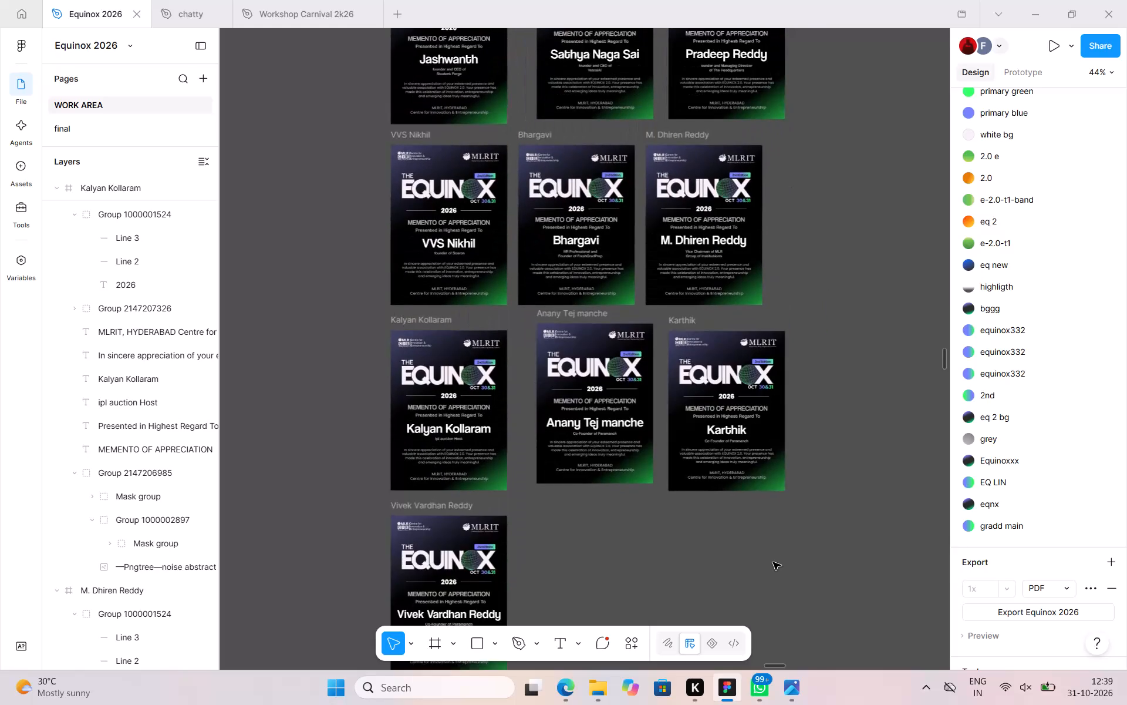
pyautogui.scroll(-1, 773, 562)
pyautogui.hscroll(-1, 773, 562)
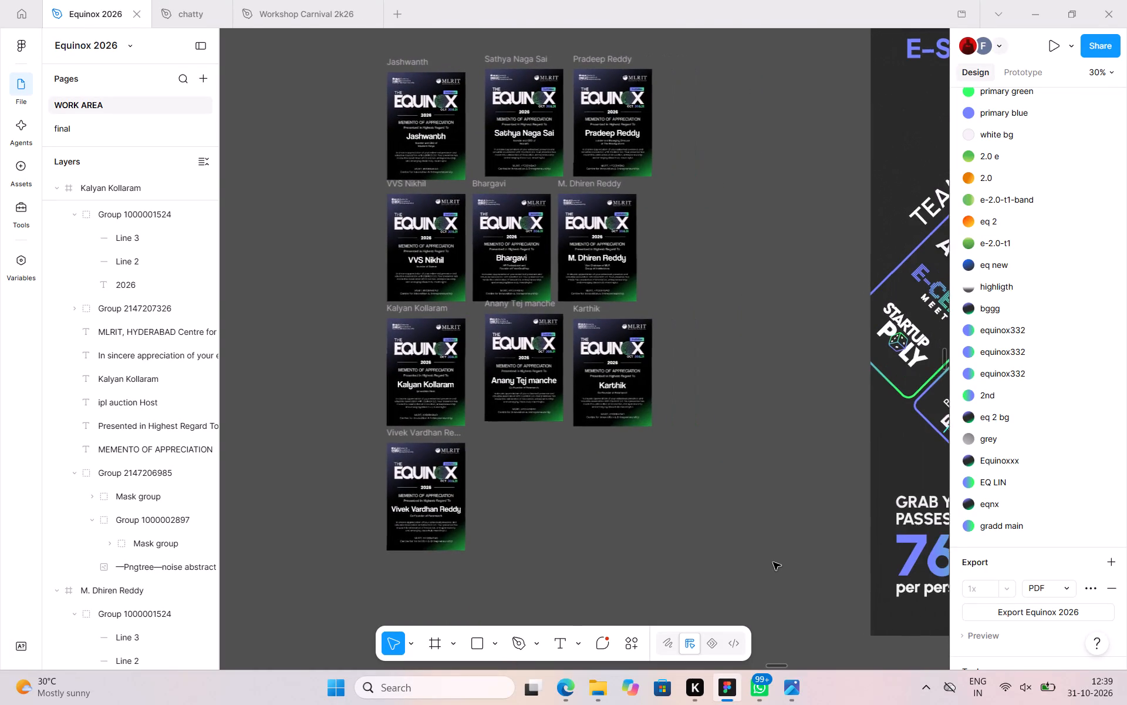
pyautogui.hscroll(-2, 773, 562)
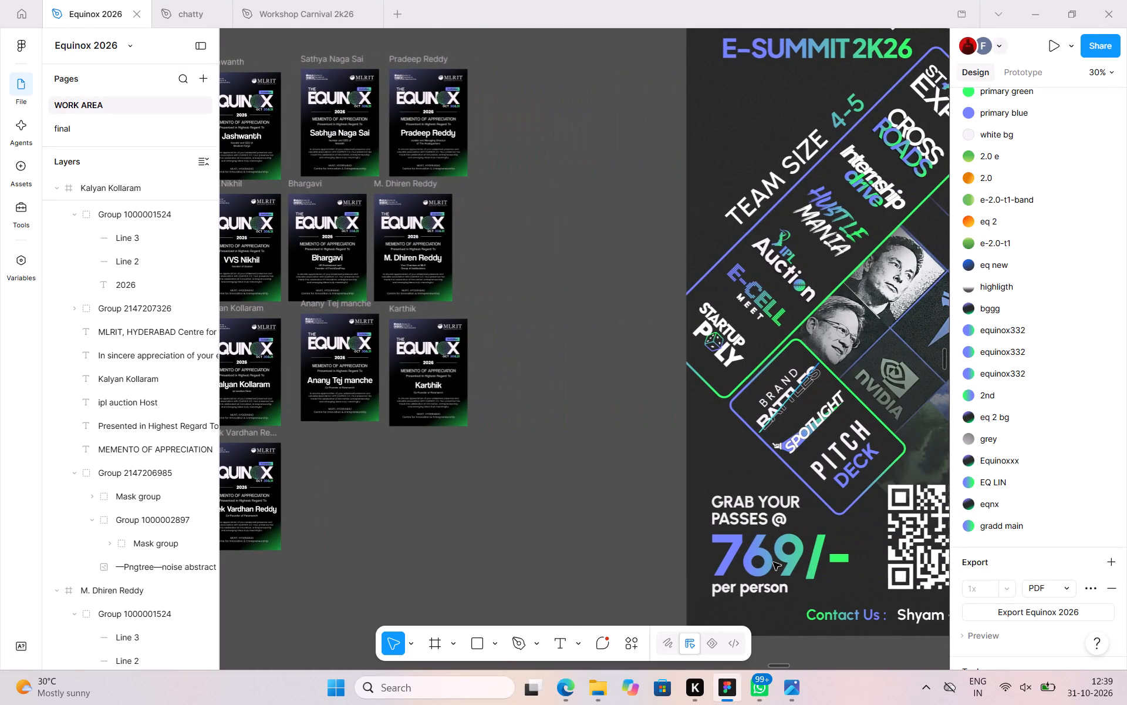
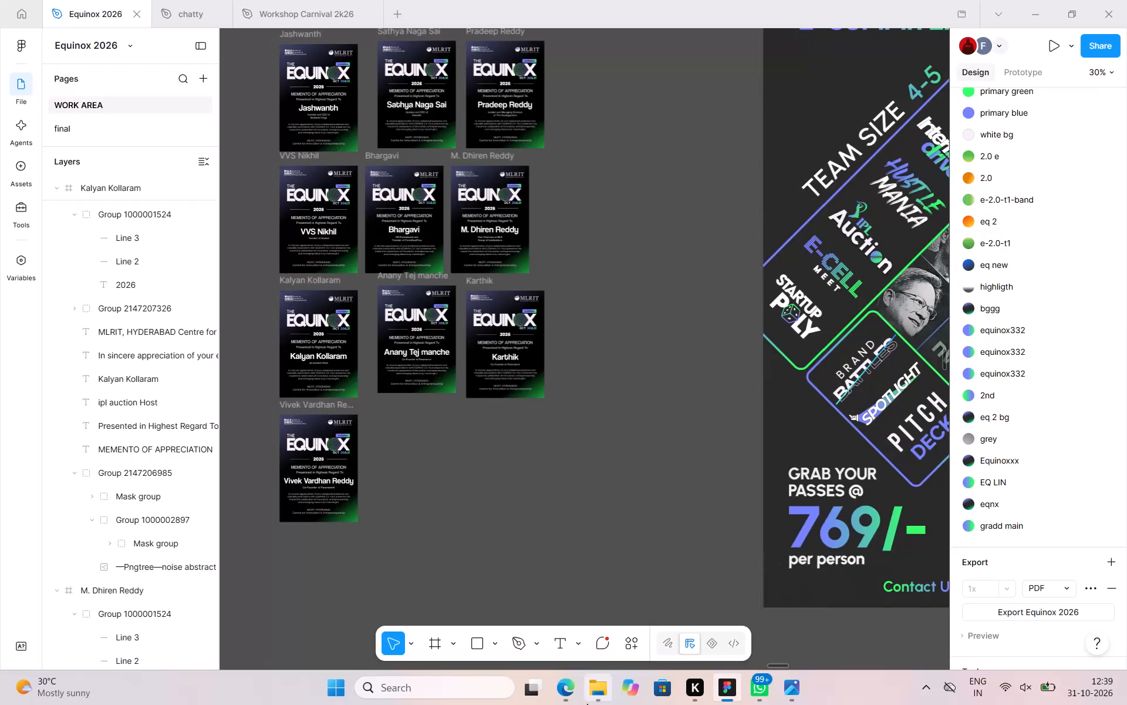
# Duplicate the bottom-row memento frame and place the copy just right of the original, at about X 72371, Y 6978.
pyautogui.click(309, 401)
pyautogui.keyDown('alt'); pyautogui.moveTo(309, 401); pyautogui.dragTo(416, 409); pyautogui.keyUp('alt')
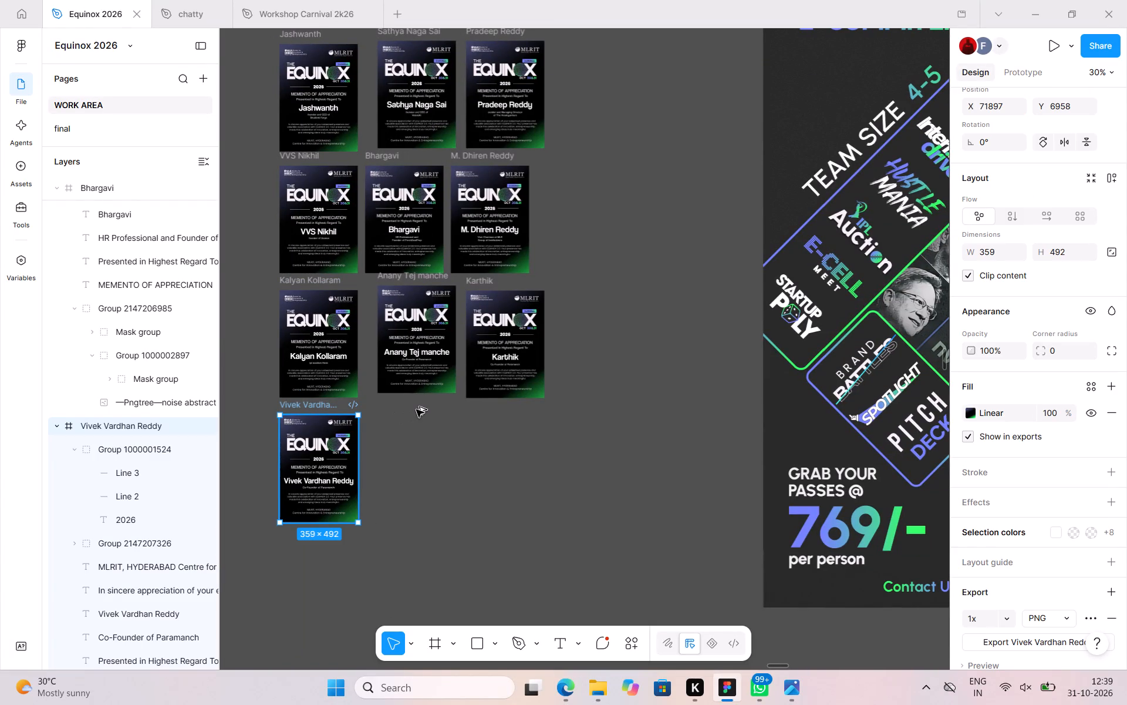
pyautogui.keyDown('alt'); pyautogui.moveTo(416, 409); pyautogui.dragTo(410, 403); pyautogui.keyUp('alt')
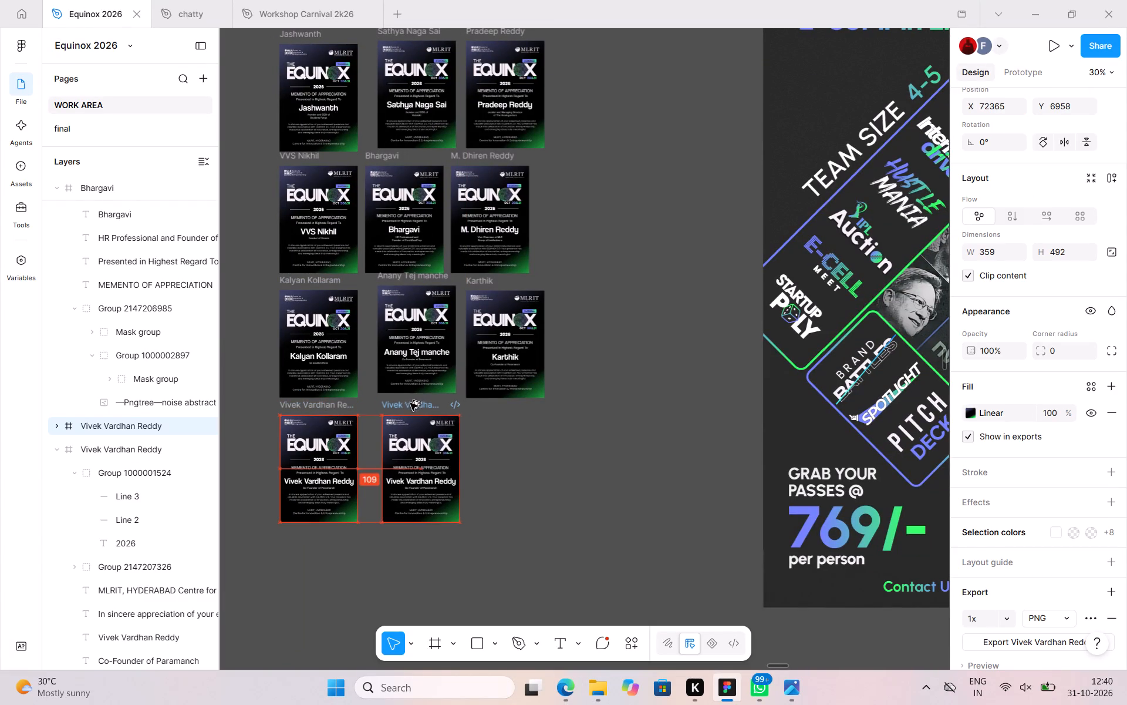
pyautogui.keyDown('alt'); pyautogui.moveTo(410, 403); pyautogui.dragTo(412, 405); pyautogui.keyUp('alt')
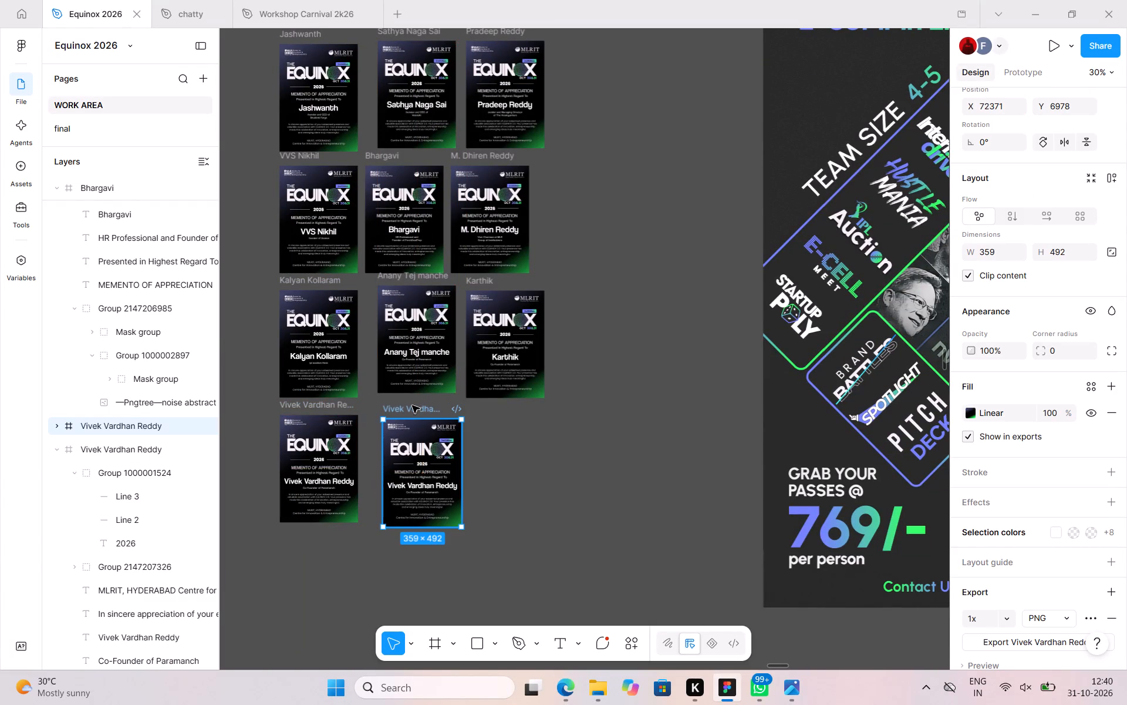
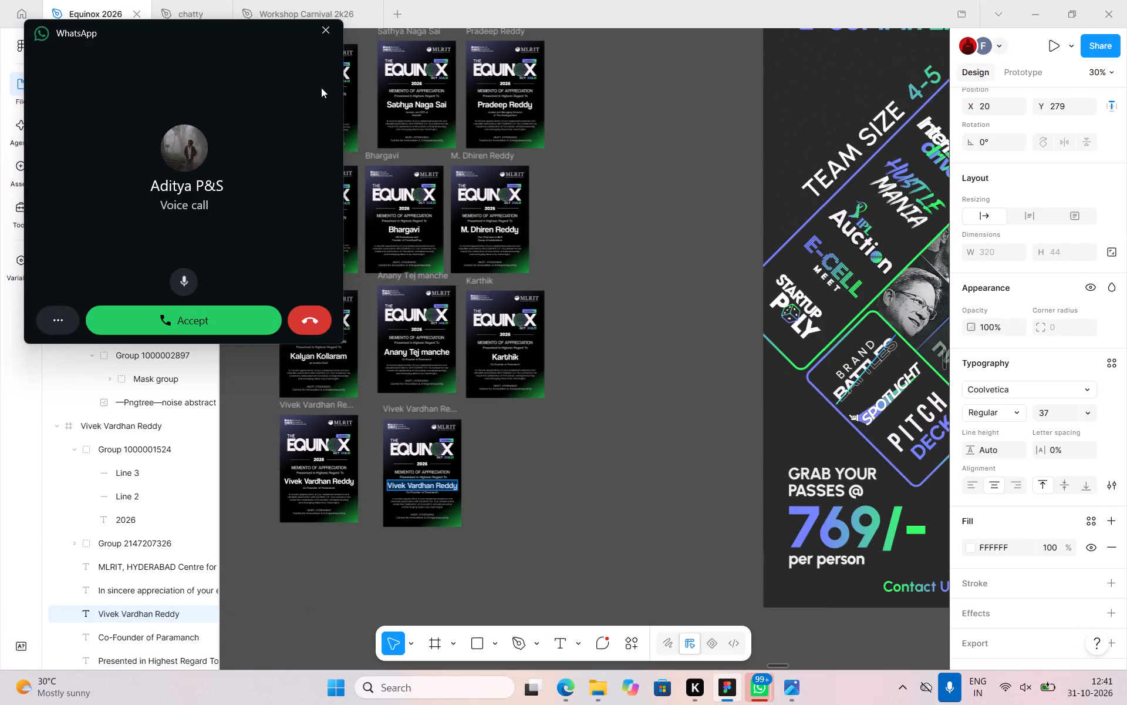
# Close the incoming voice call window covering the design canvas.
pyautogui.click(320, 28)
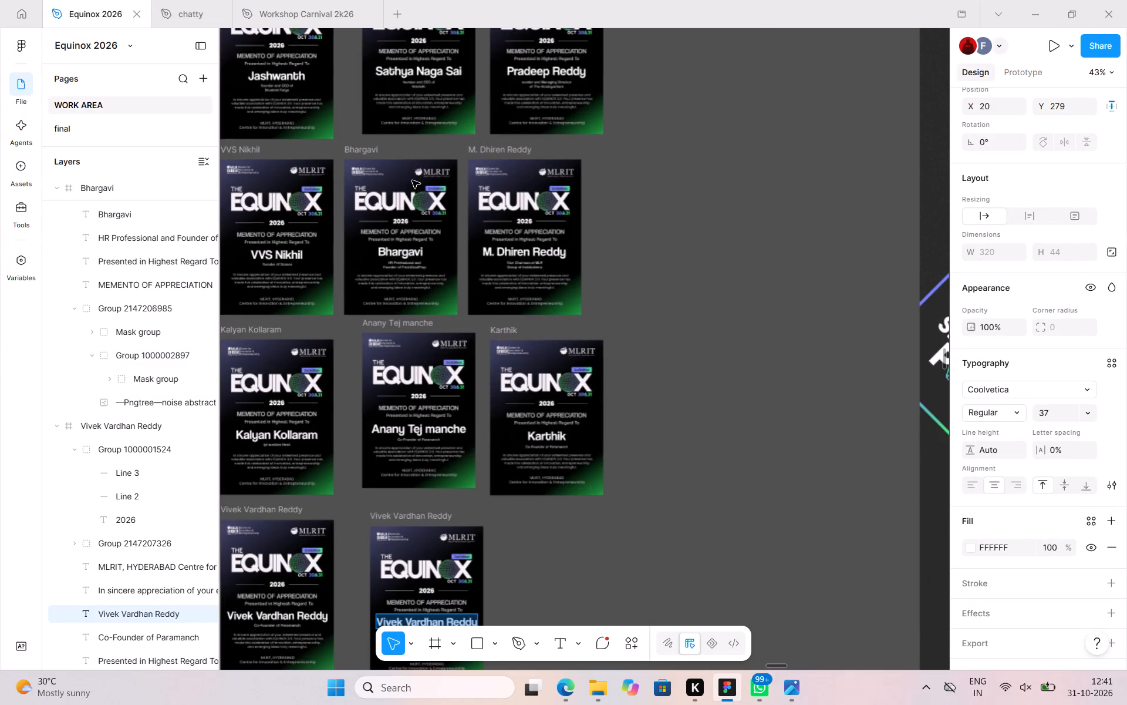
# Look over the rows of existing mementos and examine the Bhargavi memento's name and title text up close.
pyautogui.scroll(1, 412, 180)
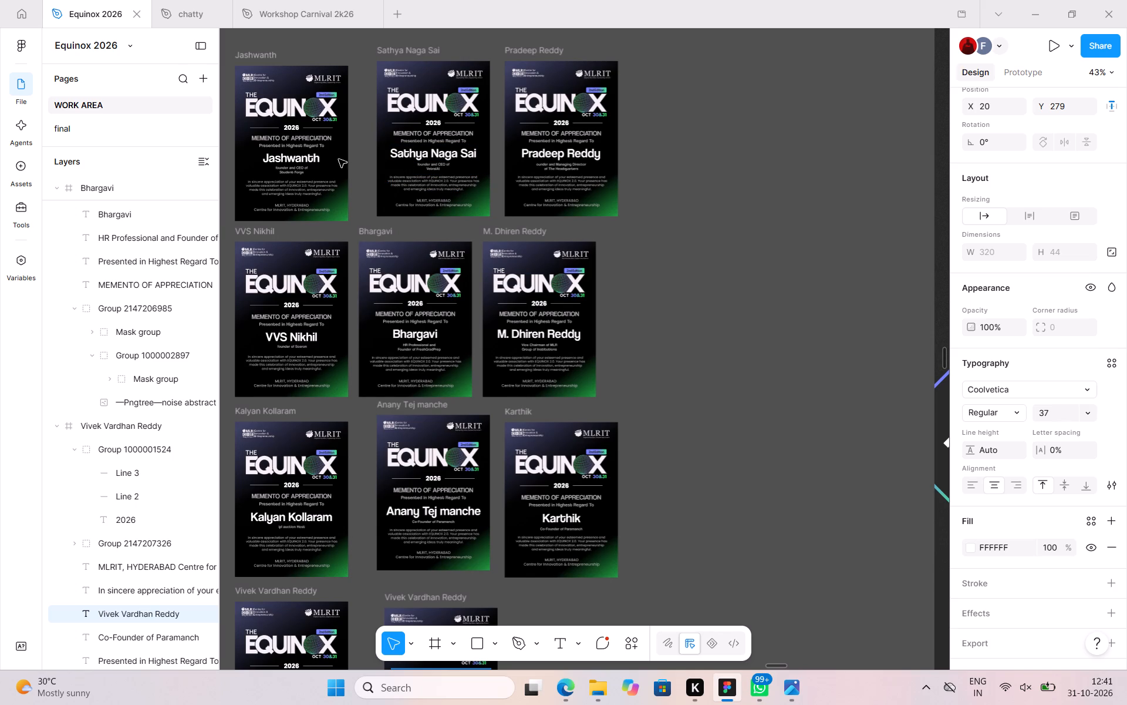
pyautogui.scroll(-2, 433, 268)
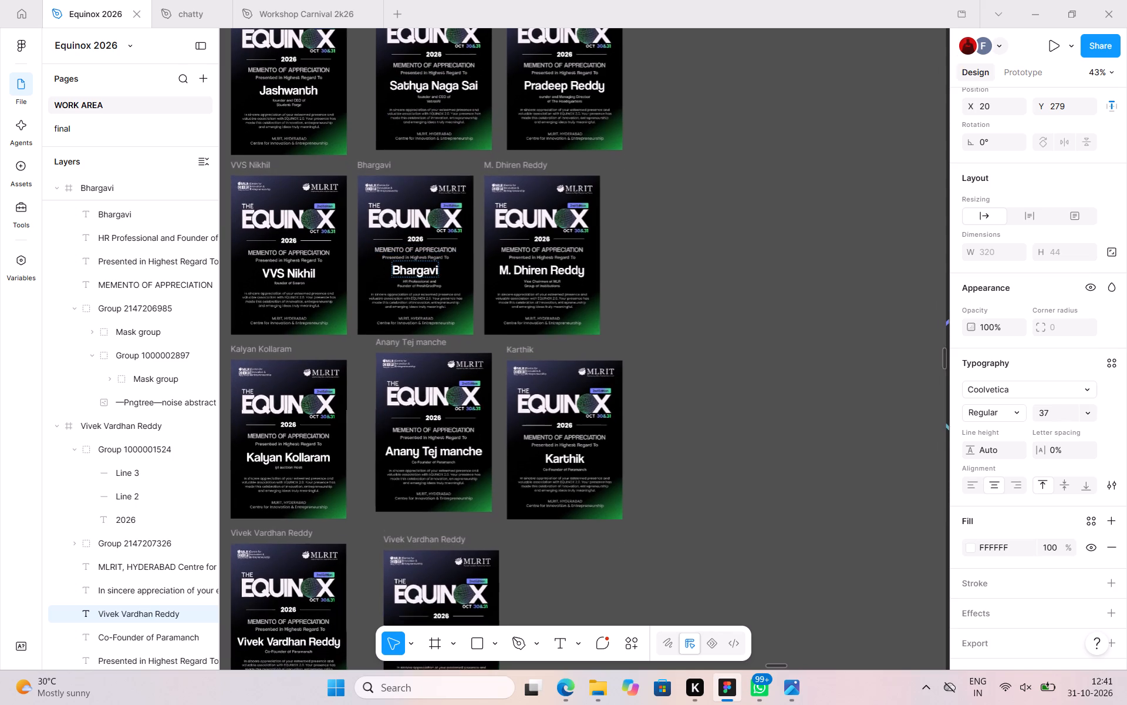
pyautogui.hscroll(2, 433, 268)
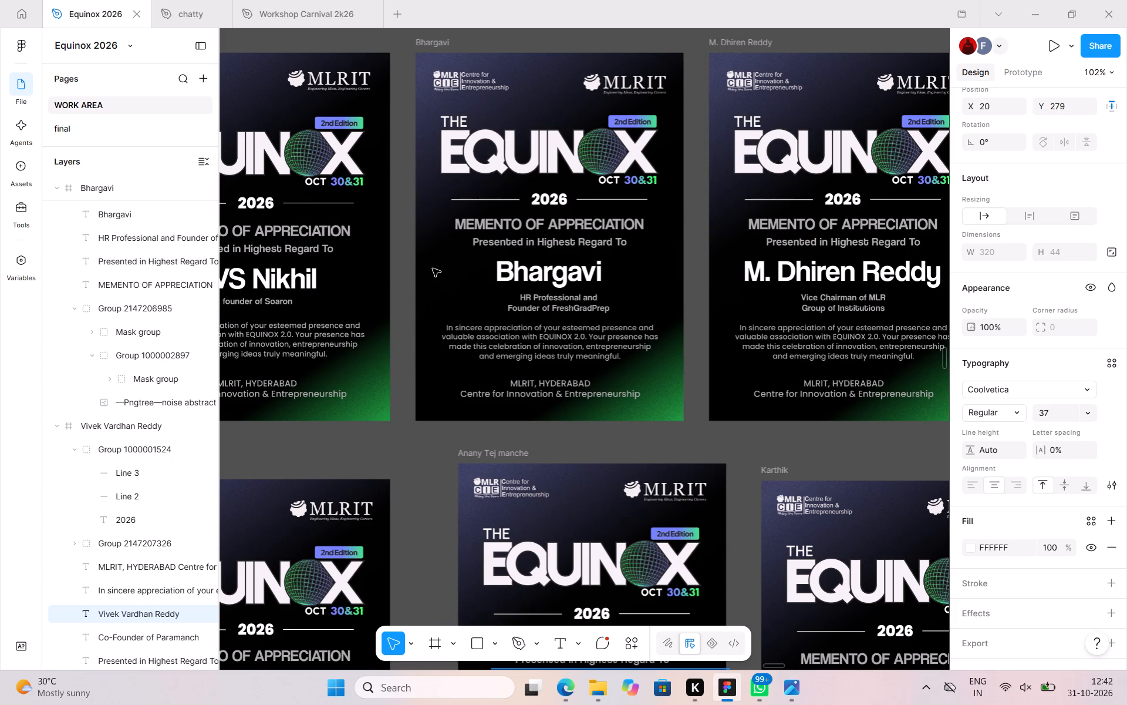
pyautogui.scroll(-2, 433, 268)
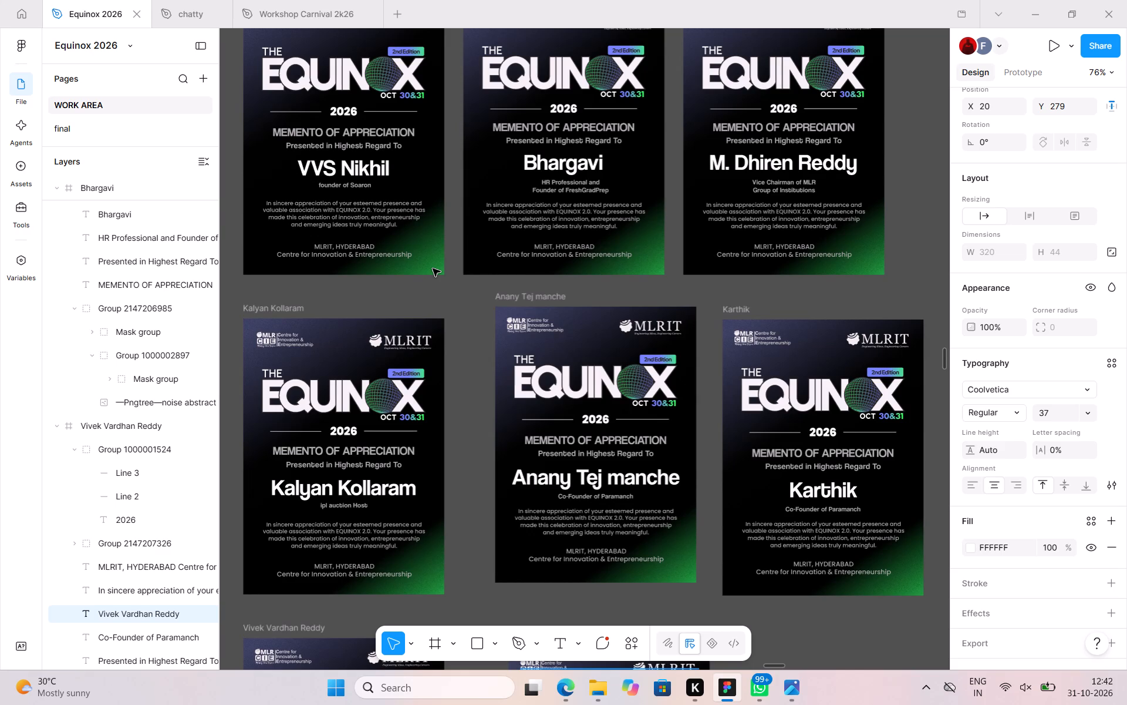
pyautogui.scroll(1, 433, 268)
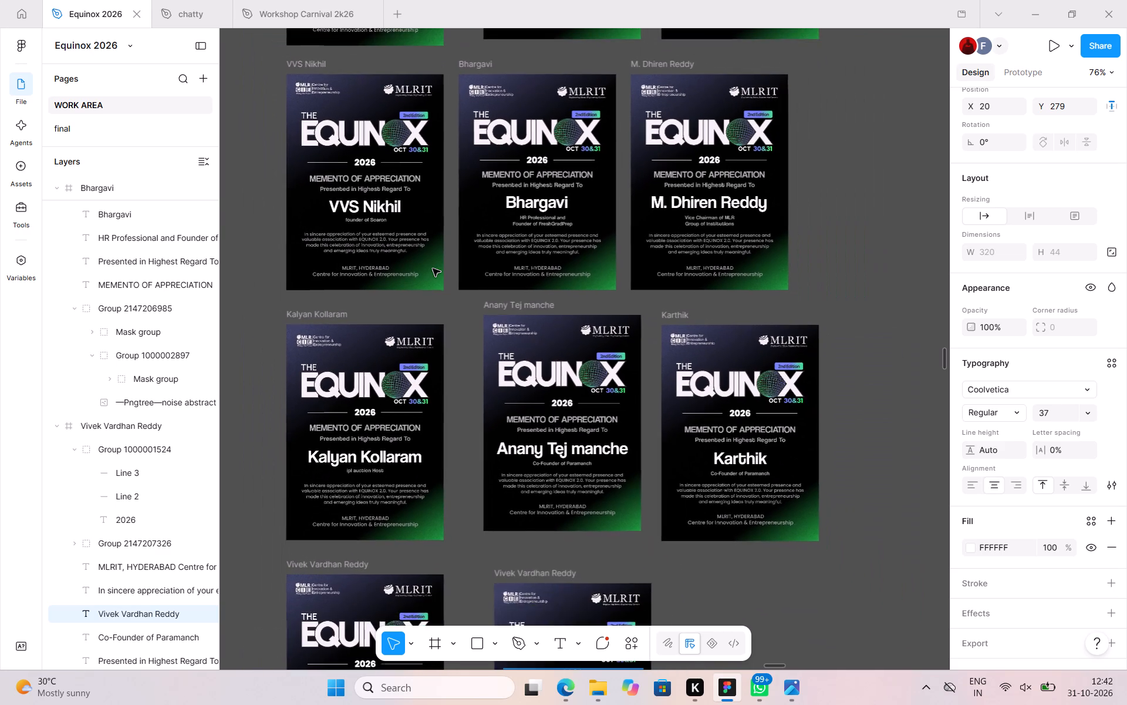
pyautogui.scroll(1, 433, 268)
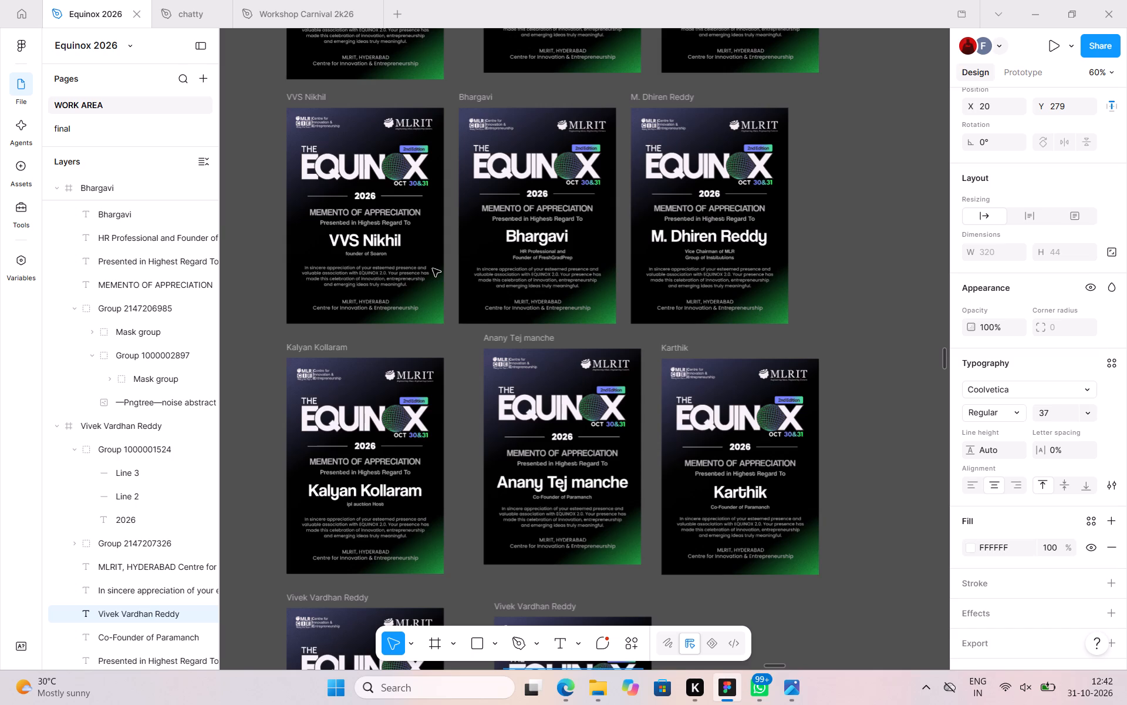
pyautogui.click(433, 268)
pyautogui.scroll(-1, 359, 344)
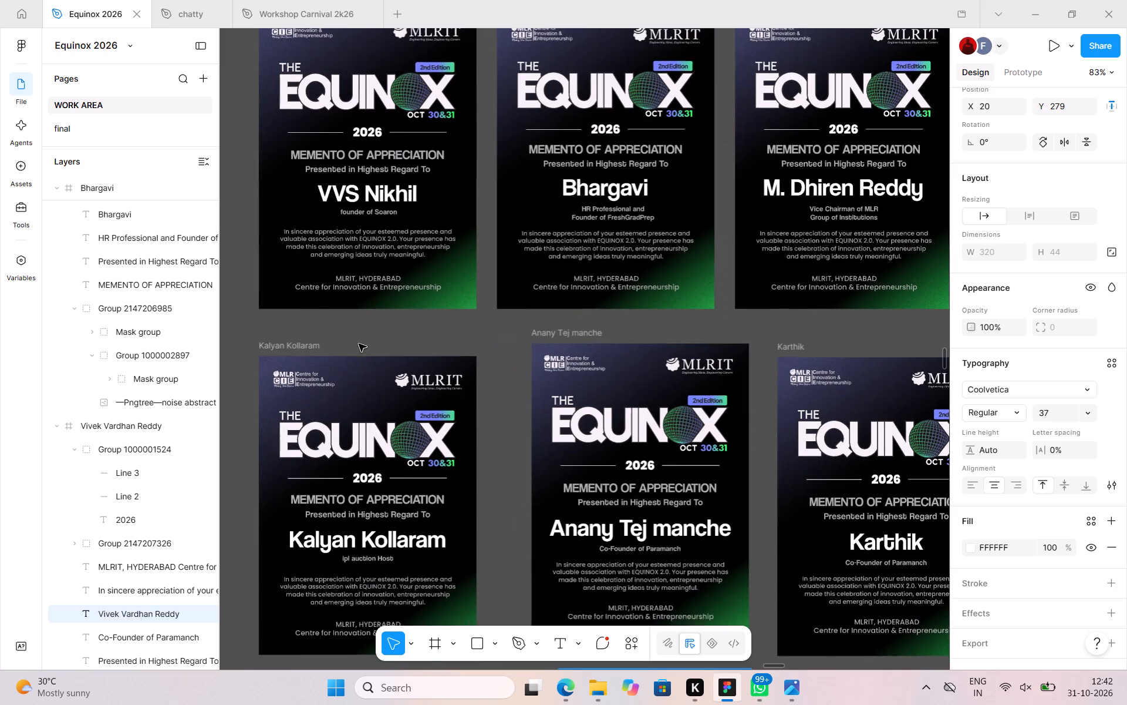
pyautogui.scroll(-1, 359, 344)
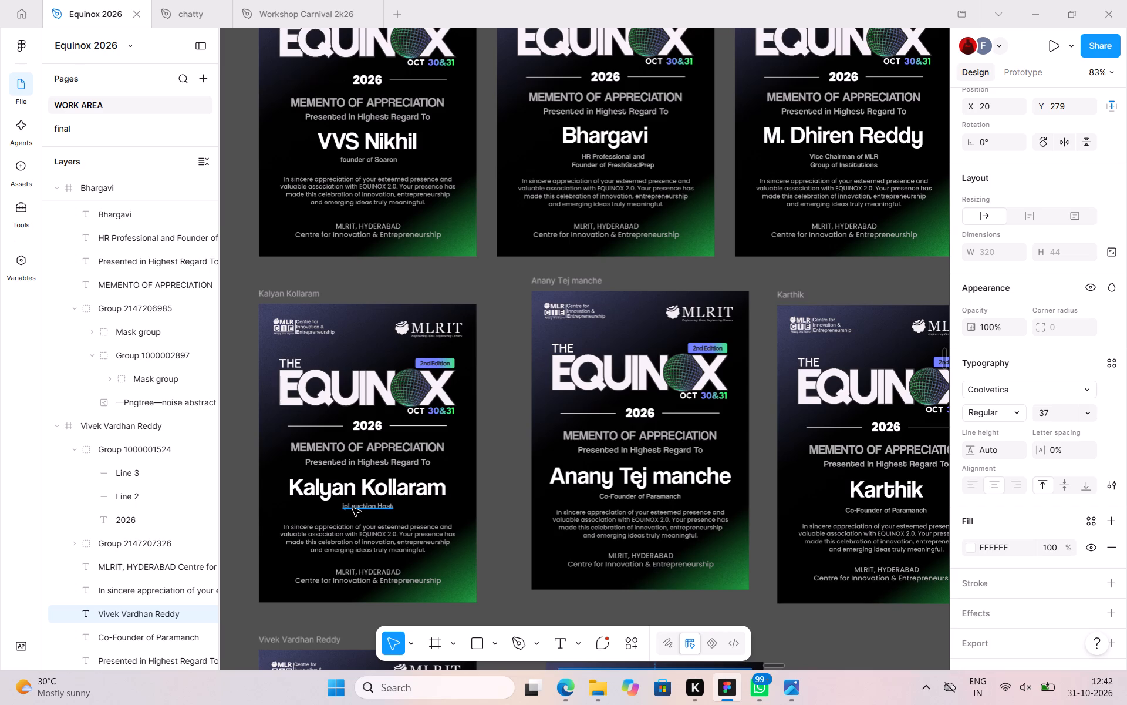
pyautogui.scroll(5, 353, 508)
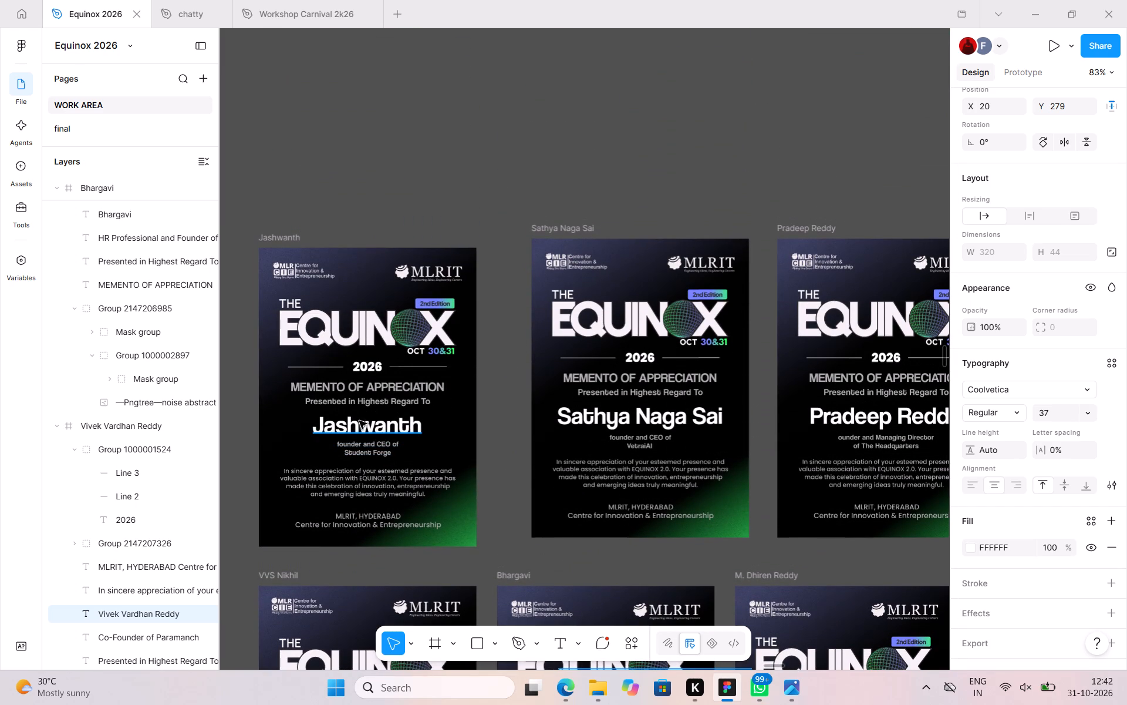
pyautogui.tripleClick(343, 445)
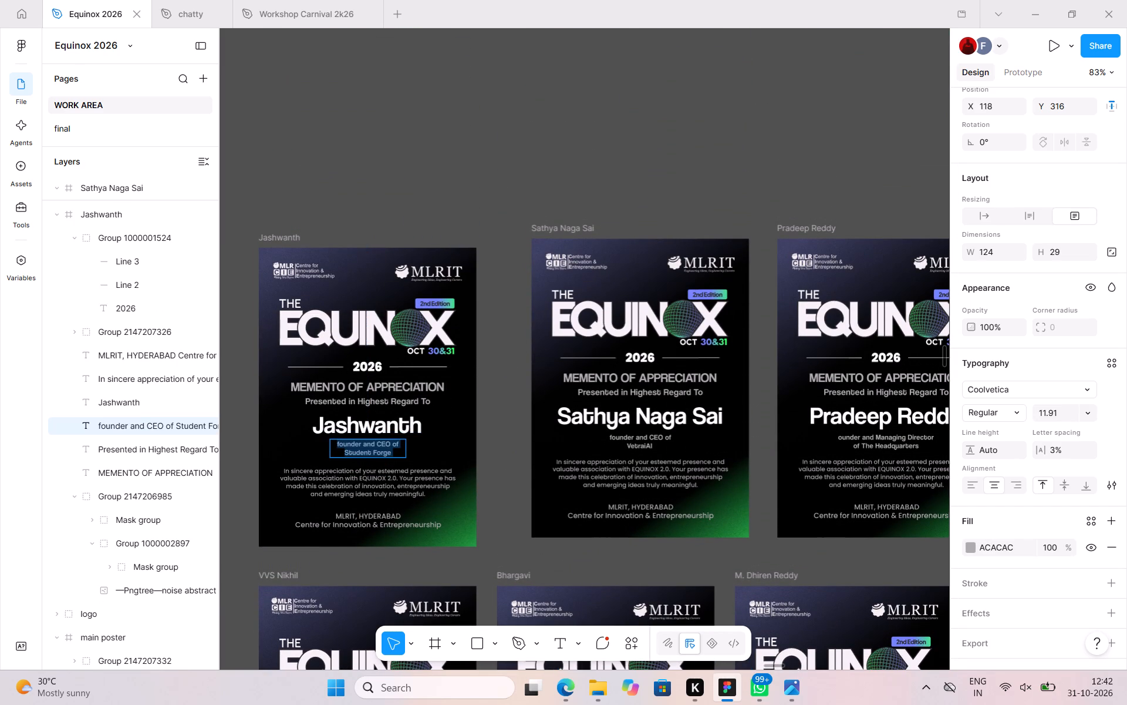
pyautogui.click(340, 445)
pyautogui.press('BackSpace')
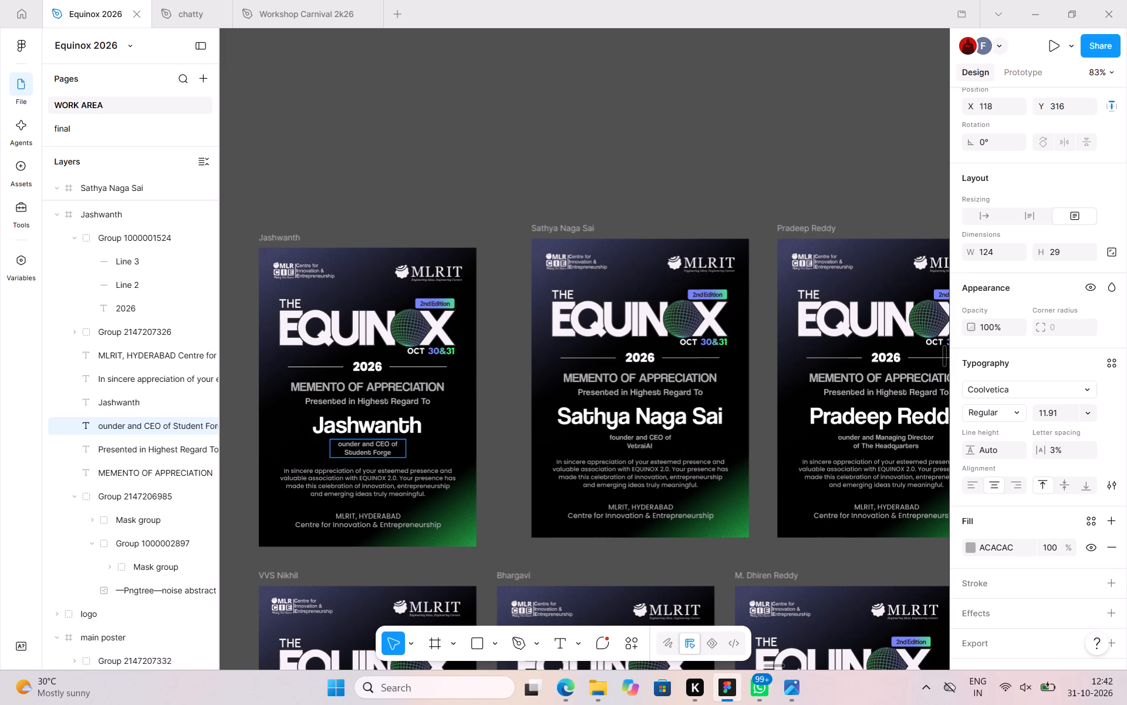
pyautogui.hotkey('shift', 'f')
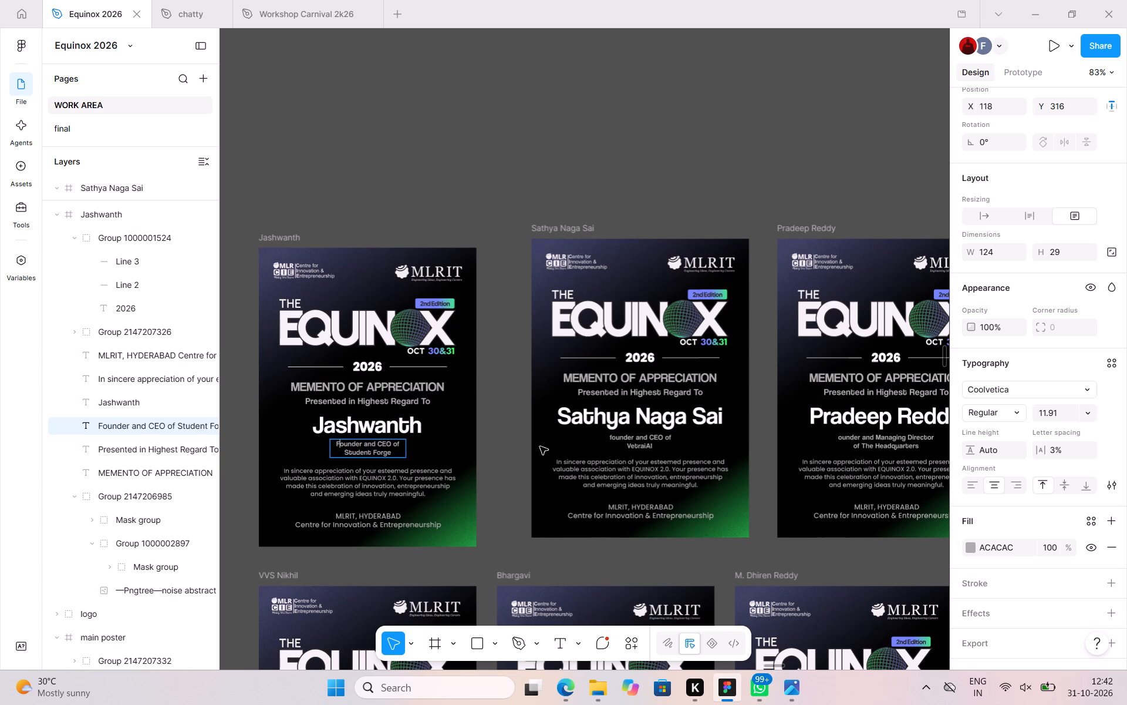
# Capitalise the first letter of the designation on the VetraiAI memento so it reads "Founder and CEO of VetraiAI".
pyautogui.click(610, 438)
pyautogui.press('Right')
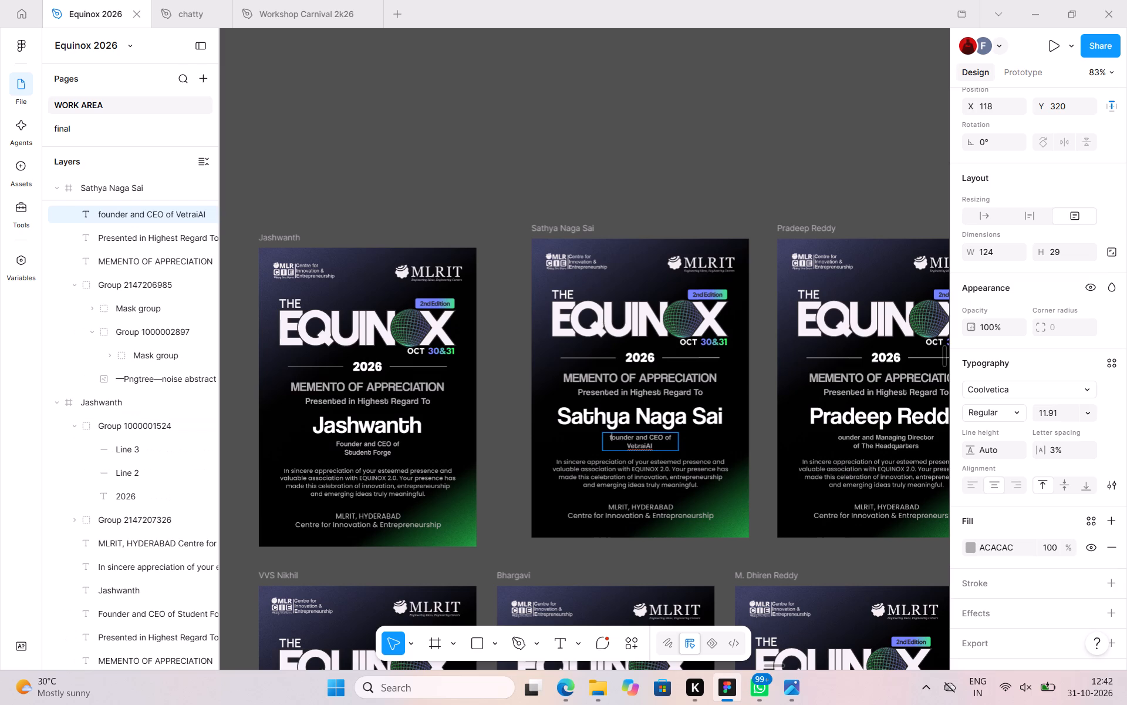
pyautogui.press('BackSpace')
pyautogui.hotkey('shift', 'f')
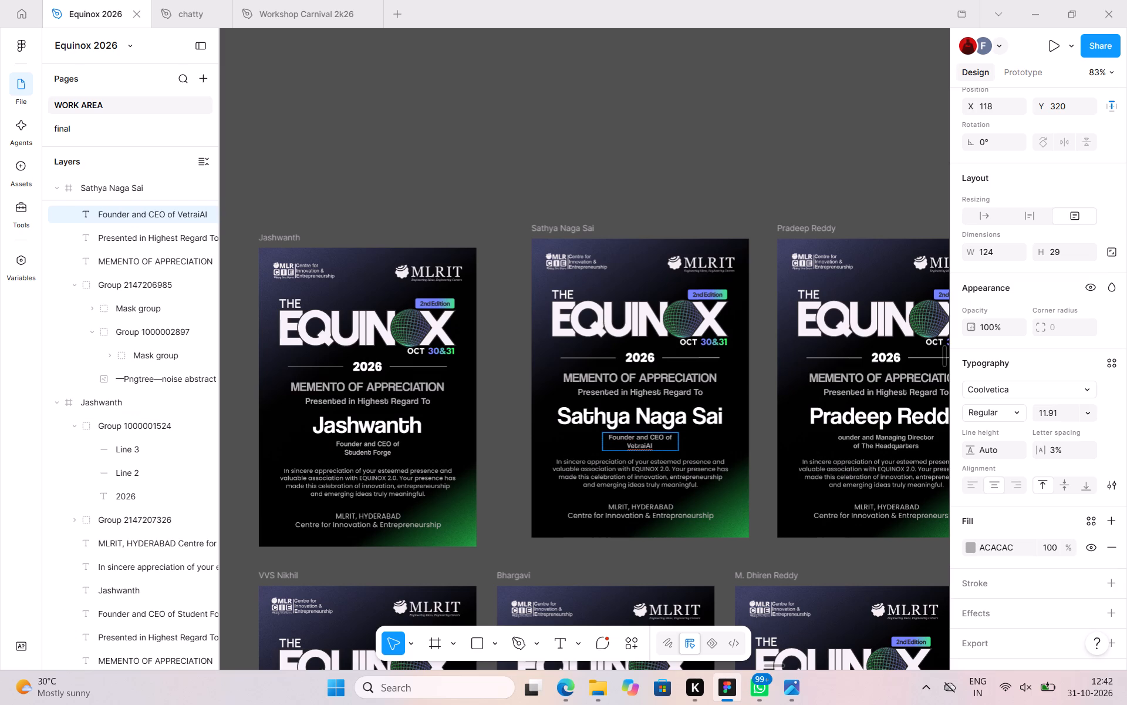
# Add the missing capital F to "ounder" in the designation on The Headquarters managing director's memento.
pyautogui.hscroll(-2, 681, 432)
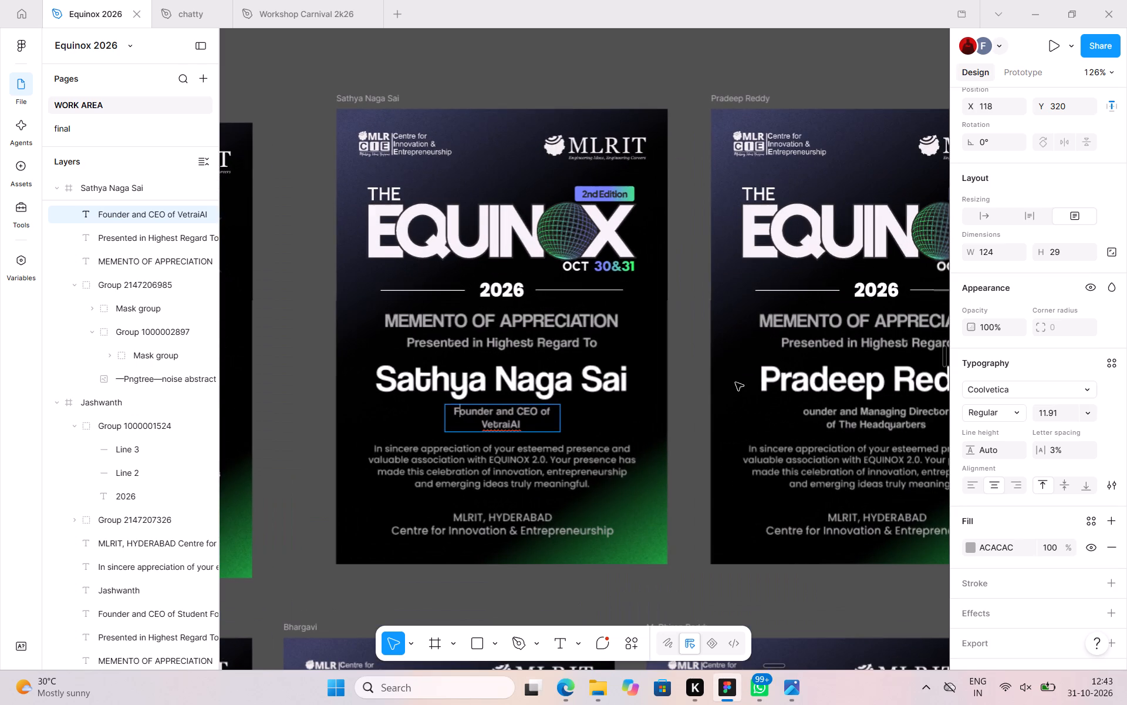
pyautogui.hscroll(-1, 735, 382)
pyautogui.click(701, 413)
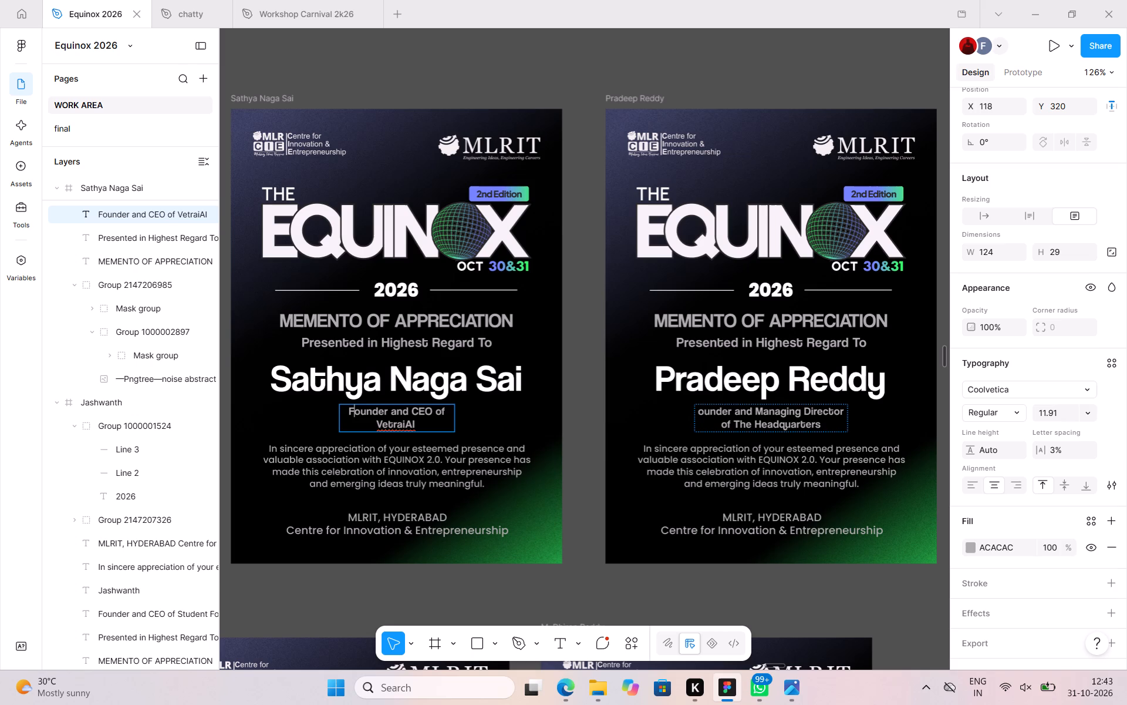
pyautogui.hotkey('shift', 'f')
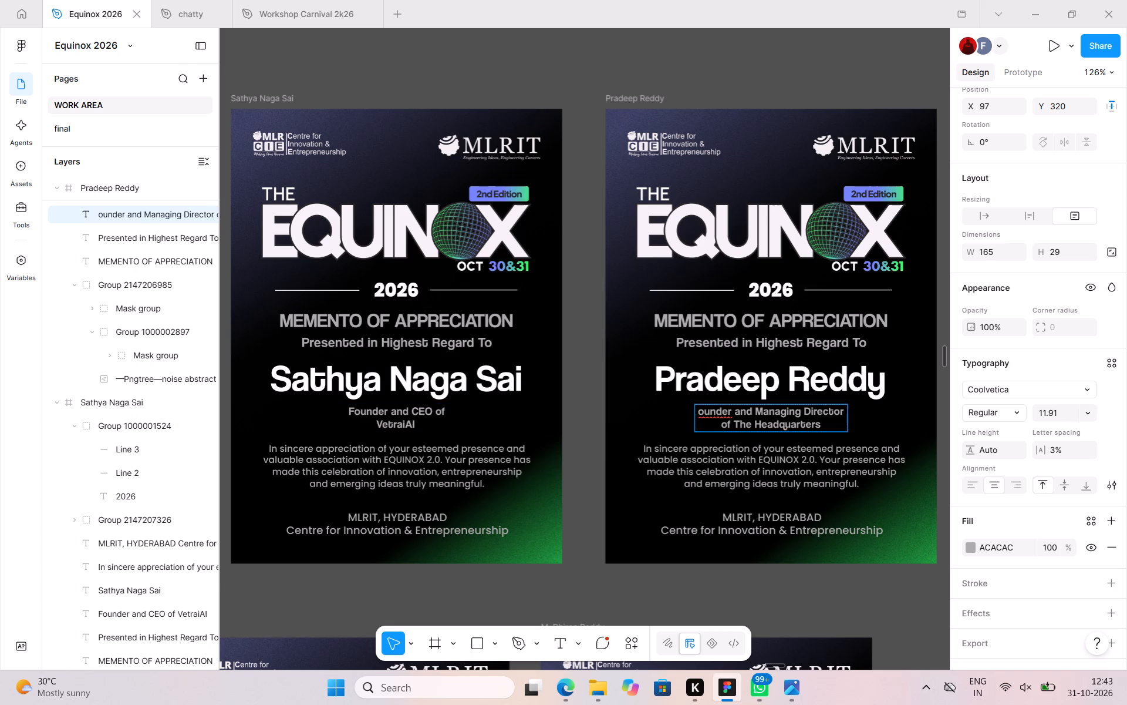
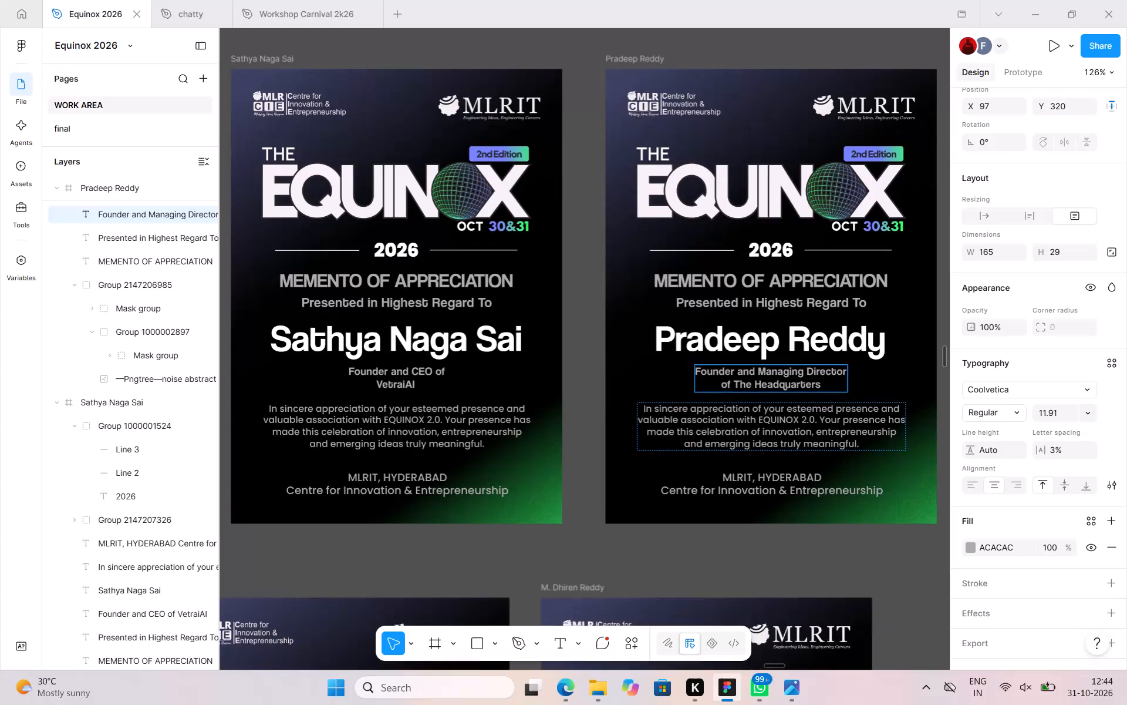
# Capitalise the first letter of the designation on the Soaron founder's memento so it reads "Founder of Soaron".
pyautogui.hscroll(-1, 765, 432)
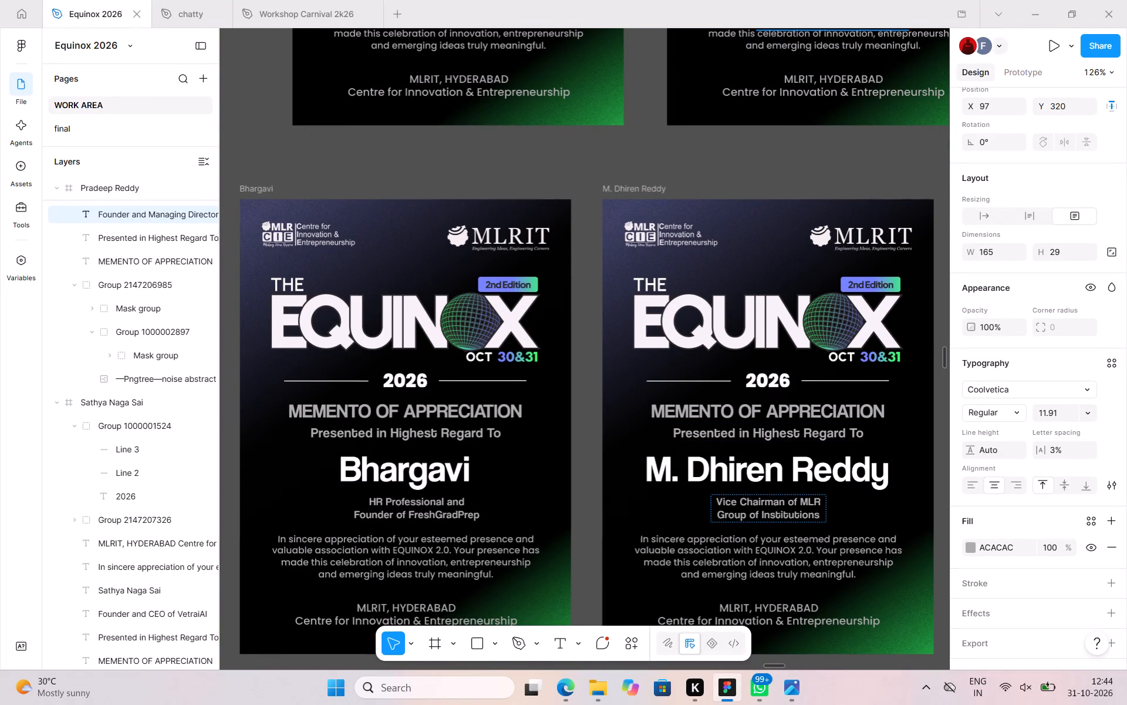
pyautogui.hscroll(1, 727, 510)
pyautogui.scroll(-1, 727, 510)
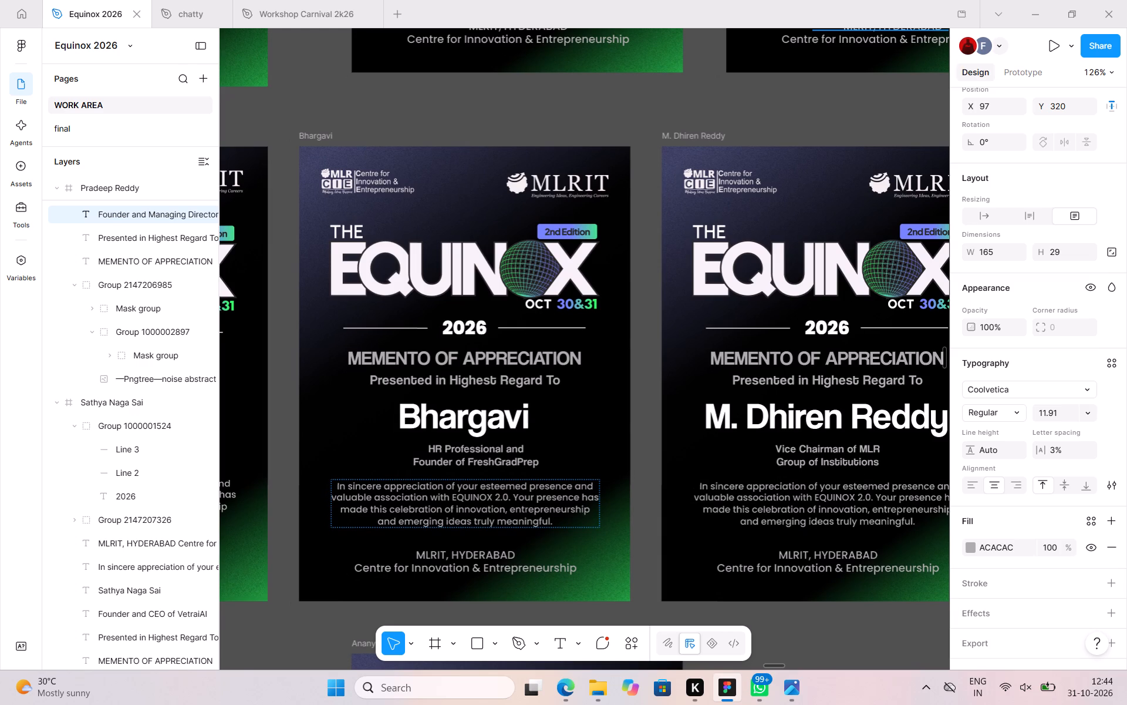
pyautogui.hscroll(1, 481, 505)
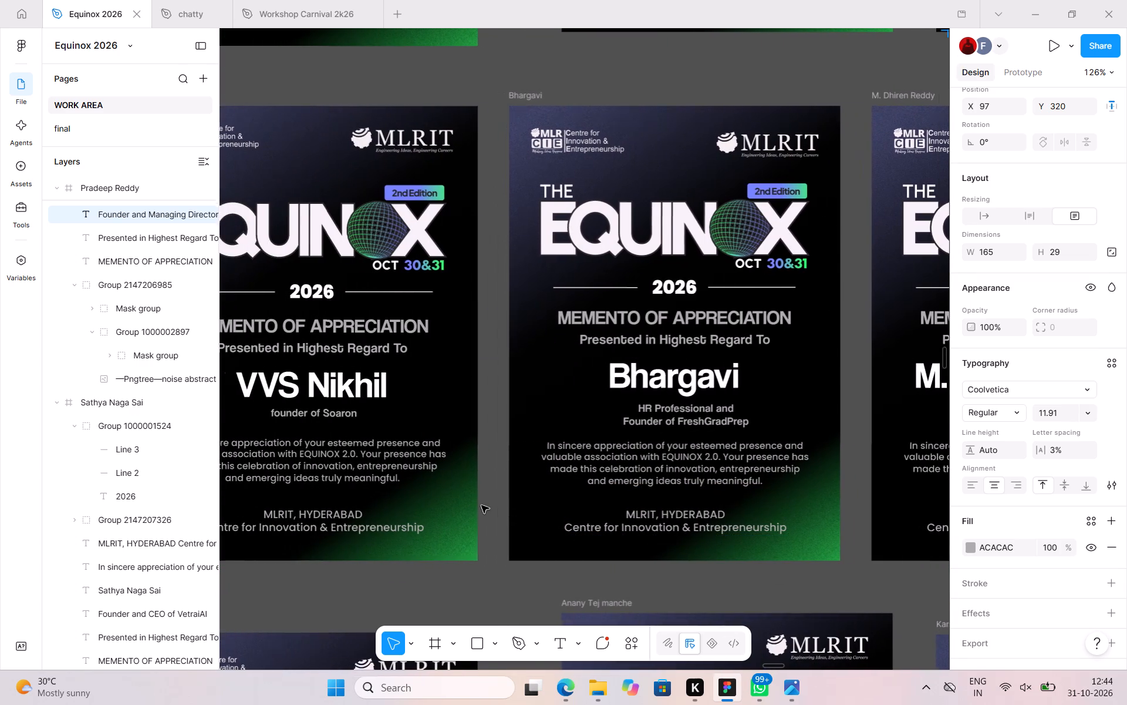
pyautogui.hscroll(1, 481, 505)
pyautogui.click(294, 413)
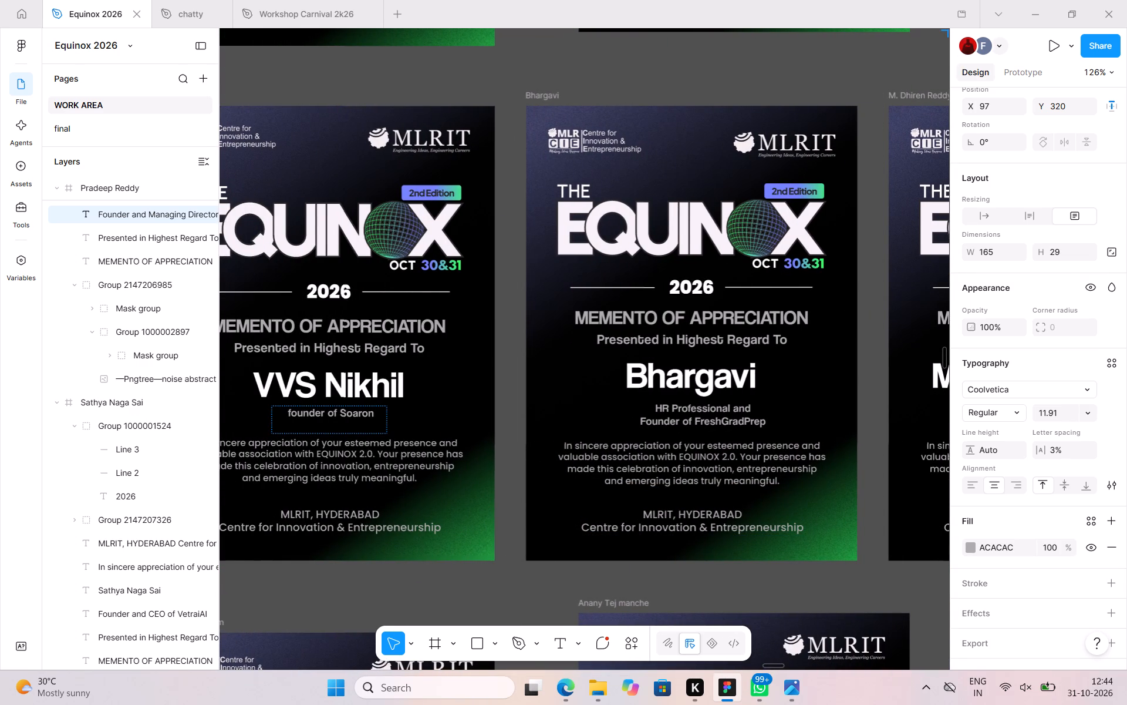
pyautogui.press('Left')
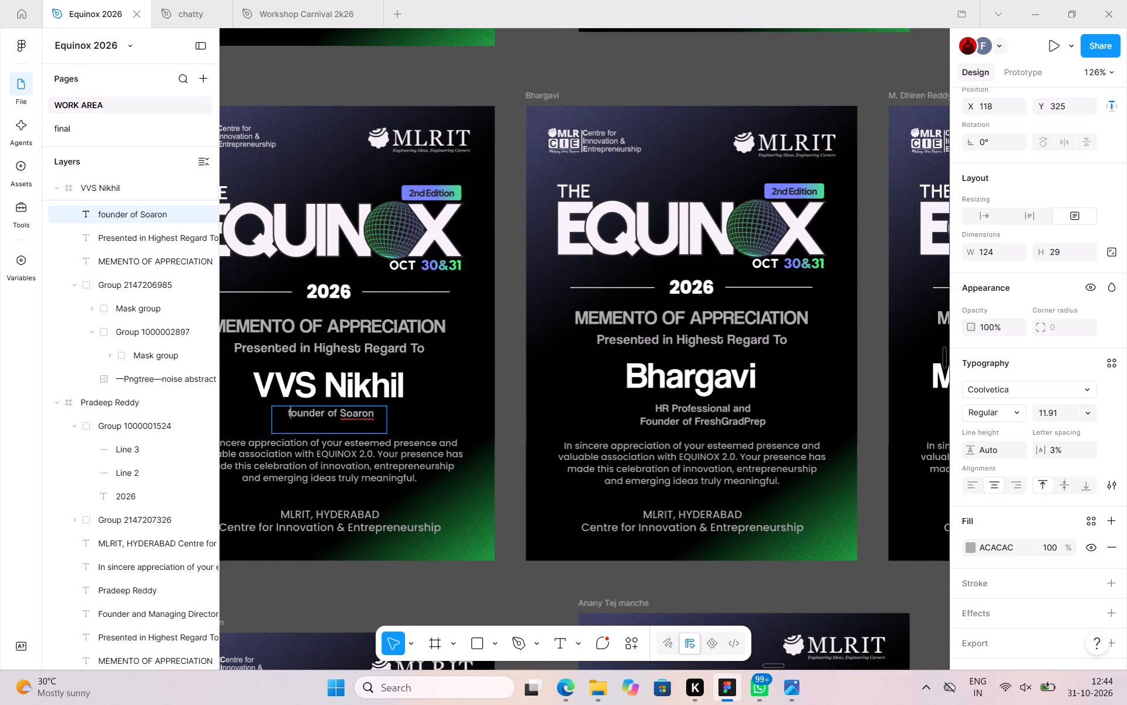
pyautogui.press('BackSpace')
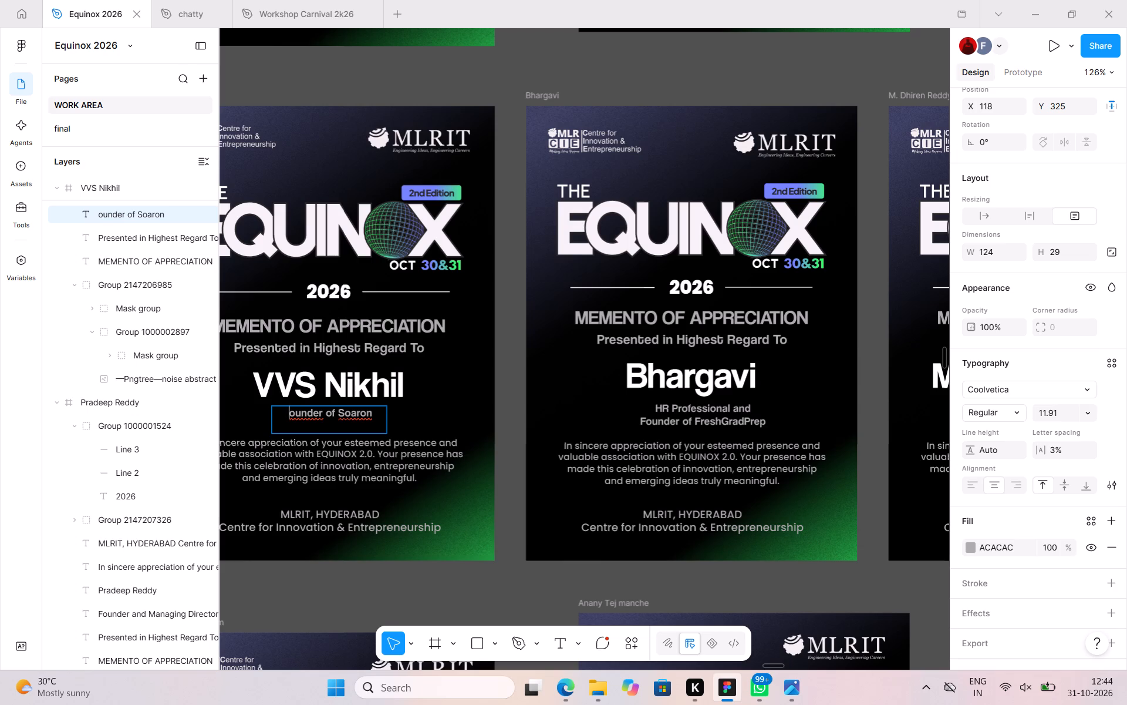
pyautogui.hotkey('shift', 'f')
# Correct the capitalisation of the designation on the auction host's memento so it reads "IPL Auction Host".
pyautogui.scroll(-3, 291, 413)
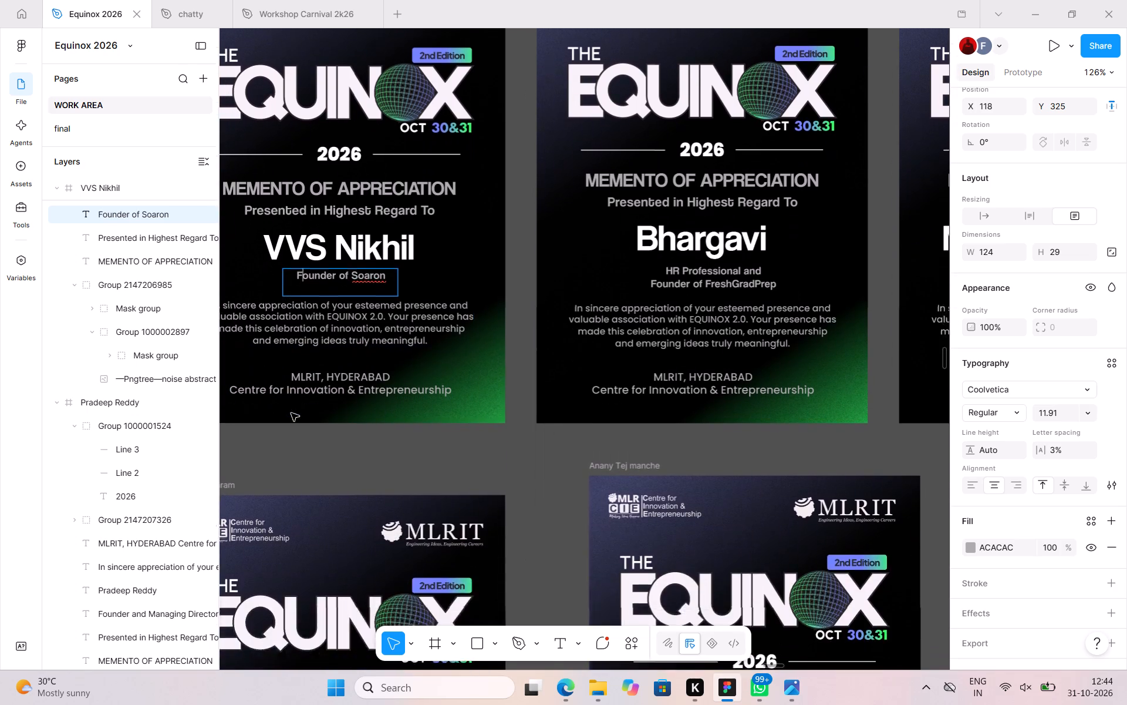
pyautogui.scroll(-2, 291, 413)
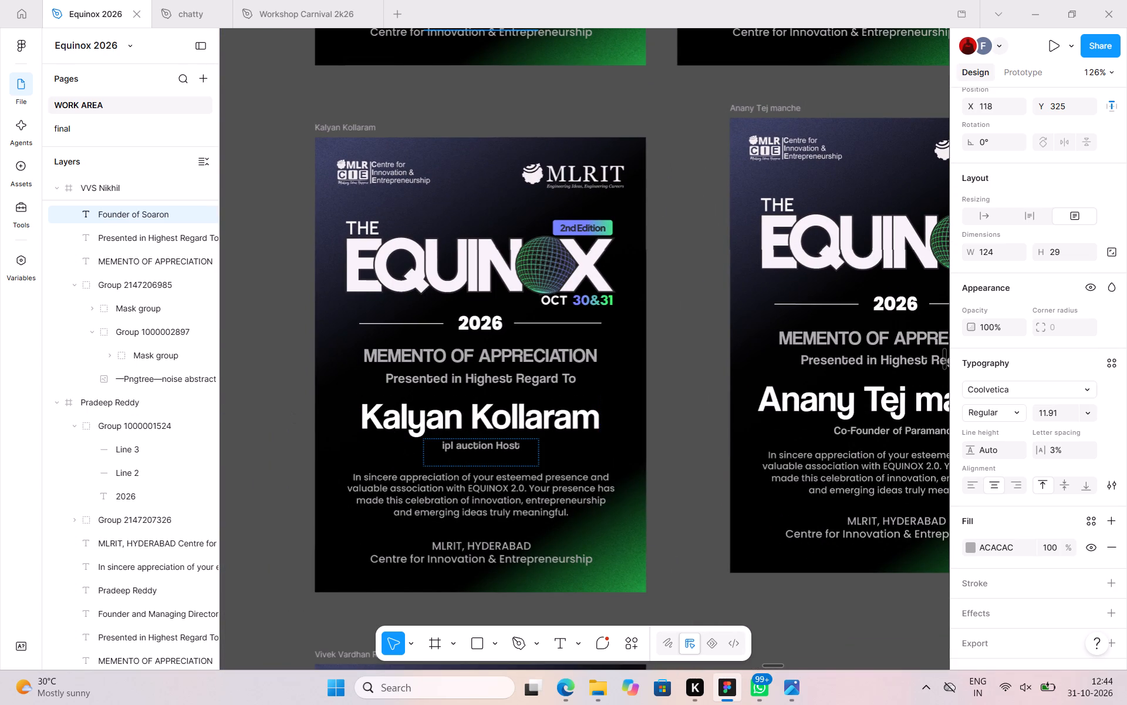
pyautogui.click(447, 444)
pyautogui.moveTo(453, 444); pyautogui.dragTo(443, 444)
pyautogui.hotkey('shift', 'i')
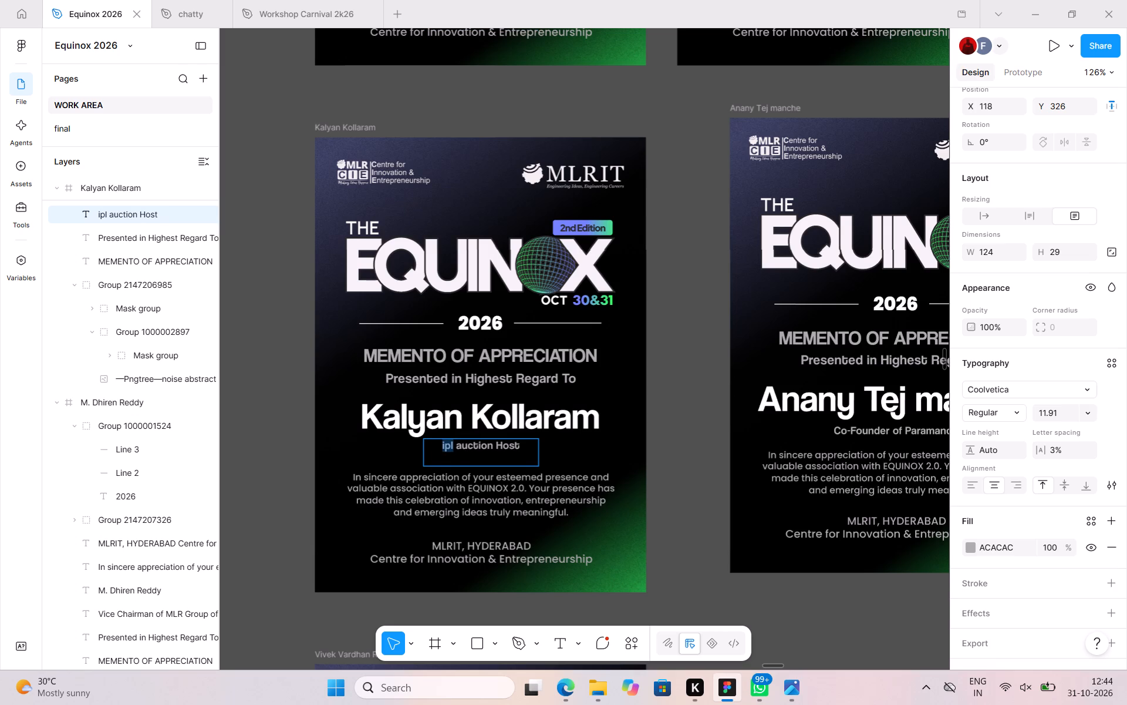
pyautogui.write('PL')
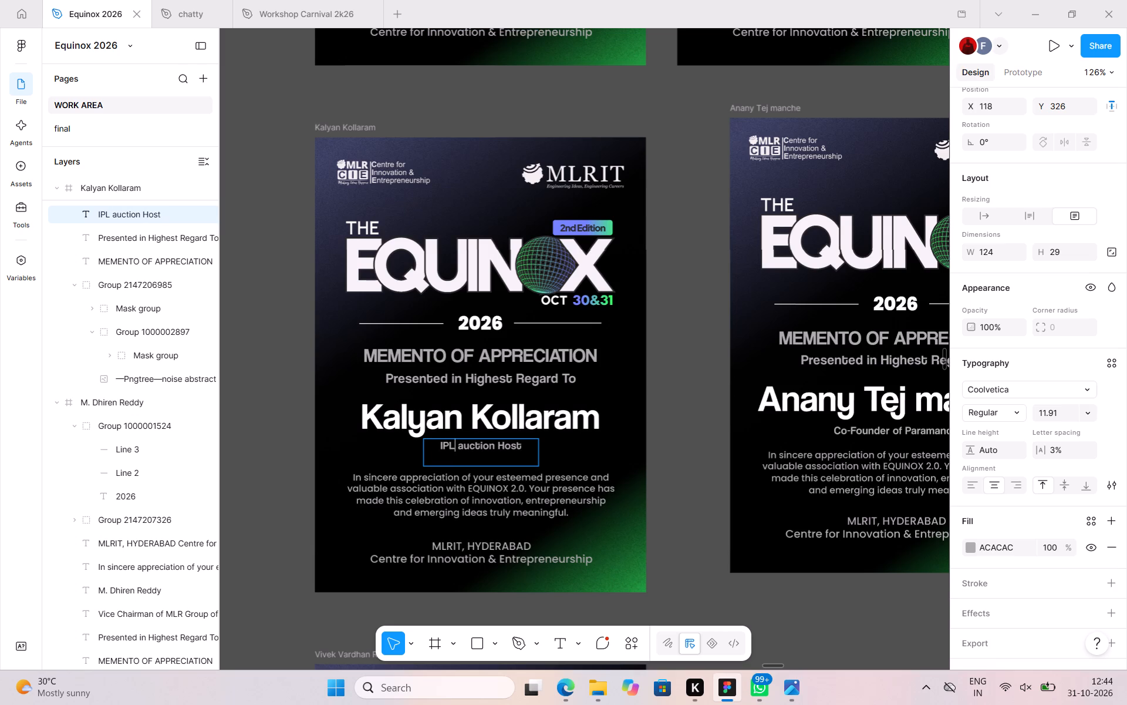
pyautogui.click(461, 445)
pyautogui.press('Right')
pyautogui.press('BackSpace')
pyautogui.hotkey('shift', 'a')
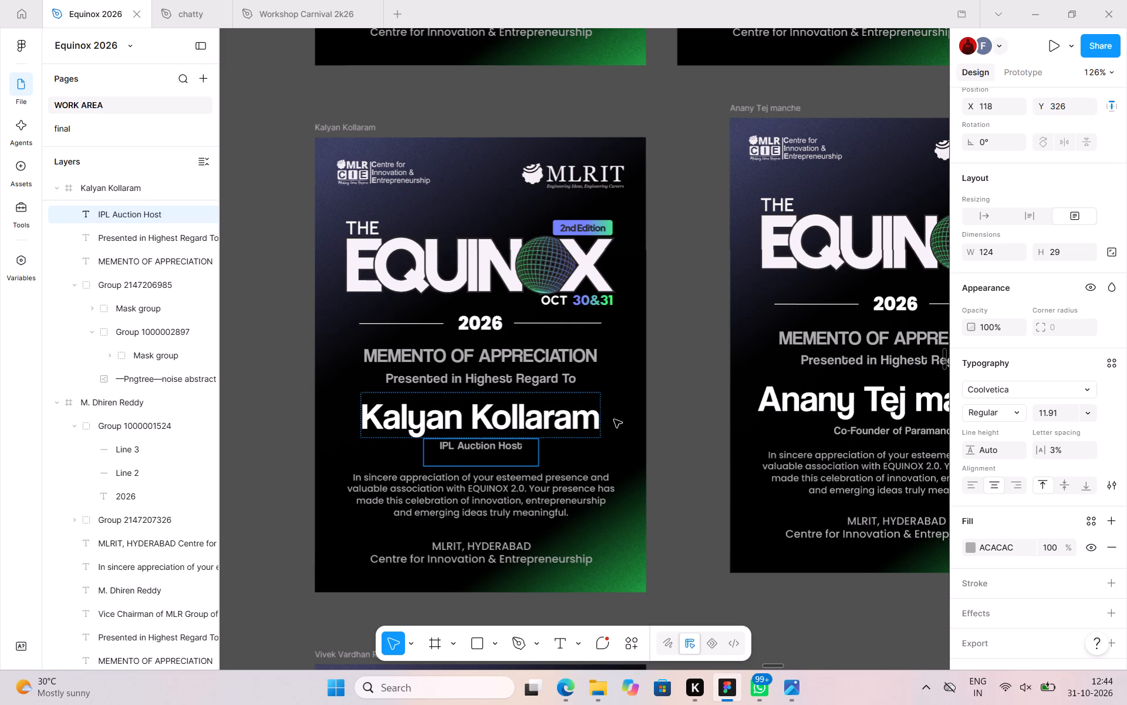
# Check the designations on the Paramanch co-founders' mementos and review the whole memento set for remaining capitalisation errors.
pyautogui.hscroll(-3, 614, 419)
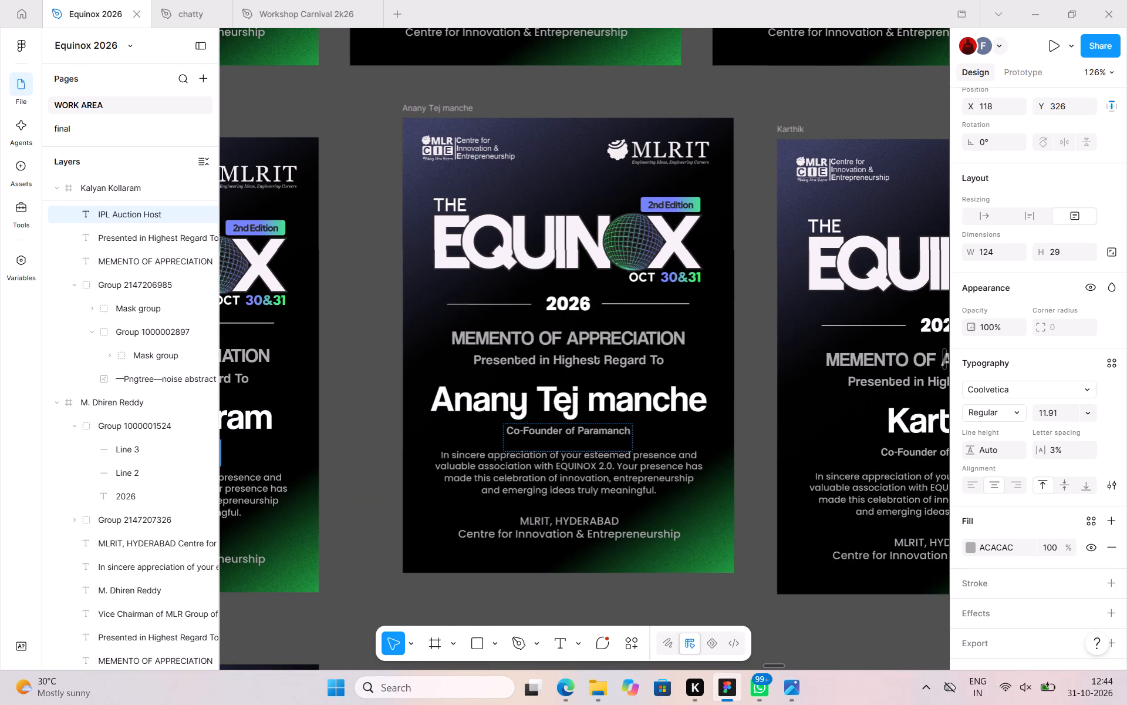
pyautogui.hscroll(-2, 598, 433)
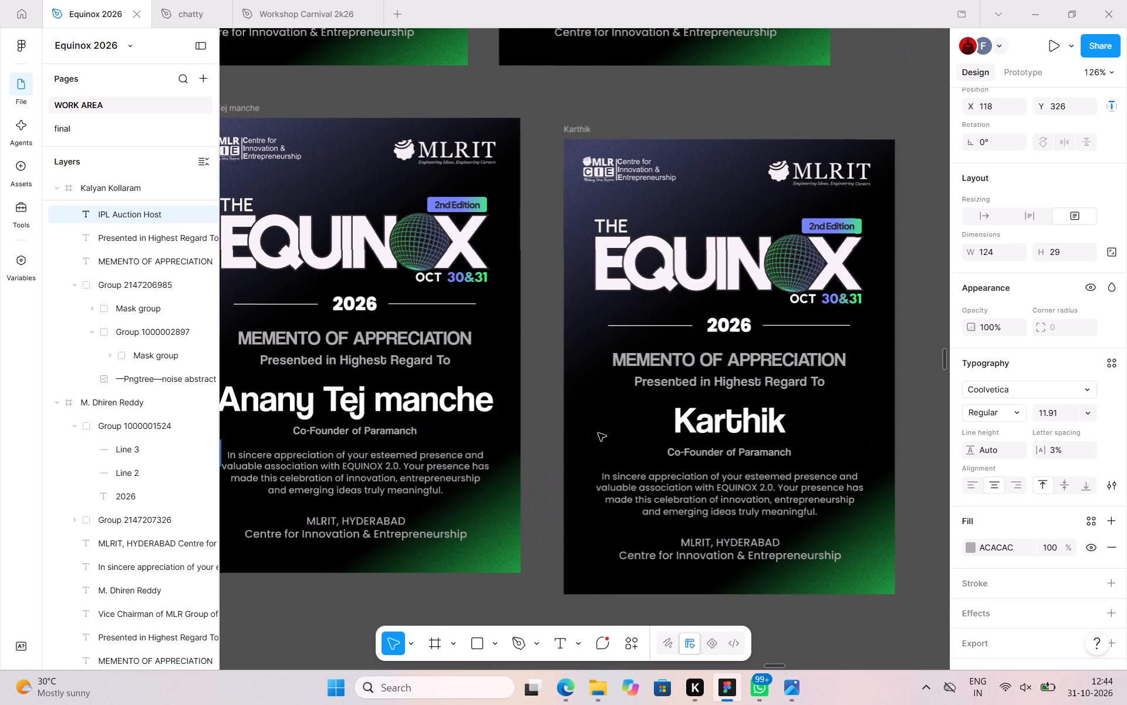
pyautogui.scroll(-1, 729, 461)
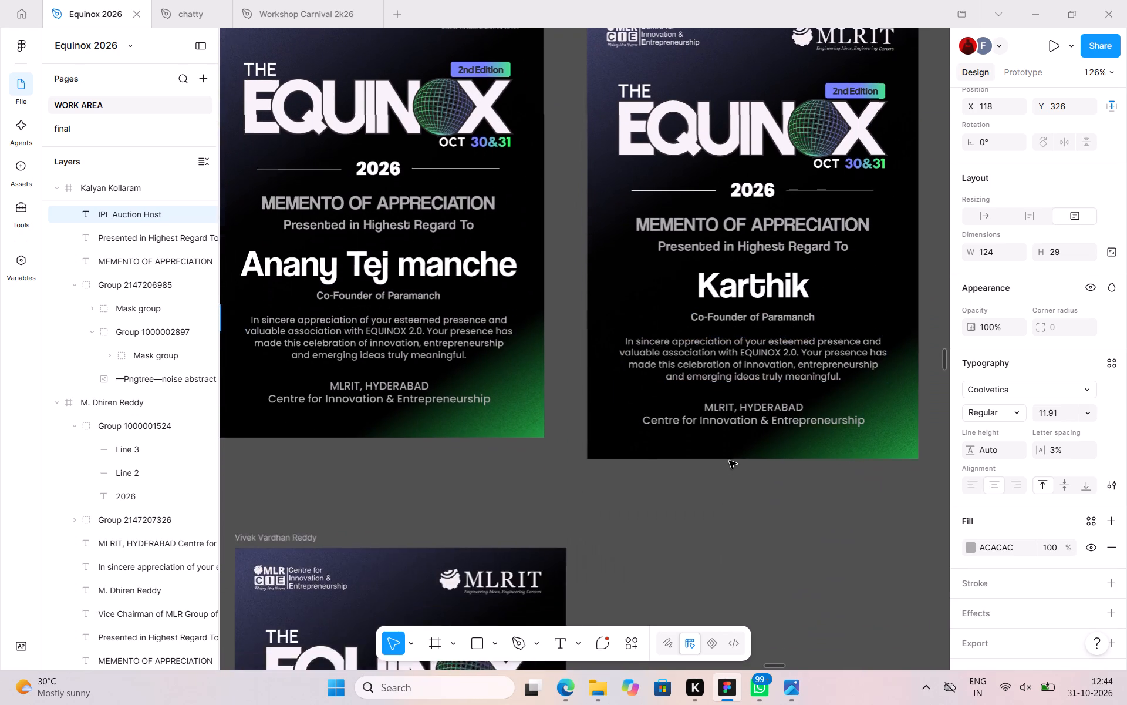
pyautogui.scroll(-2, 729, 461)
pyautogui.hscroll(1, 729, 461)
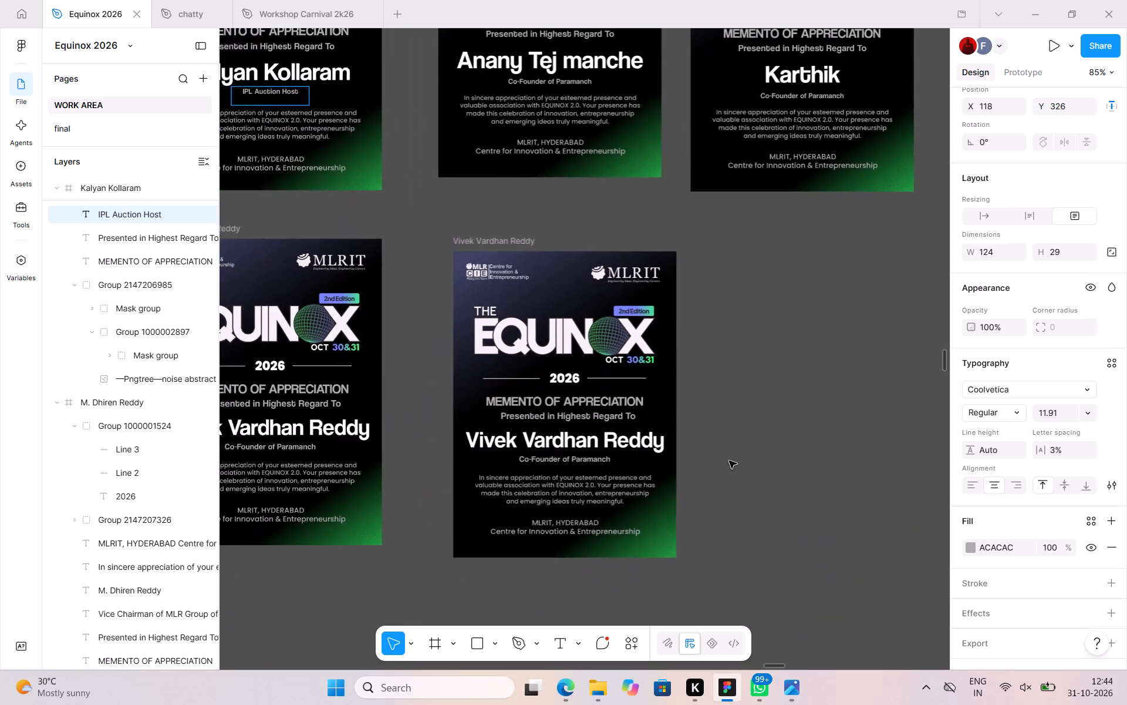
pyautogui.hscroll(1, 729, 461)
pyautogui.scroll(-1, 729, 461)
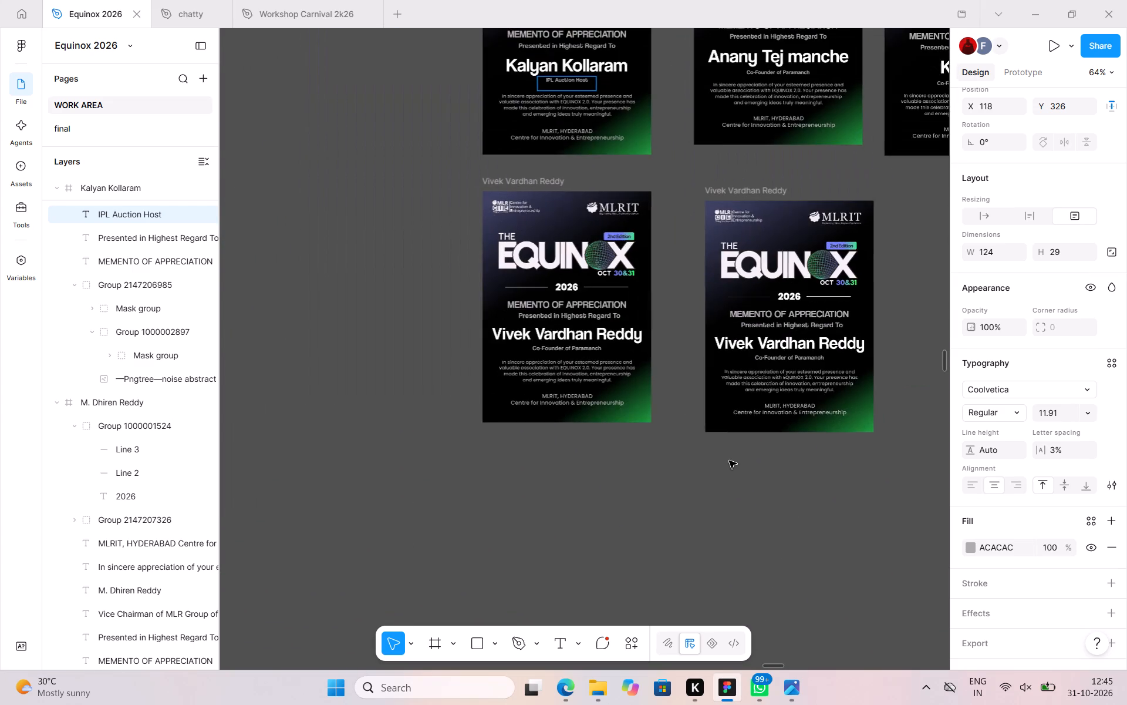
pyautogui.scroll(4, 729, 461)
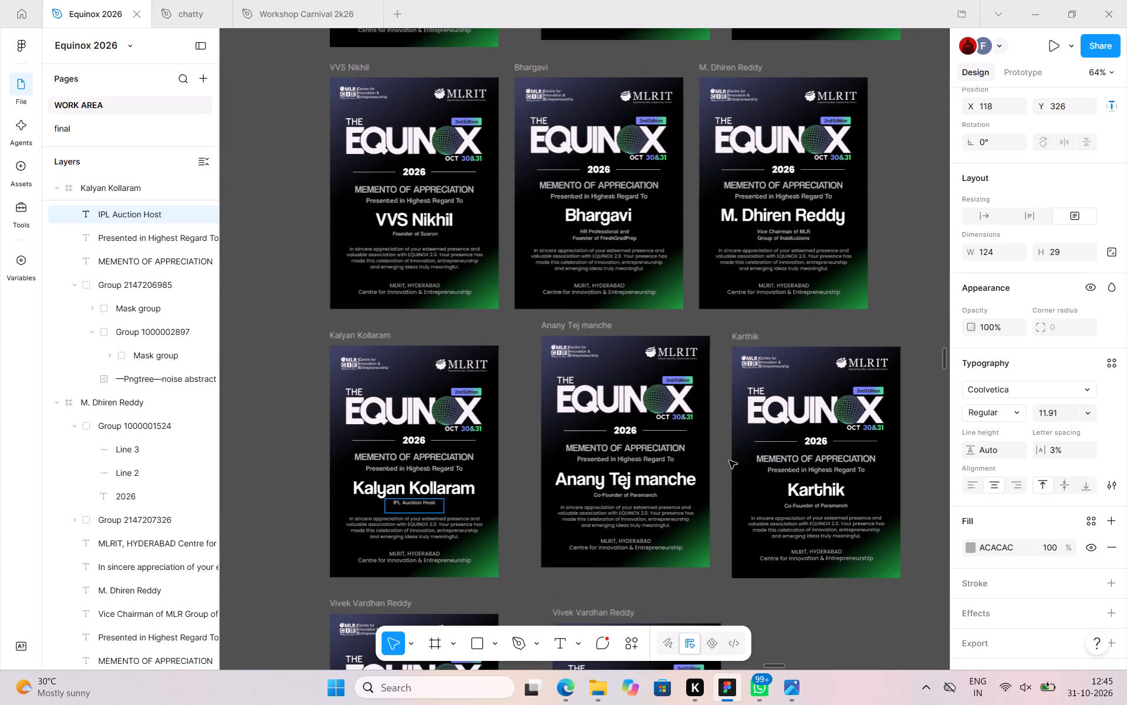
pyautogui.scroll(2, 729, 461)
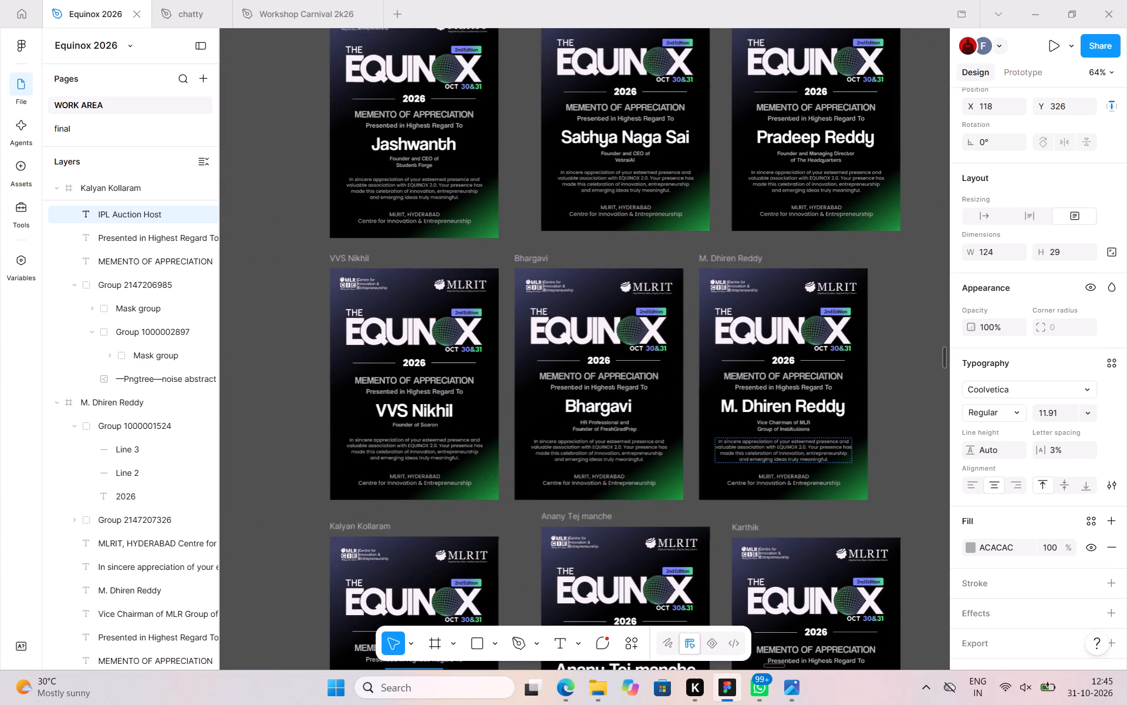
pyautogui.scroll(2, 729, 461)
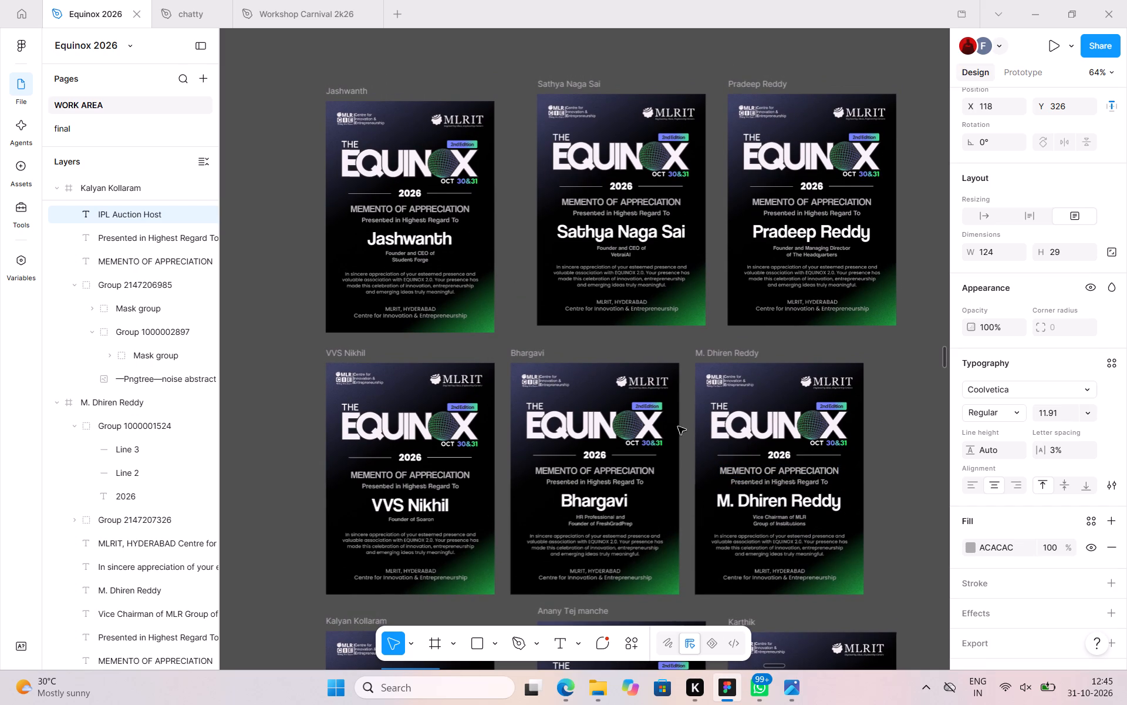
pyautogui.click(803, 350)
# Look across the wider work area beyond the mementos, over the main posters and the other event artwork.
pyautogui.hscroll(-1, 803, 350)
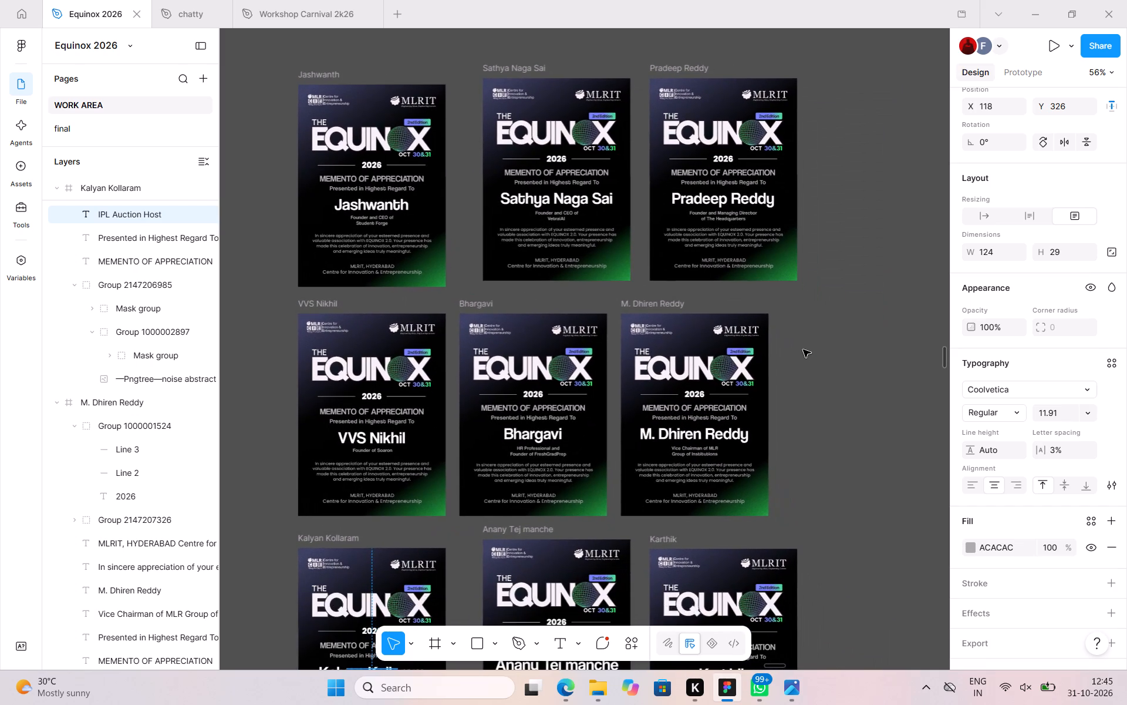
pyautogui.scroll(-2, 803, 350)
pyautogui.hscroll(-2, 803, 350)
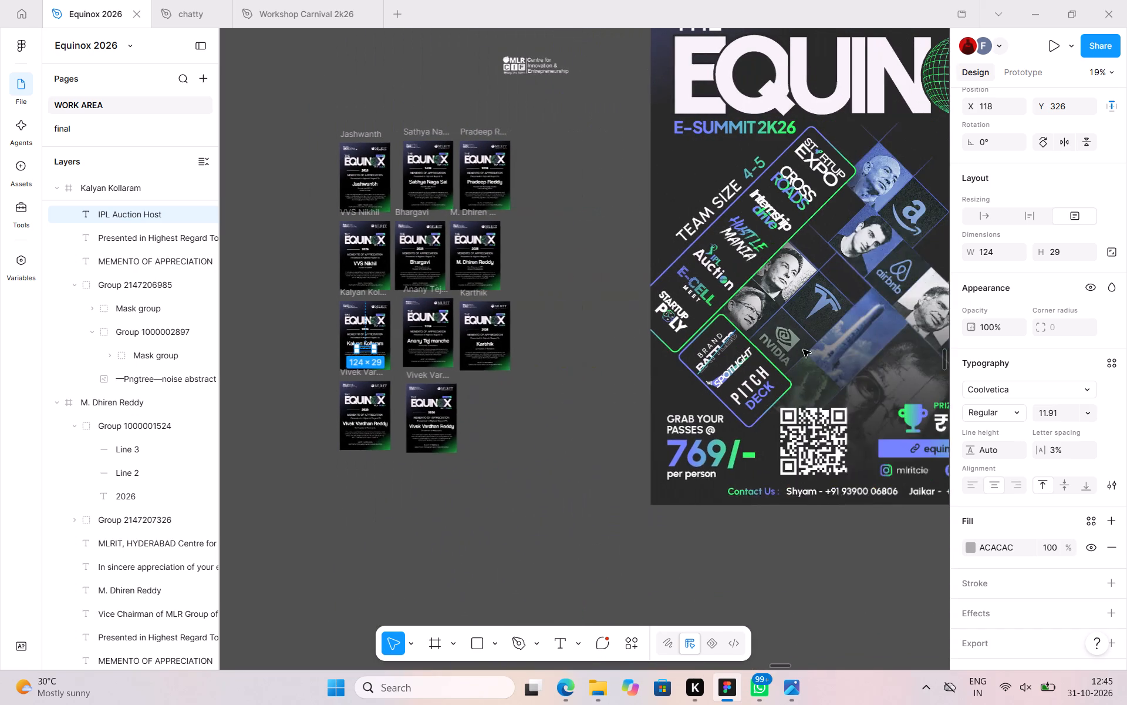
pyautogui.hscroll(-2, 803, 350)
pyautogui.scroll(1, 803, 350)
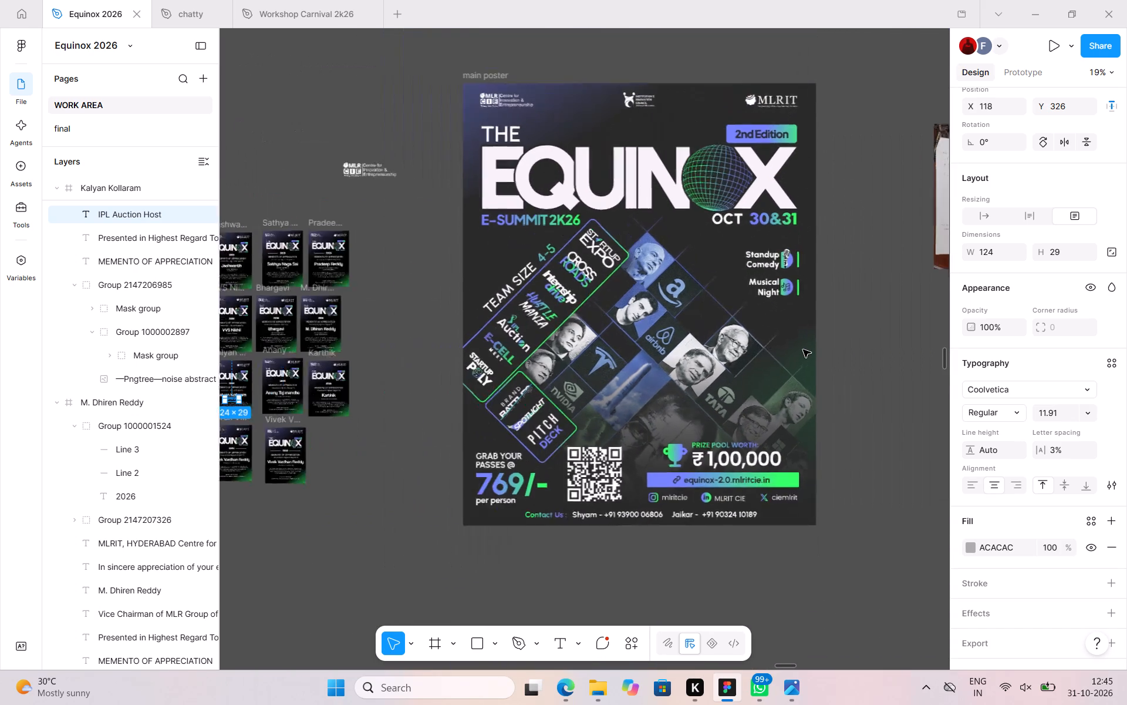
pyautogui.hscroll(-1, 803, 350)
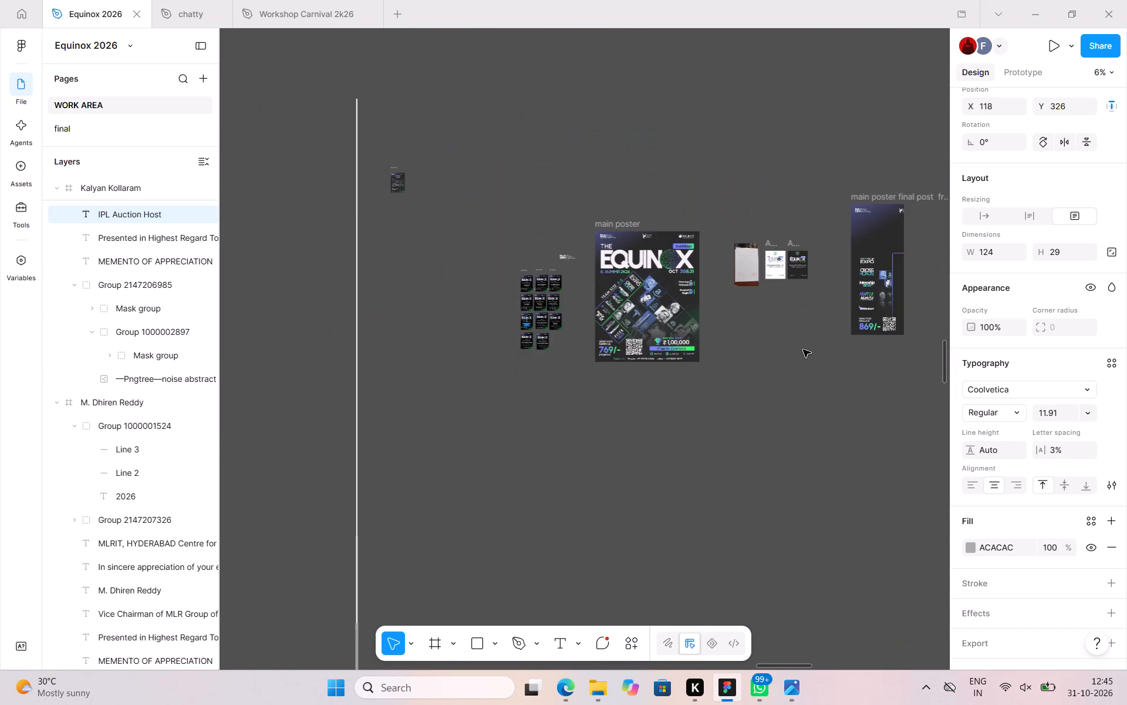
pyautogui.hscroll(-3, 803, 350)
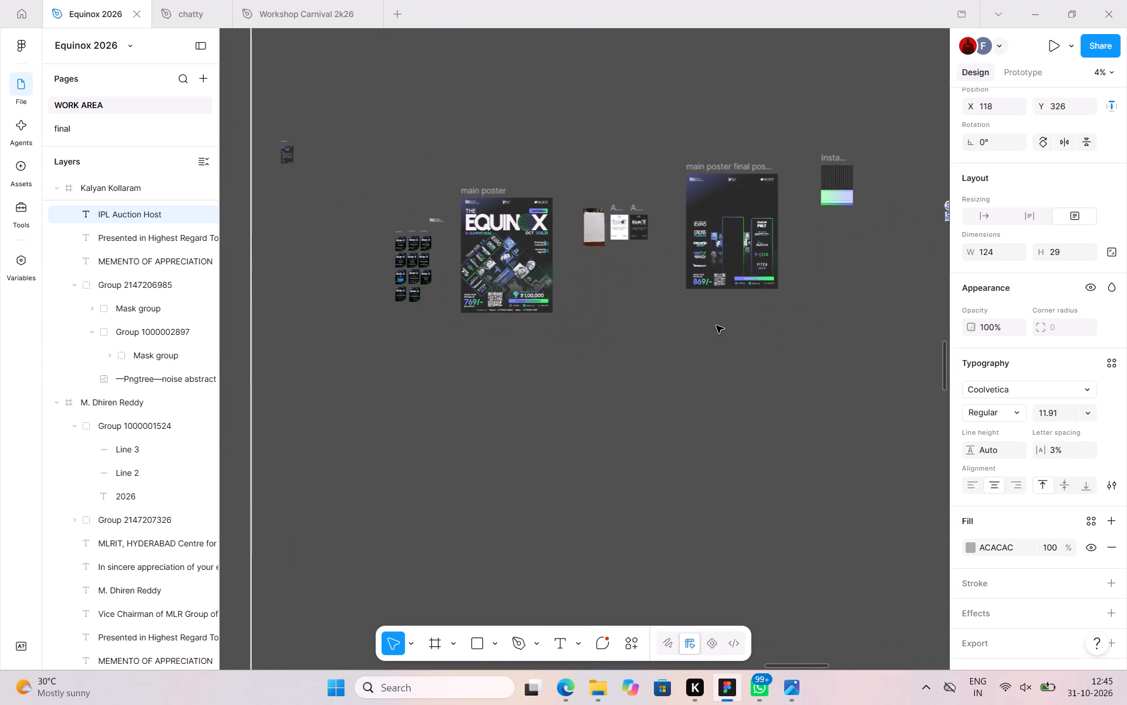
pyautogui.hscroll(-4, 716, 325)
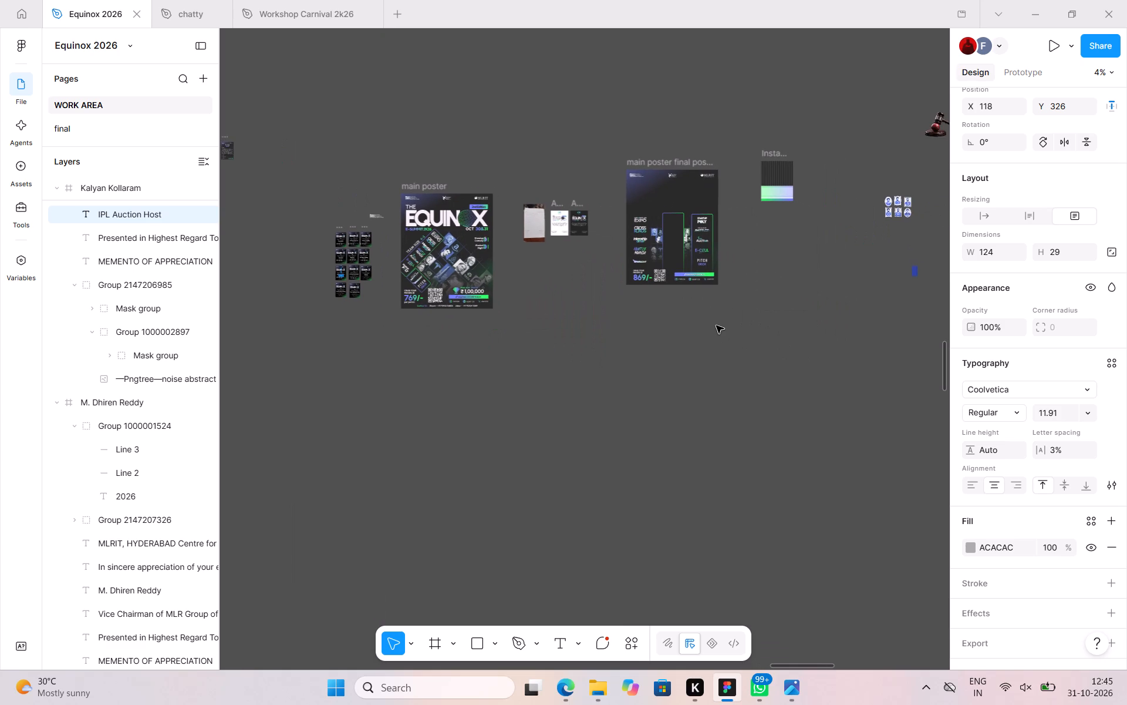
pyautogui.hscroll(-5, 716, 325)
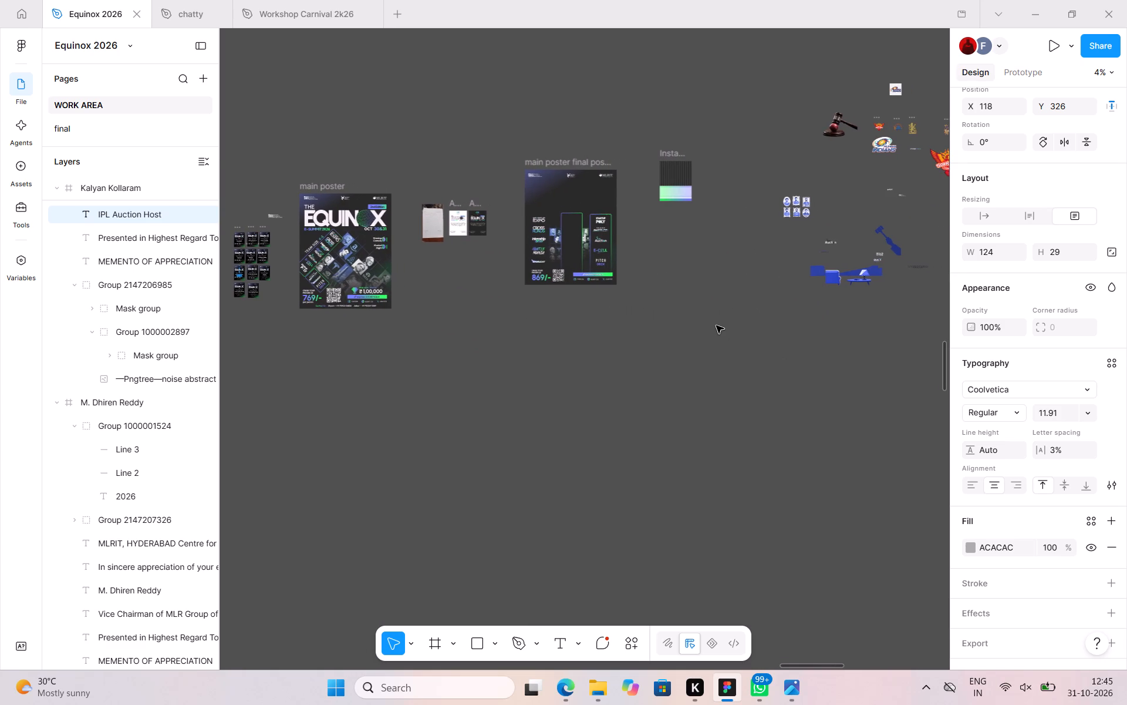
pyautogui.hscroll(-1, 716, 325)
pyautogui.hscroll(1, 716, 325)
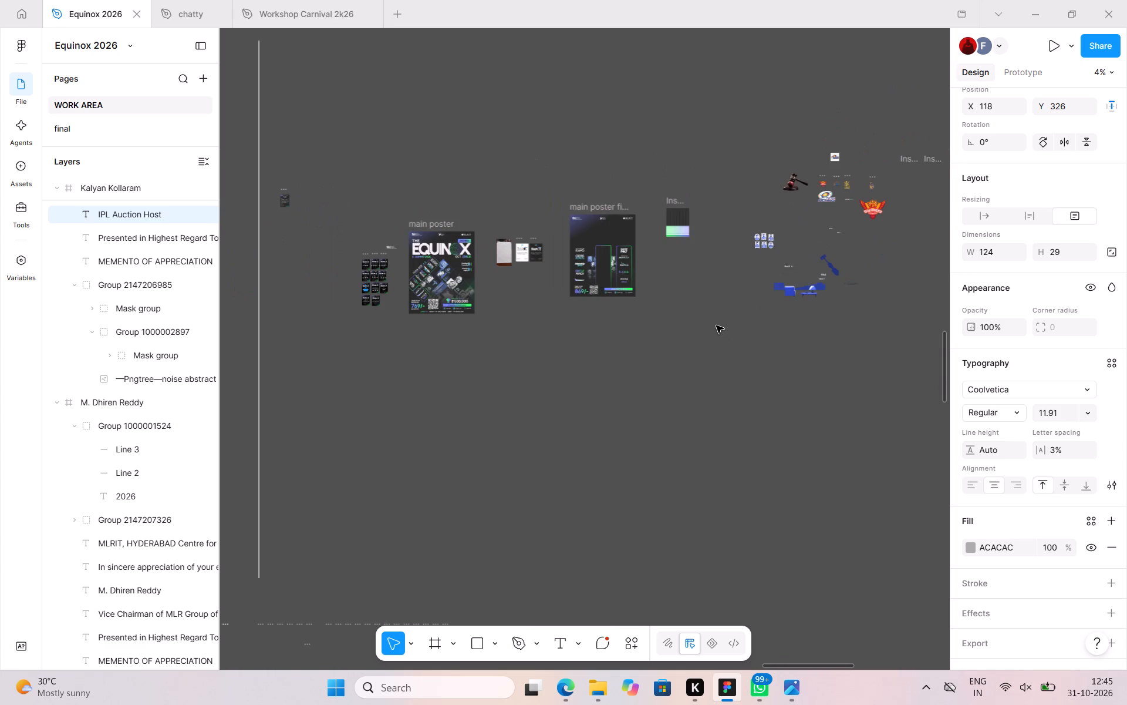
pyautogui.hscroll(1, 716, 325)
pyautogui.hscroll(-1, 716, 325)
pyautogui.scroll(-1, 716, 325)
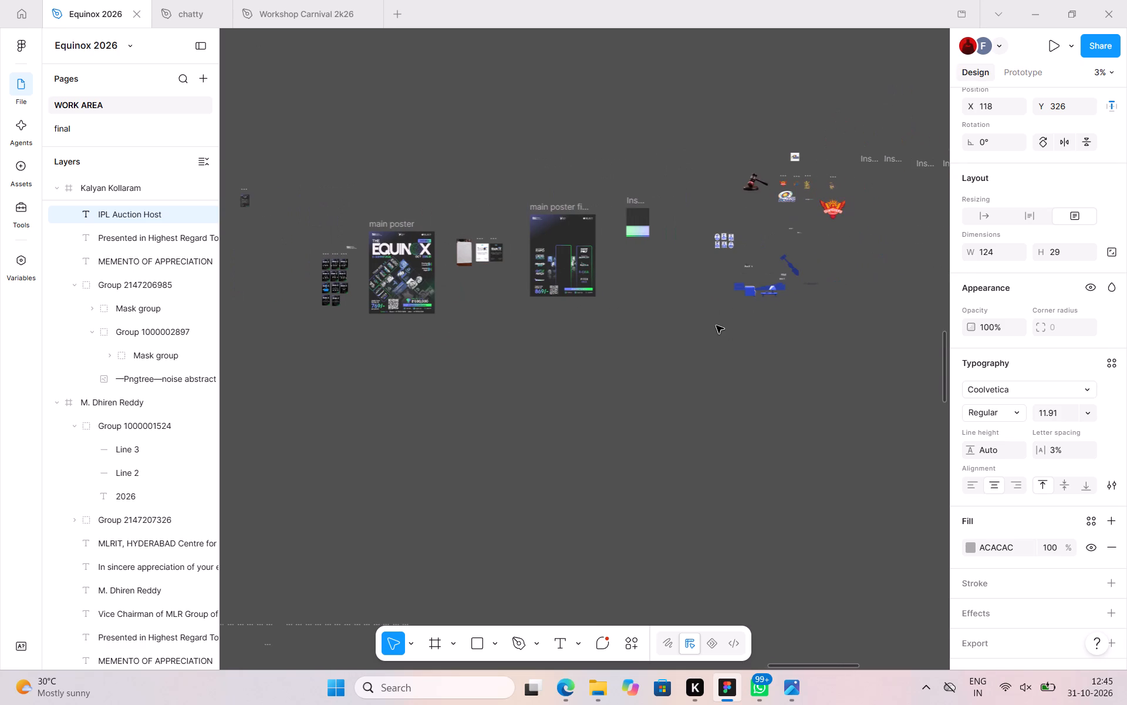